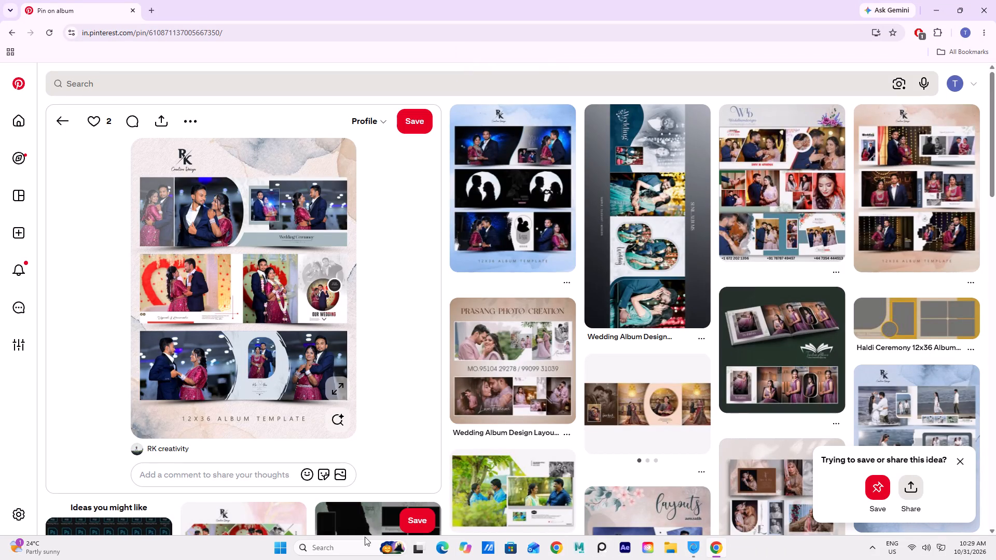
Launch Adobe Photoshop 2021 from the recent apps.
left_click(339, 546)
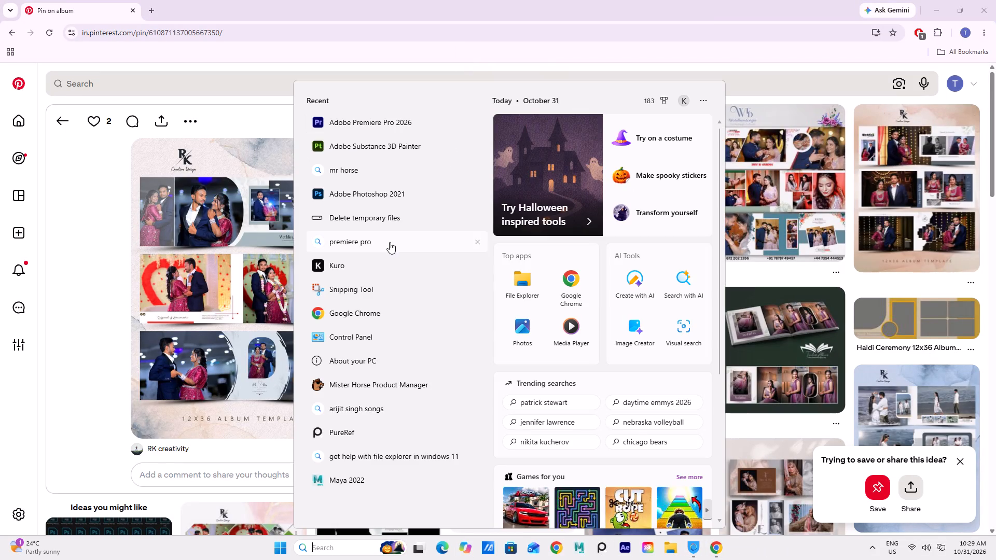
left_click(370, 188)
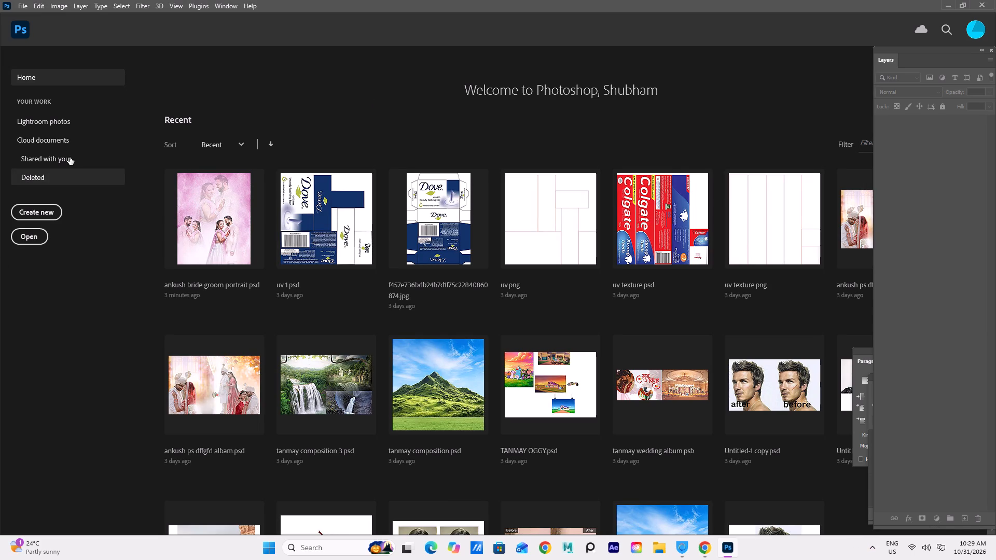
Create a new document from the Clipboard preset, 736 x 981 px at 72 ppi in RGB colour.
left_click(34, 207)
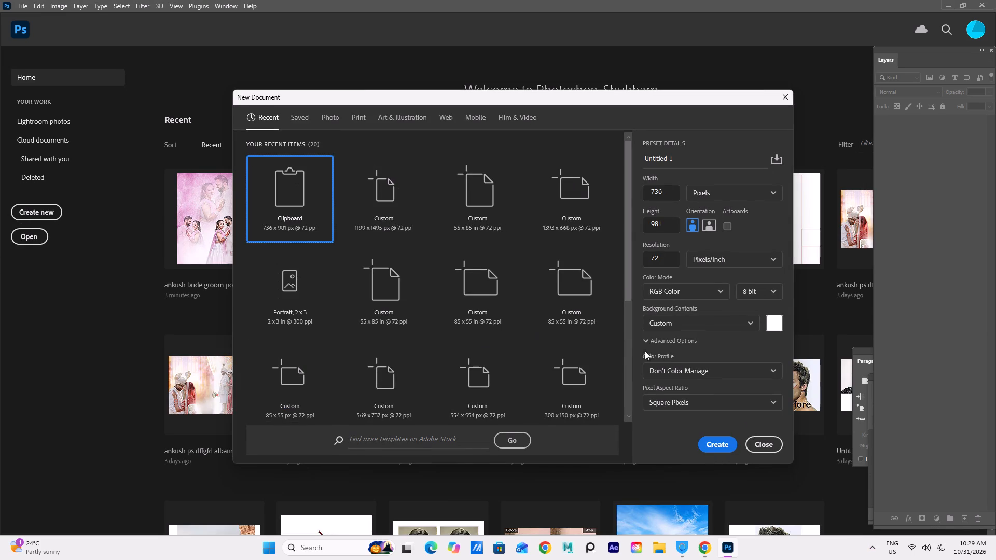
left_click(705, 435)
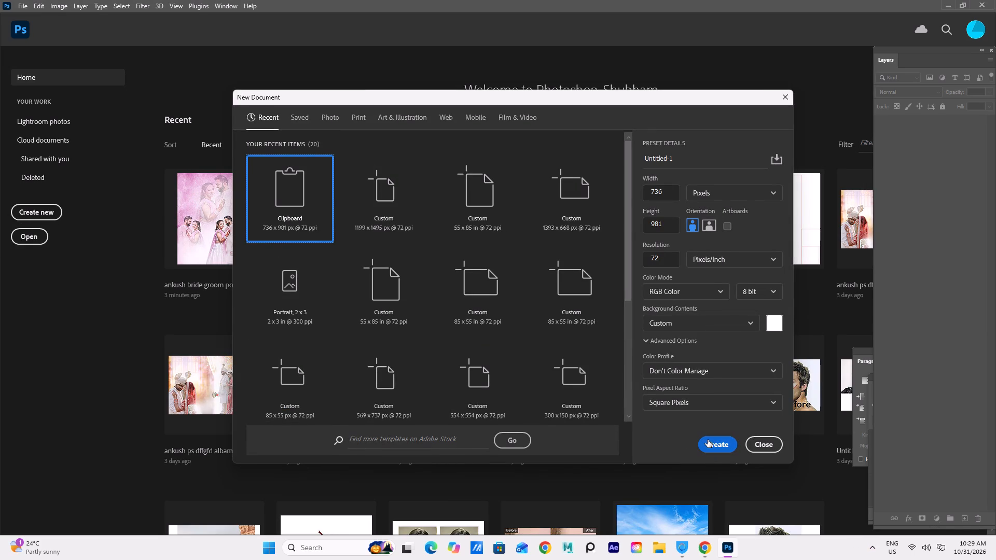
left_click(708, 440)
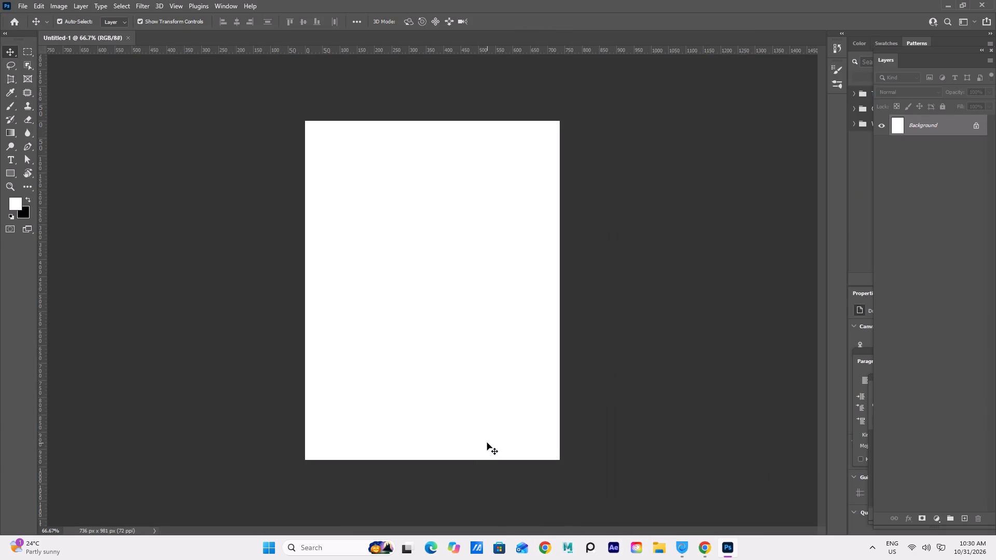
Paste the copied 12x36 wedding album template image onto the blank canvas.
key("ctrl+v")
left_click(418, 365)
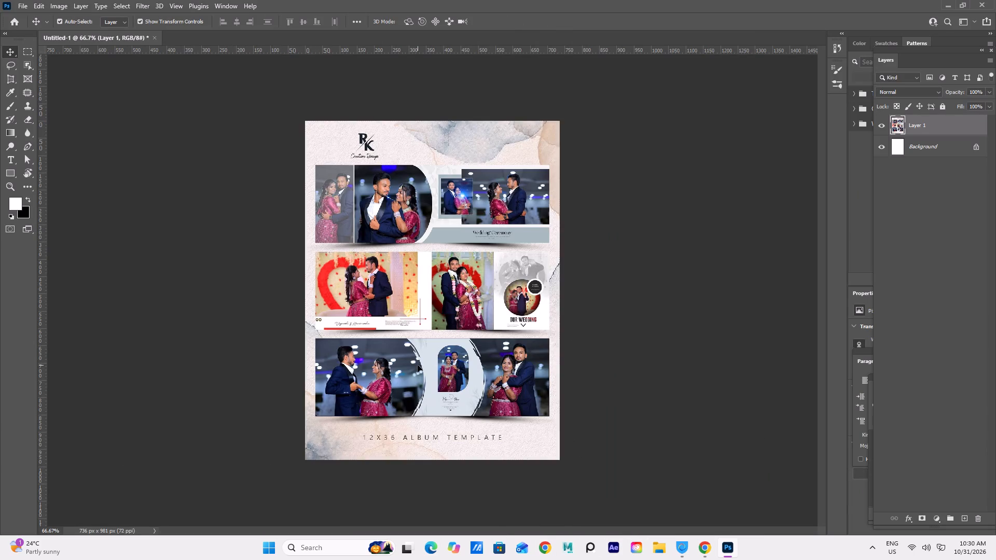
left_click(632, 315)
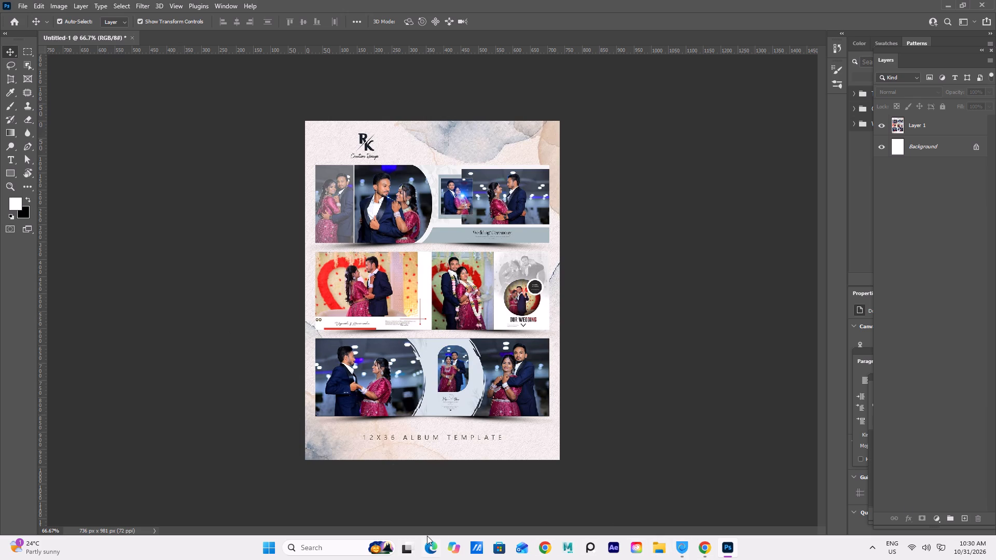
Select the embracing couple at the right end of the bottom album spread on Layer 1 with the Object Selection tool.
scroll(445, 365, "up", 4)
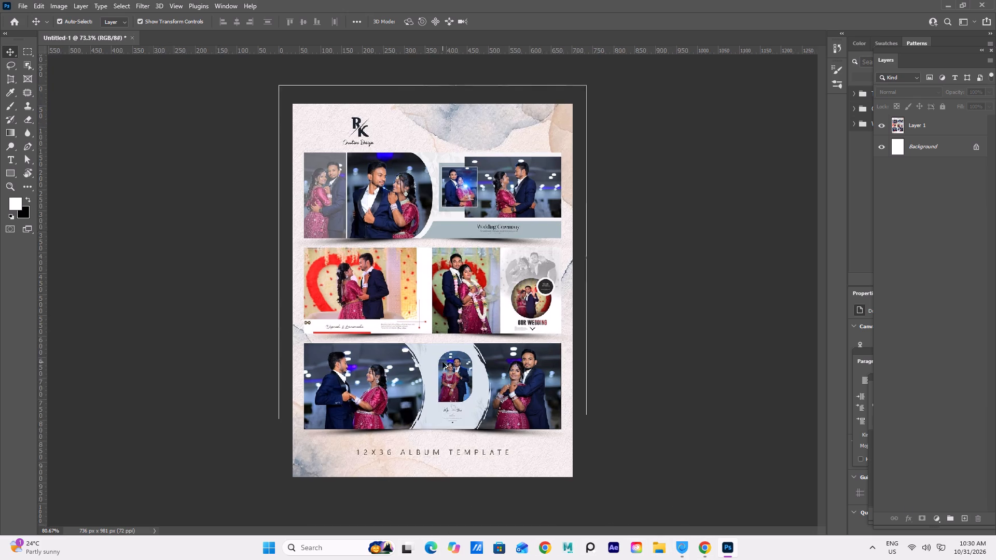
scroll(442, 362, "up", 3)
scroll(457, 372, "up", 6, "alt")
scroll(465, 390, "down", 5, "alt")
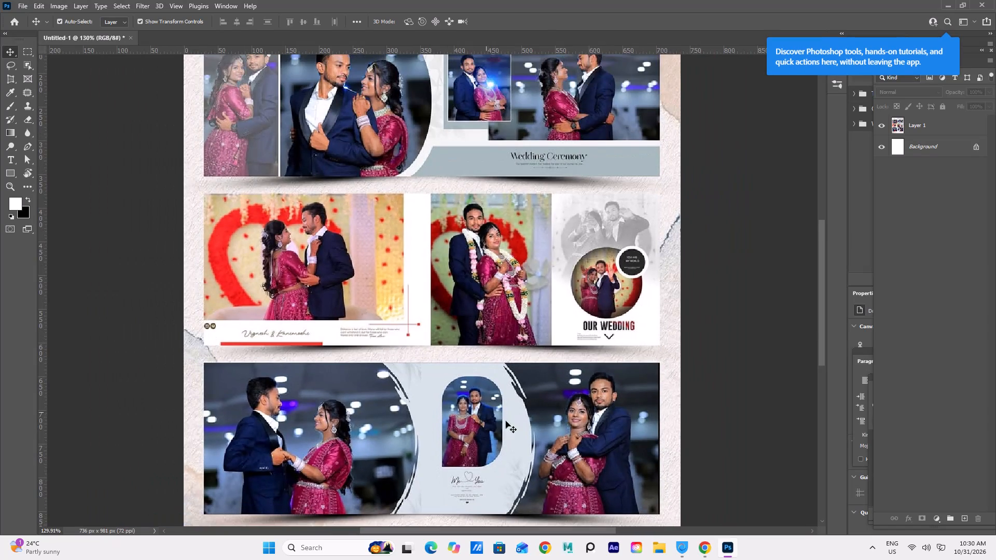
key("space")
key("space")
key("space")
key("space")
key("space")
key("space")
key("space")
key("space")
key("space")
key("space")
key("space")
key("space")
key("space")
key("space")
key("space")
key("space")
key("space")
key("space")
key("space")
key("space")
left_click_drag(555, 444, 516, 389)
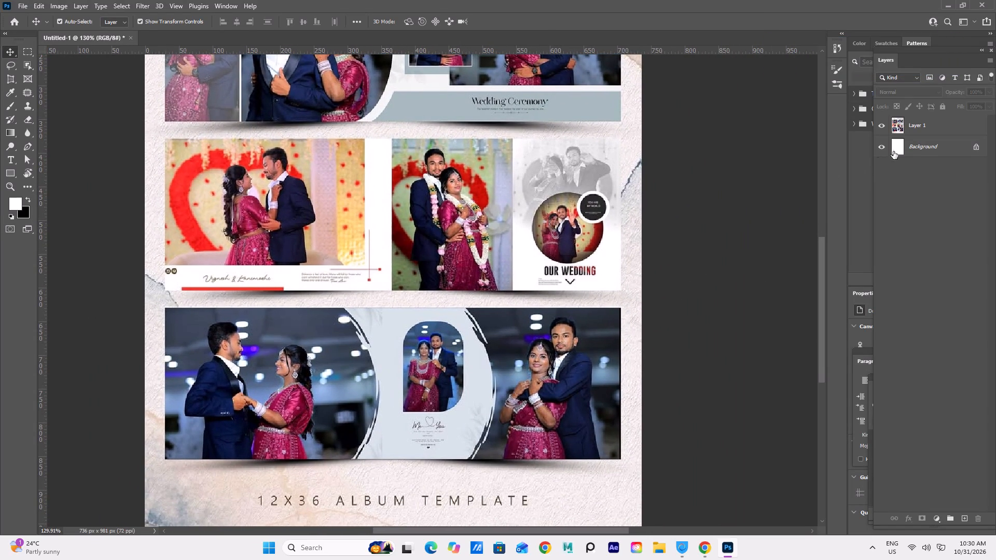
left_click(28, 68)
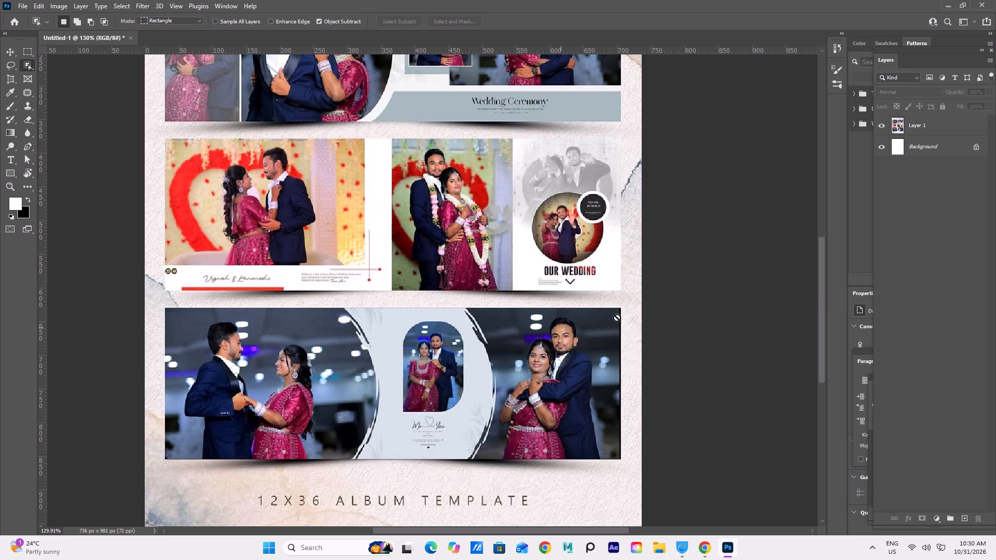
left_click(909, 126)
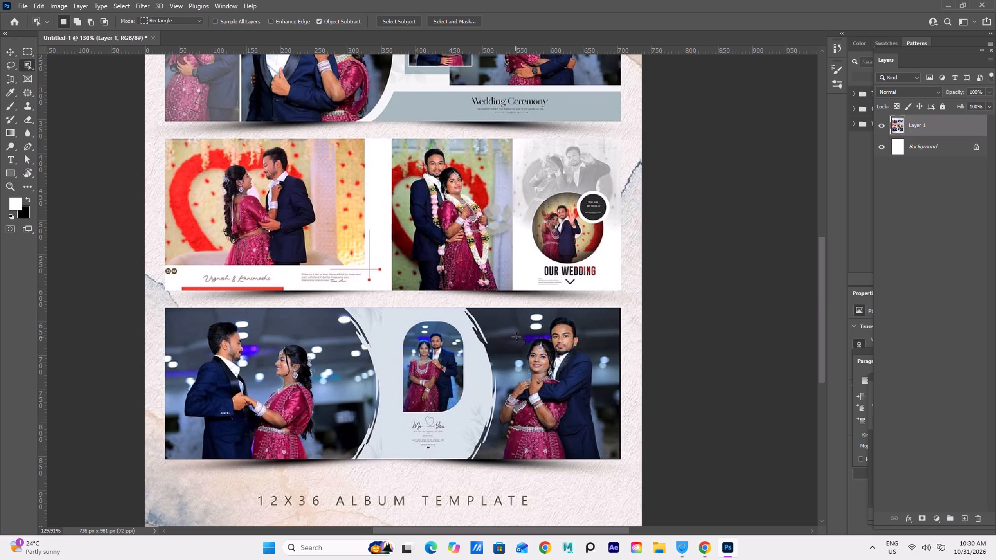
left_click_drag(518, 326, 600, 459)
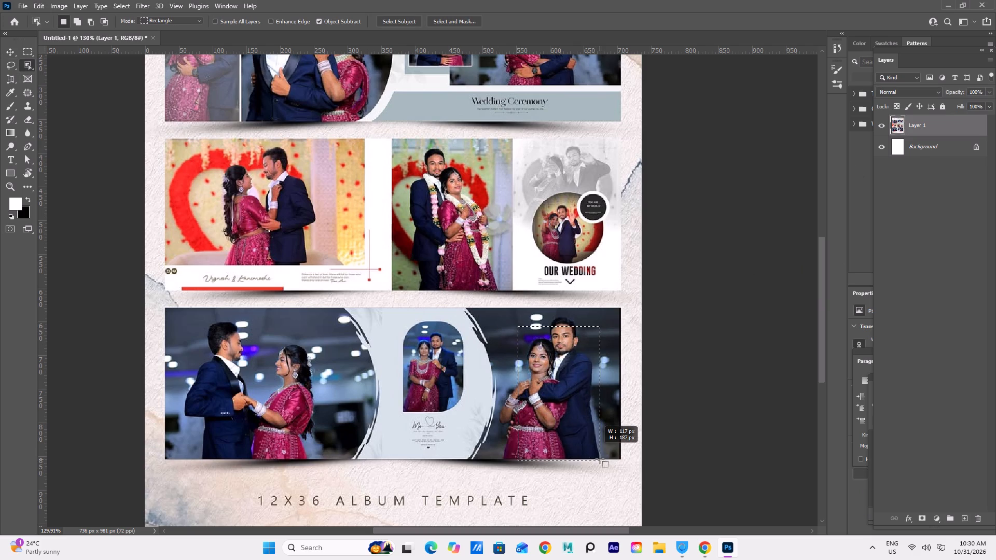
left_click_drag(600, 459, 601, 459)
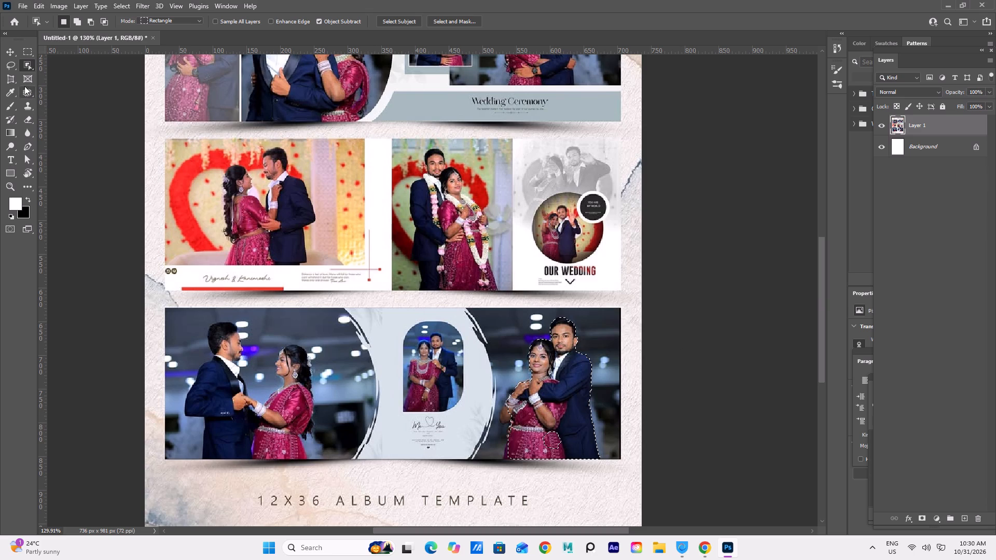
Refine the couple's selection by adding the bride's elbow and skirt edge and reworking the area around the lower skirt and jacket.
scroll(643, 530, "up", 5, "alt")
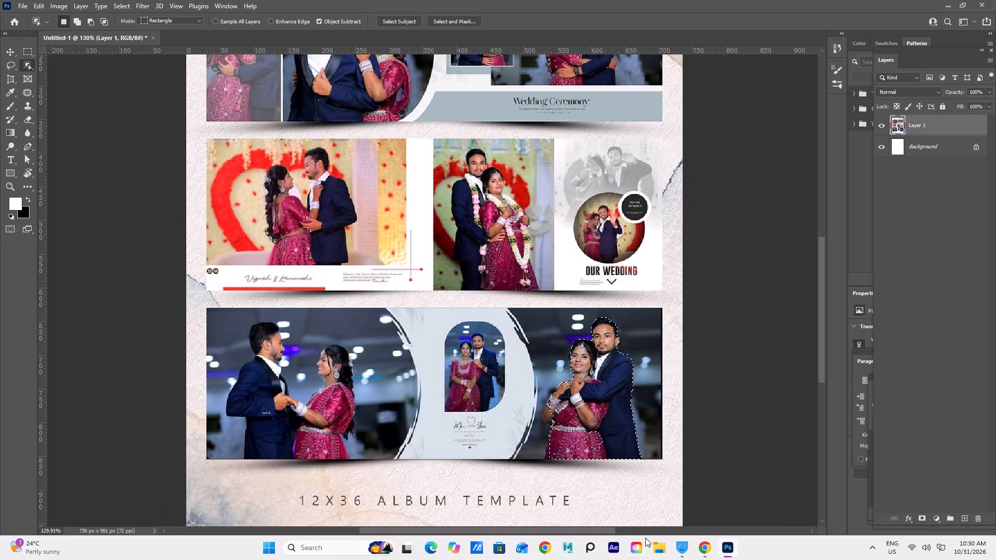
scroll(630, 451, "up", 7, "alt")
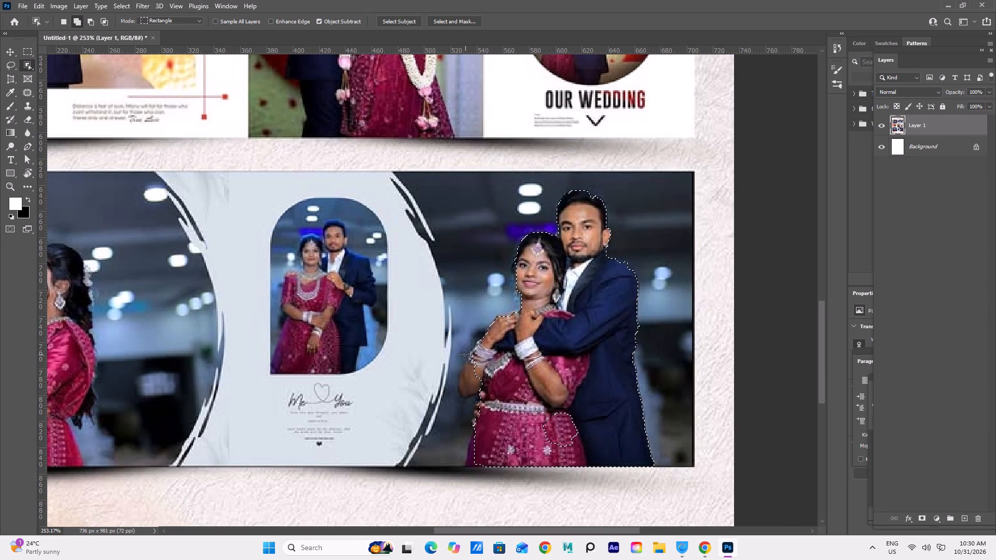
left_click_drag(464, 355, 495, 468, "shift")
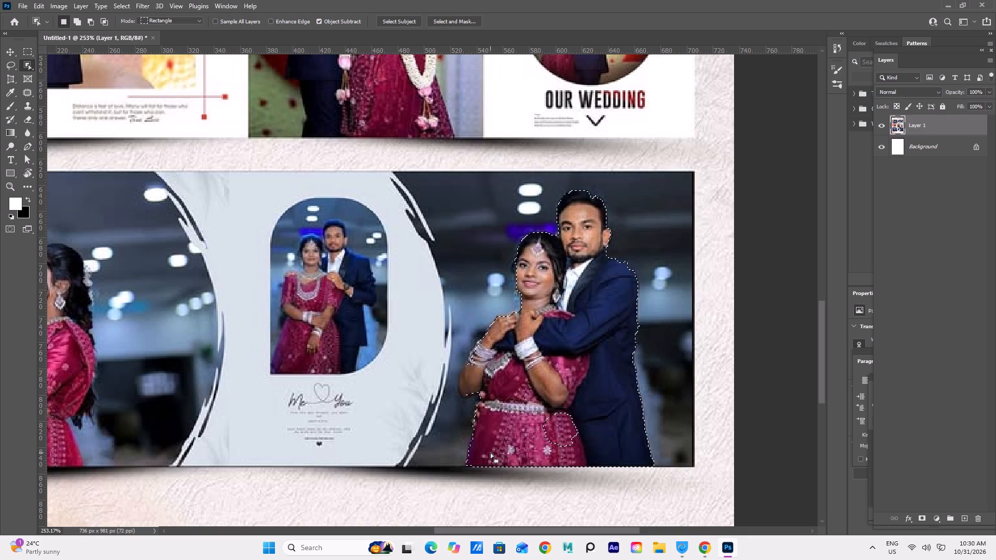
left_click_drag(454, 377, 479, 405, "shift")
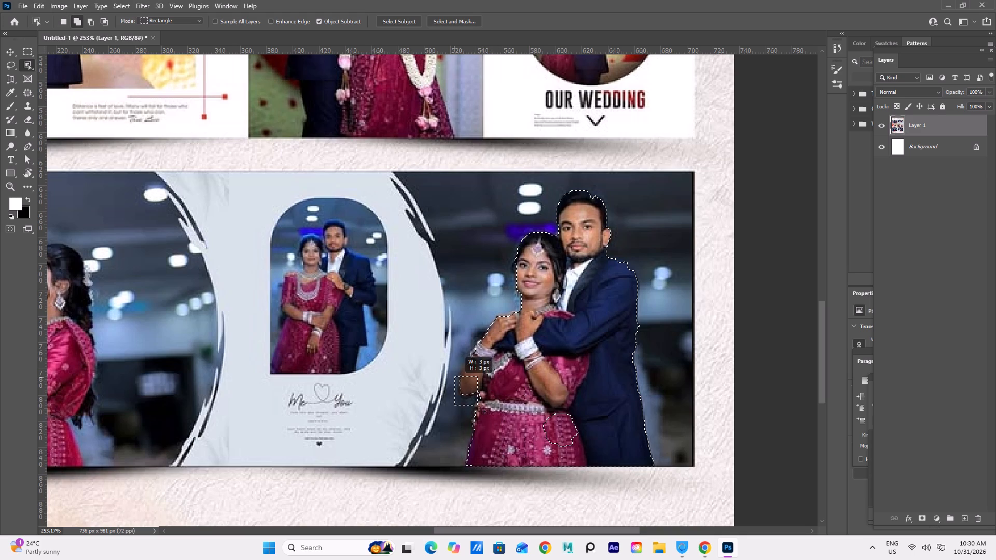
left_click_drag(479, 405, 497, 405, "shift")
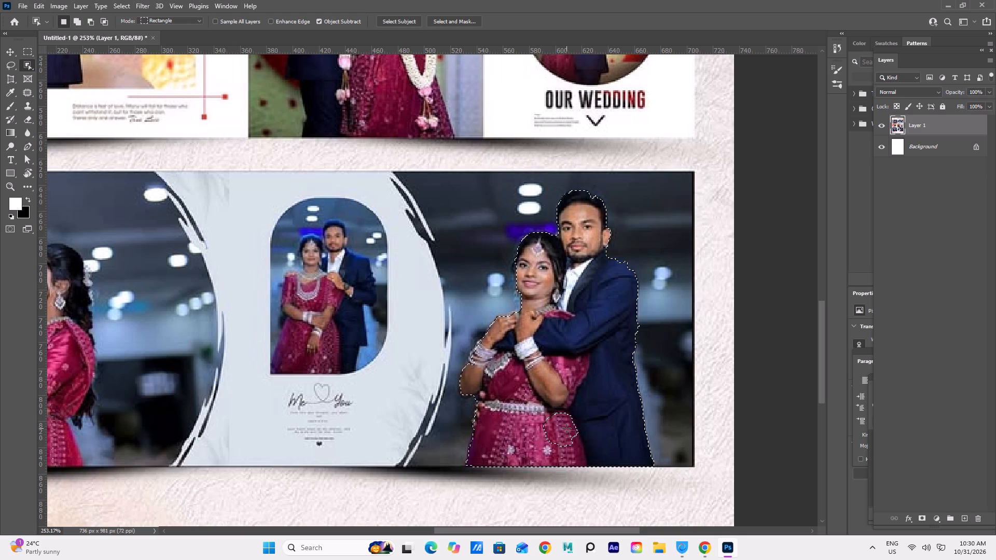
left_click_drag(532, 414, 589, 445, "alt")
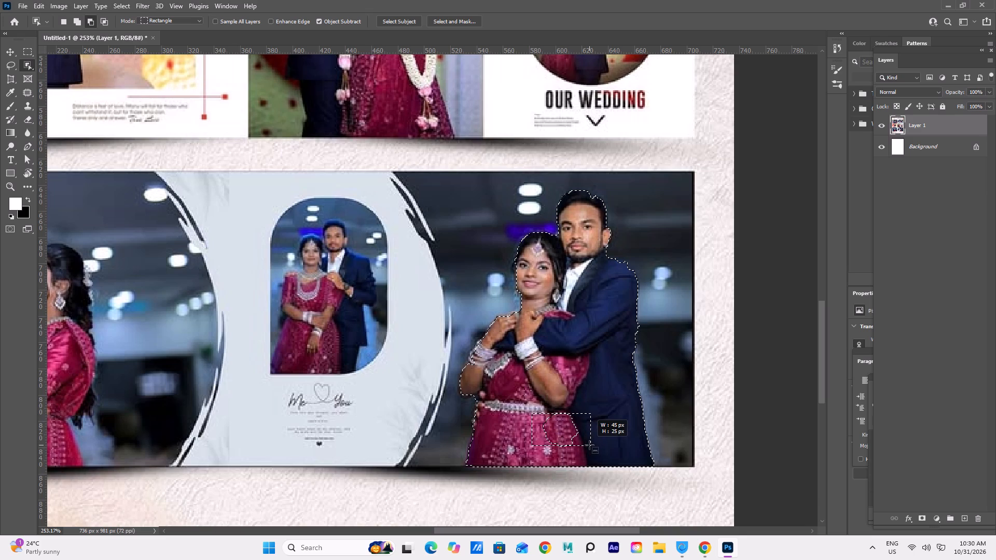
left_click_drag(538, 421, 584, 453, "alt")
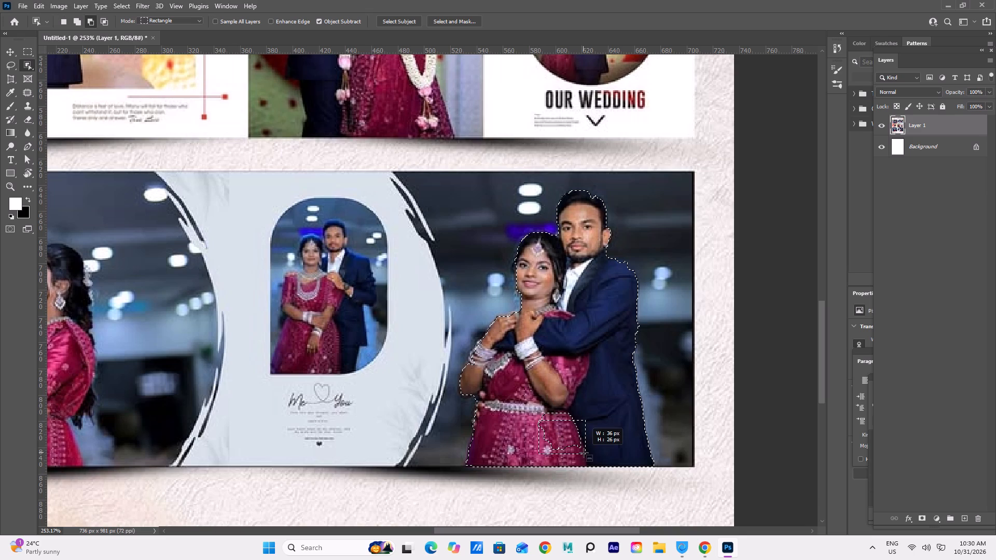
left_click_drag(516, 416, 607, 455, "shift")
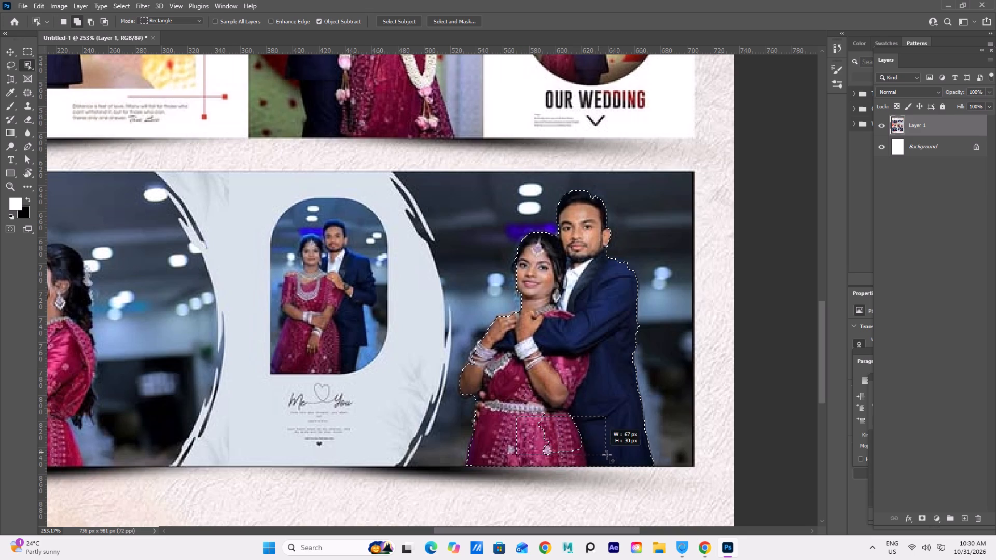
left_click_drag(607, 455, 608, 456, "shift")
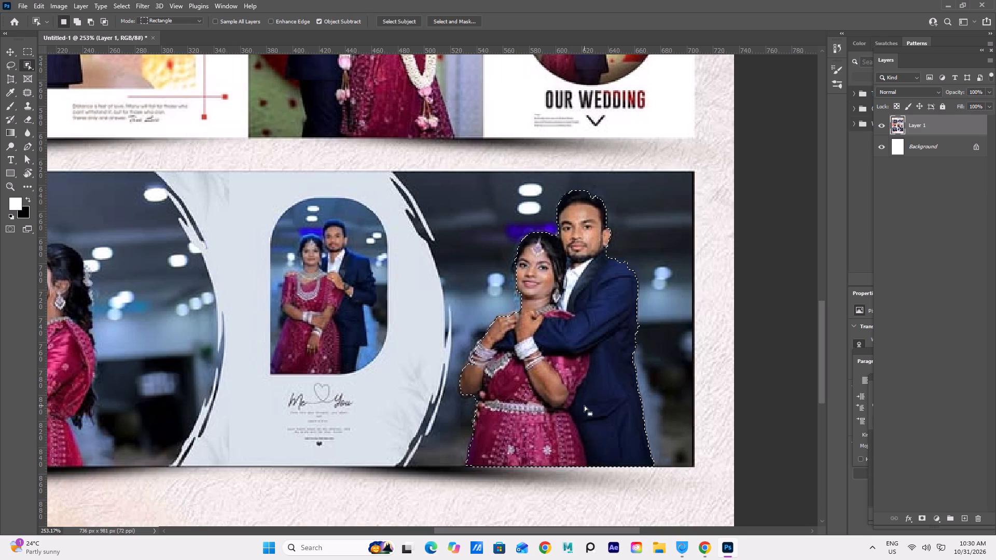
Copy the selected couple and paste it as a separate layer.
scroll(584, 405, "up", 2)
scroll(583, 408, "down", 1)
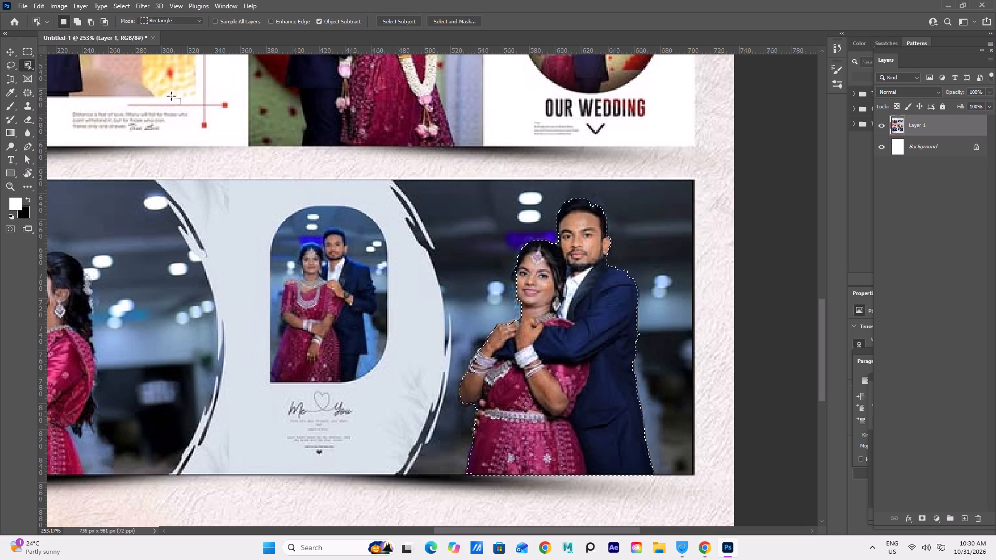
left_click(7, 55)
left_click(158, 281)
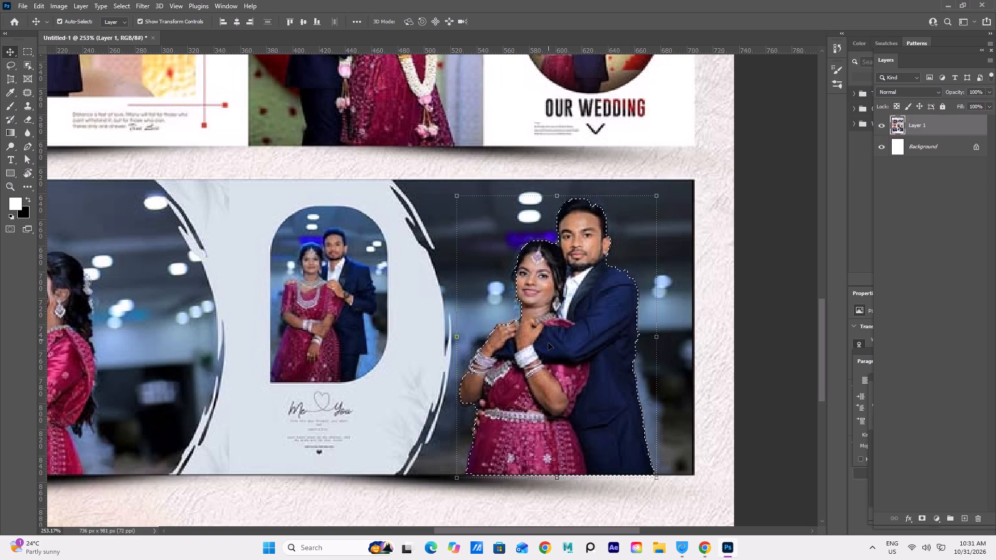
key("ctrl+c")
key("ctrl+v")
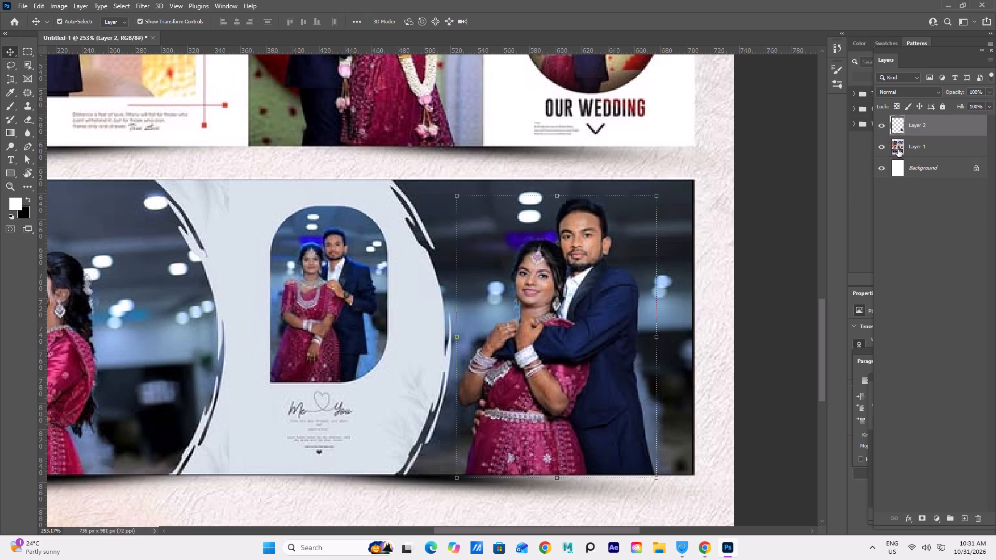
Make four copies of the full album template layer, Layer 1, beneath the cut-out couple.
left_click(898, 149)
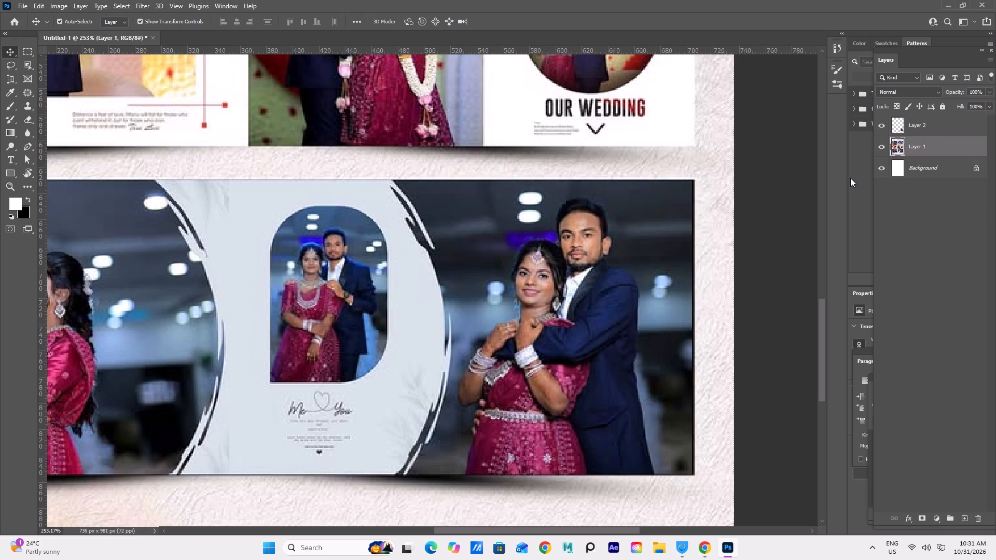
key("ctrl+c")
key("ctrl+v")
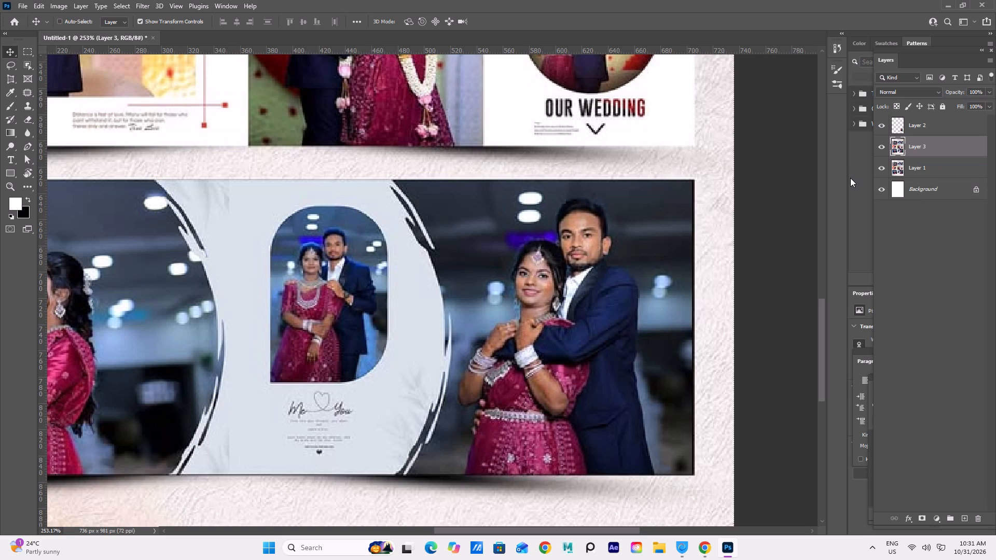
key("ctrl+v")
key("ctrl+v")
key("ctrl+v")
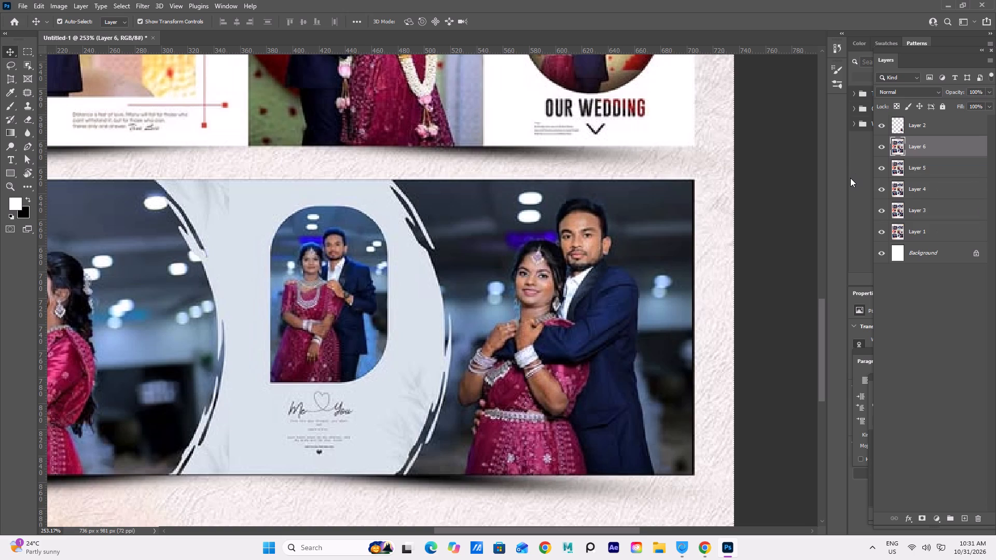
Hide the original album template layer and its four copies, leaving only the cut-out couple and the background shown.
left_click(905, 121)
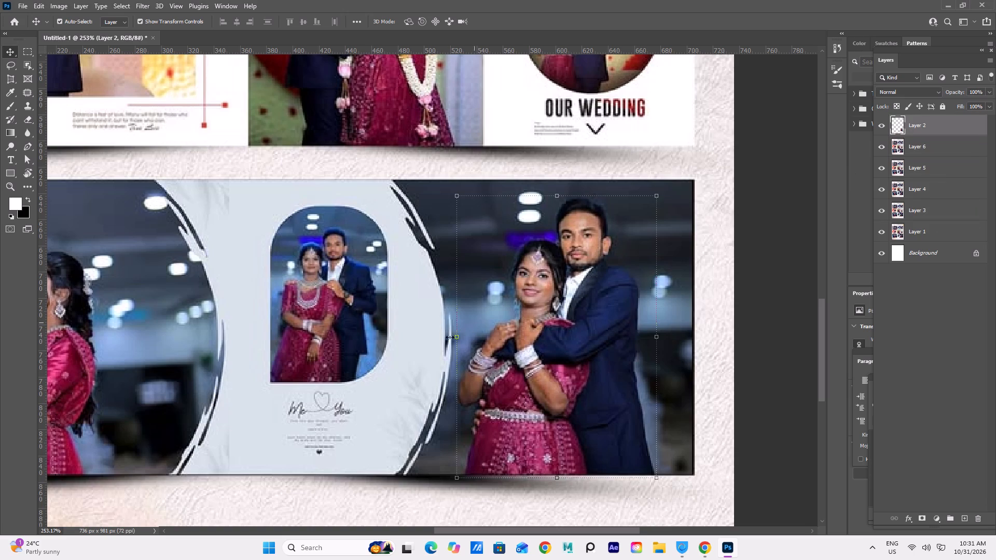
scroll(526, 245, "up", 5, "alt")
scroll(536, 243, "down", 10, "alt")
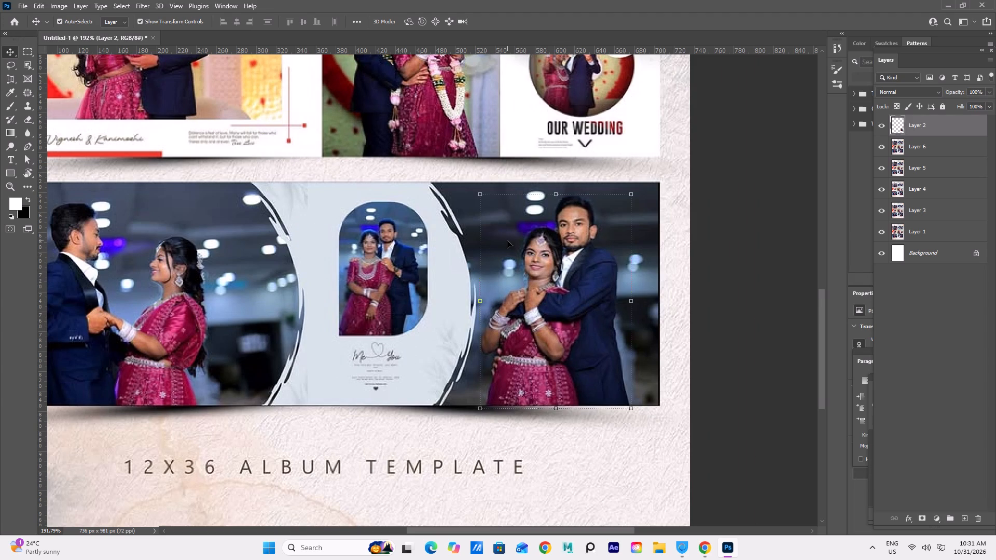
scroll(507, 243, "down", 3, "alt")
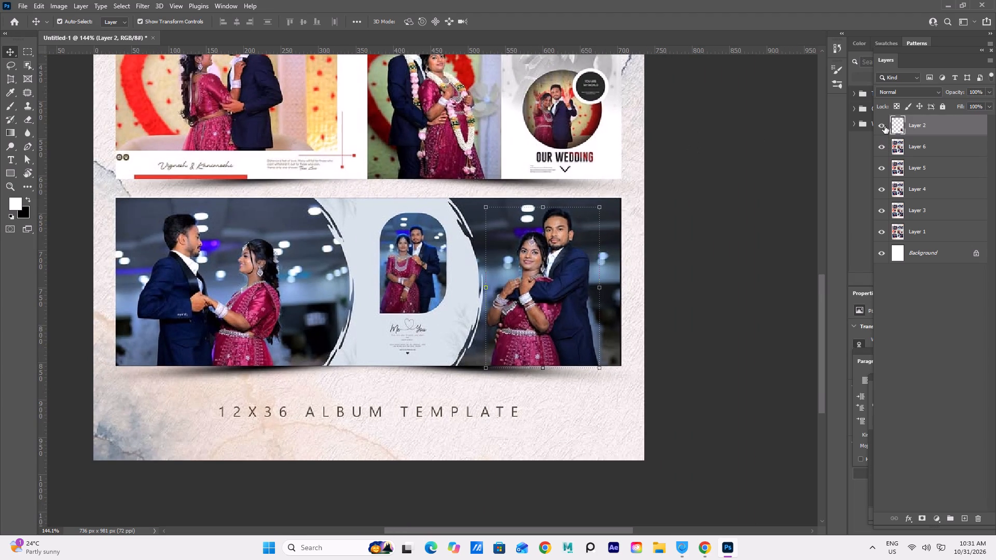
left_click(884, 126)
left_click(884, 126)
left_click(883, 149)
left_click(882, 168)
left_click(880, 195)
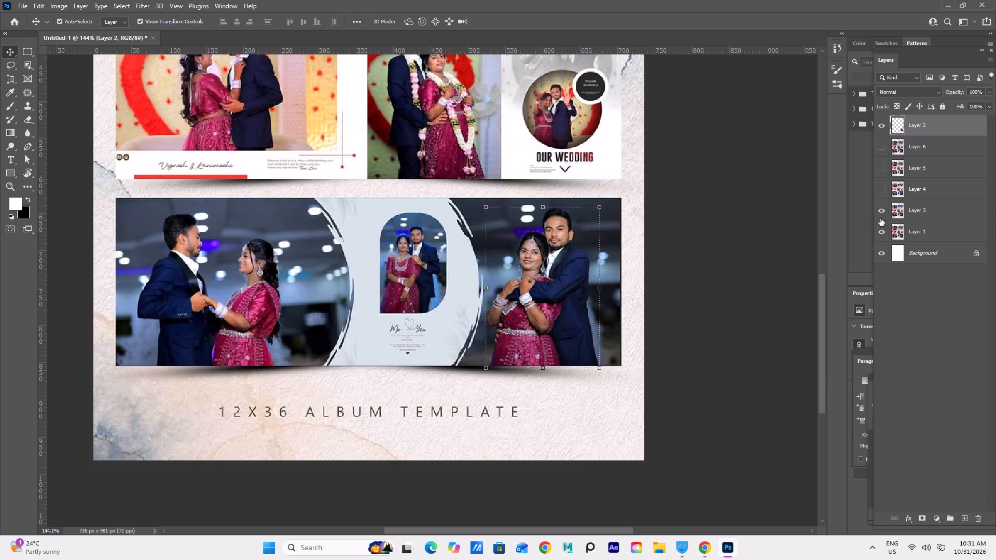
left_click_drag(880, 215, 880, 219)
left_click(885, 234)
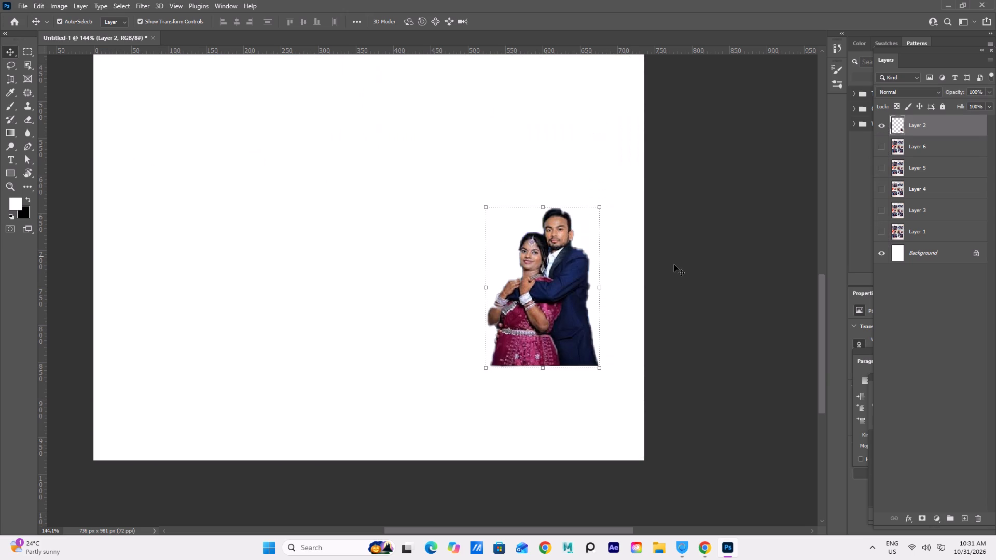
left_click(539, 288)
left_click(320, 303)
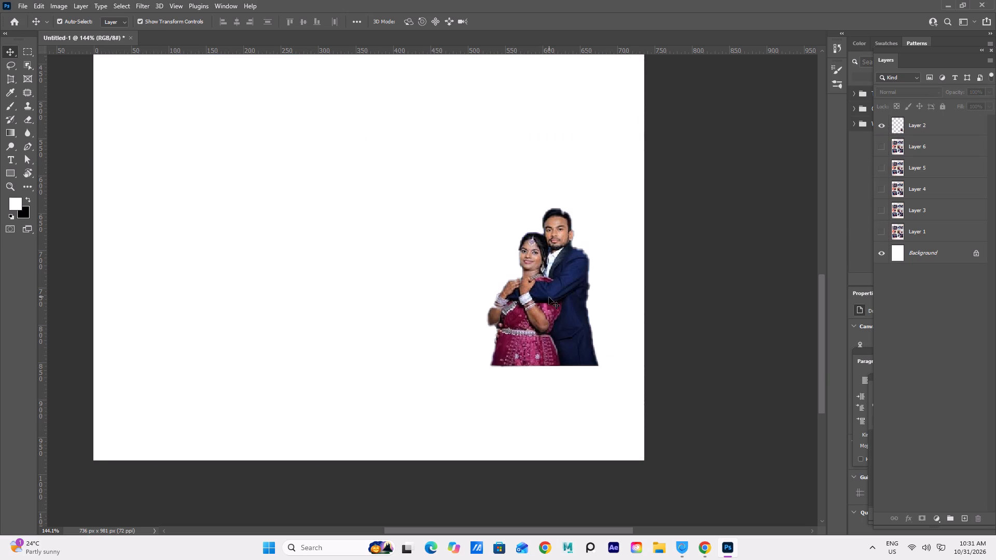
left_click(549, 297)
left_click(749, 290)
Show the template copy on Layer 6 and hide the cut-out couple on Layer 2.
left_click(879, 144)
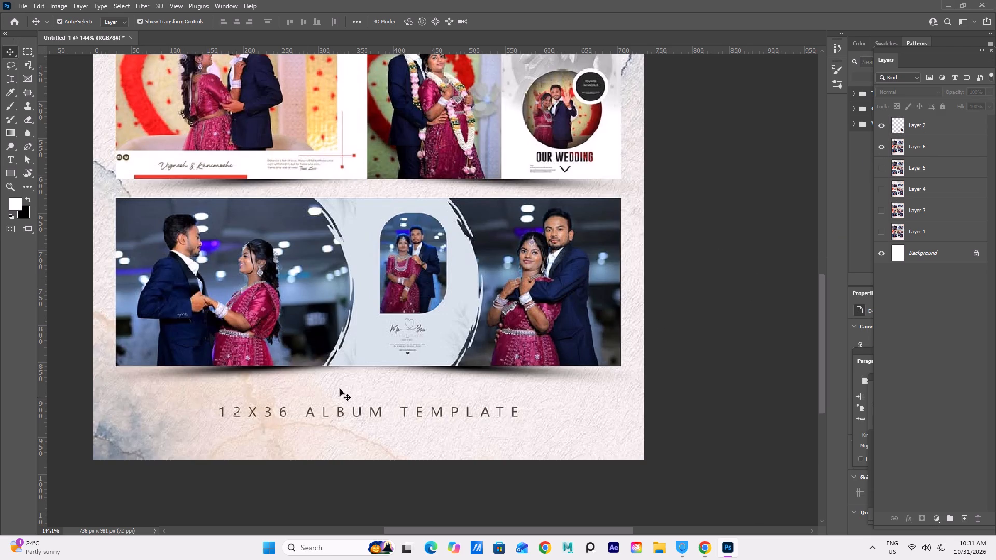
left_click(880, 130)
Look over the album template's spreads for the next couple to cut out.
scroll(238, 428, "down", 5, "alt")
key("space")
key("space")
key("space")
key("space")
key("space")
key("space")
key("space")
key("space")
key("space")
key("space")
key("space")
key("space")
key("space")
key("space")
key("space")
key("space")
key("space")
key("space")
key("space")
key("space")
left_click_drag(200, 427, 289, 427)
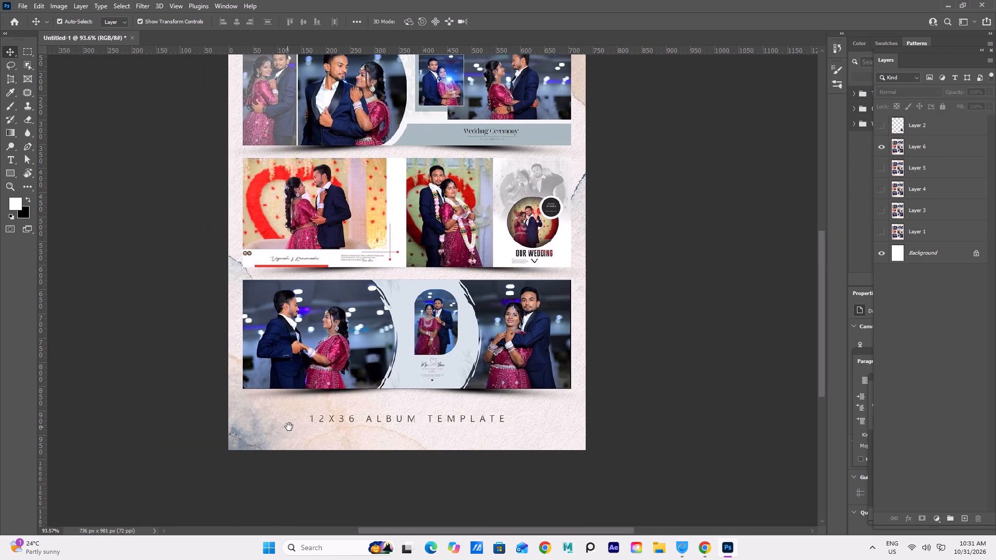
left_click_drag(289, 427, 290, 427)
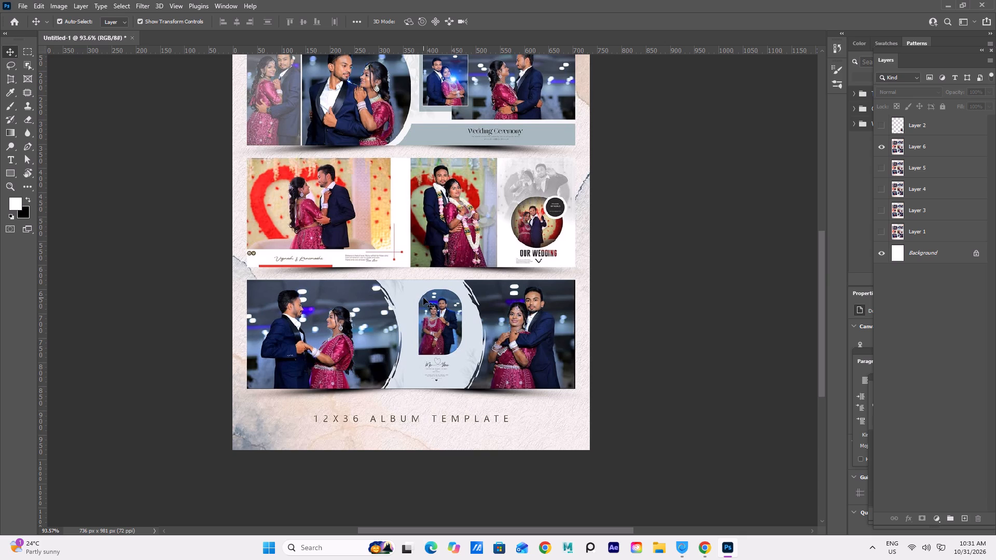
scroll(466, 275, "up", 4)
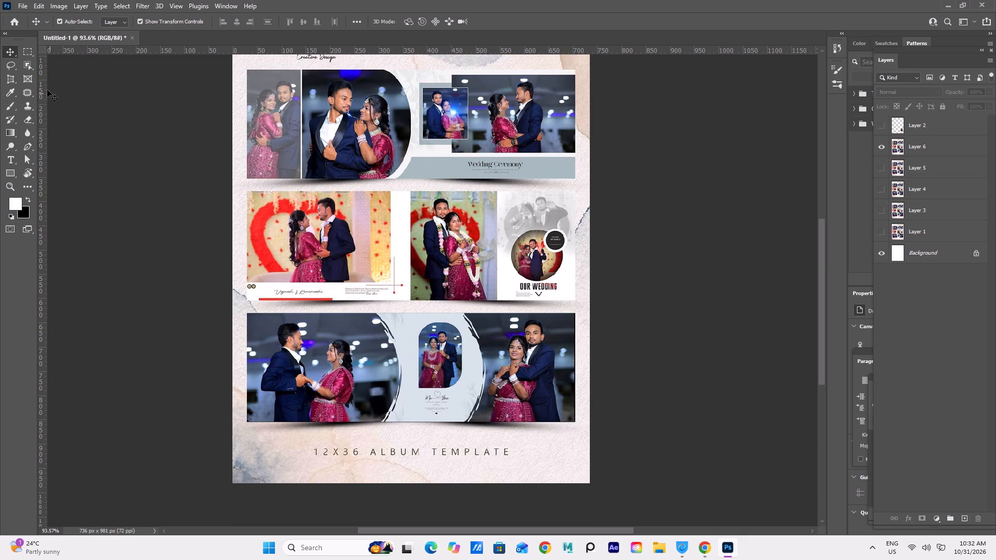
Select the couple in the bottom spread's arched frame on Layer 6 with the Object Selection tool, including the groom's hair.
left_click(26, 69)
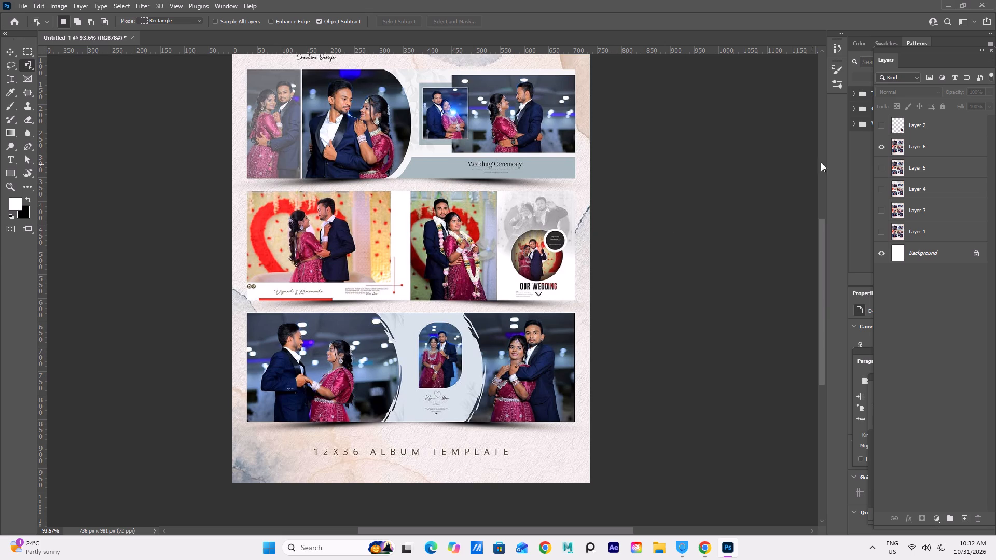
left_click(909, 146)
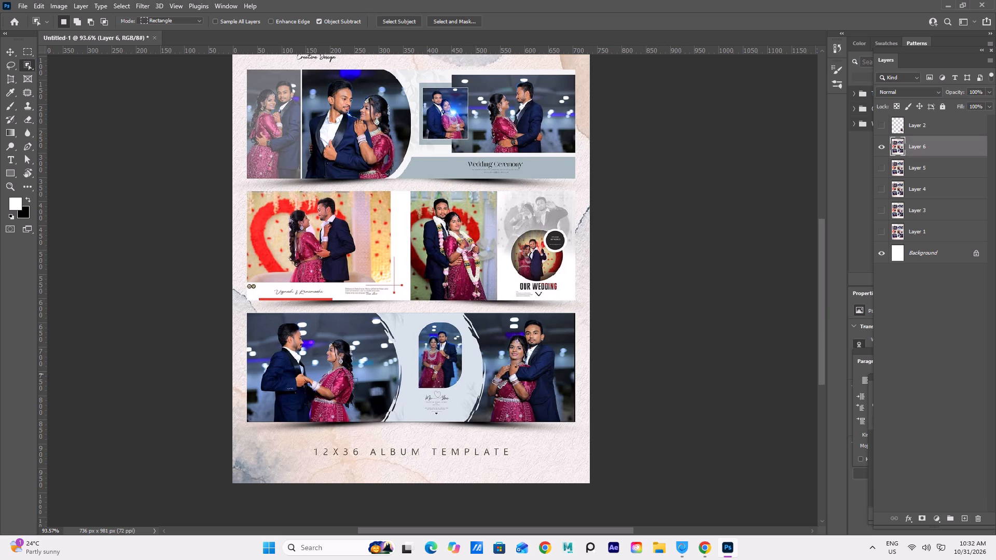
scroll(319, 382, "up", 6, "alt")
scroll(508, 409, "up", 2, "alt")
key("alt+space")
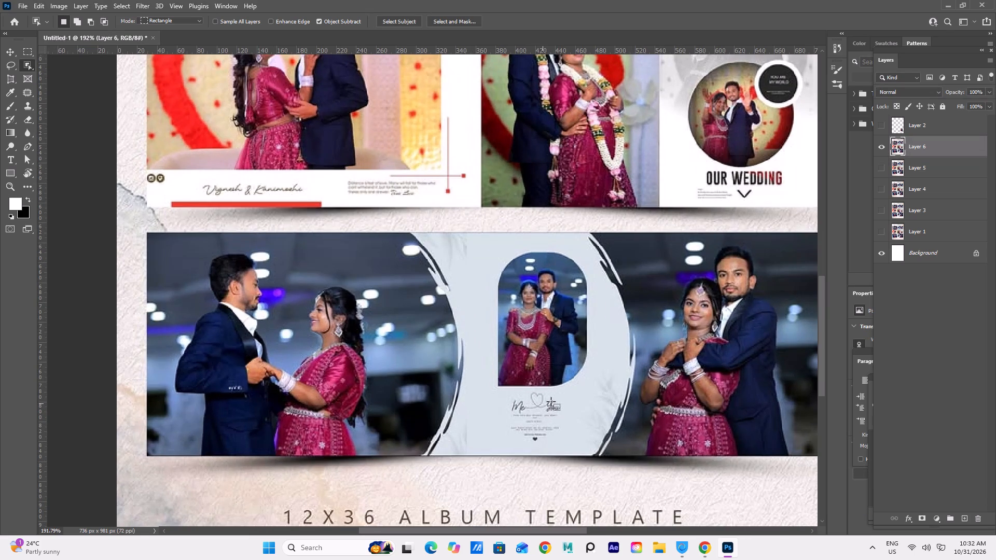
scroll(524, 307, "up", 6, "alt")
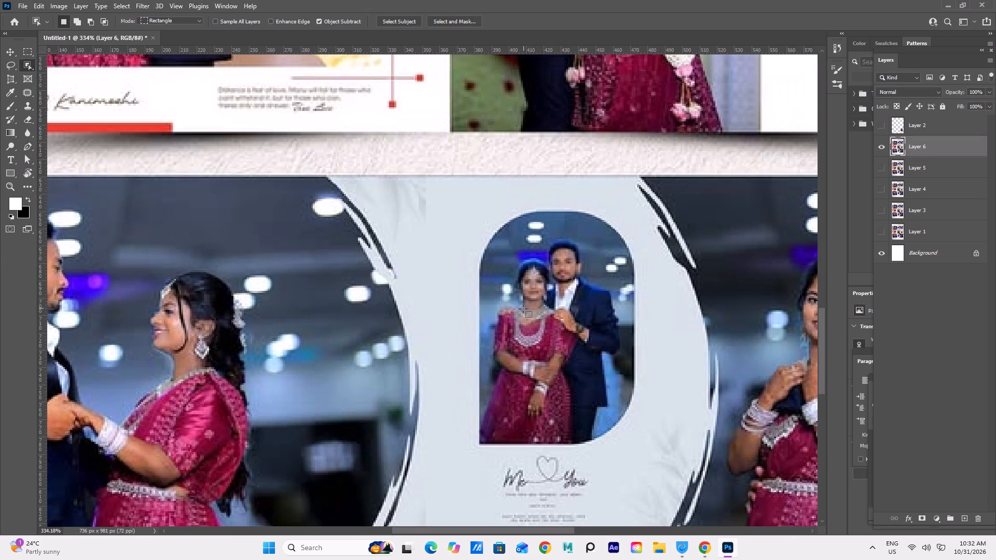
left_click_drag(514, 252, 600, 431)
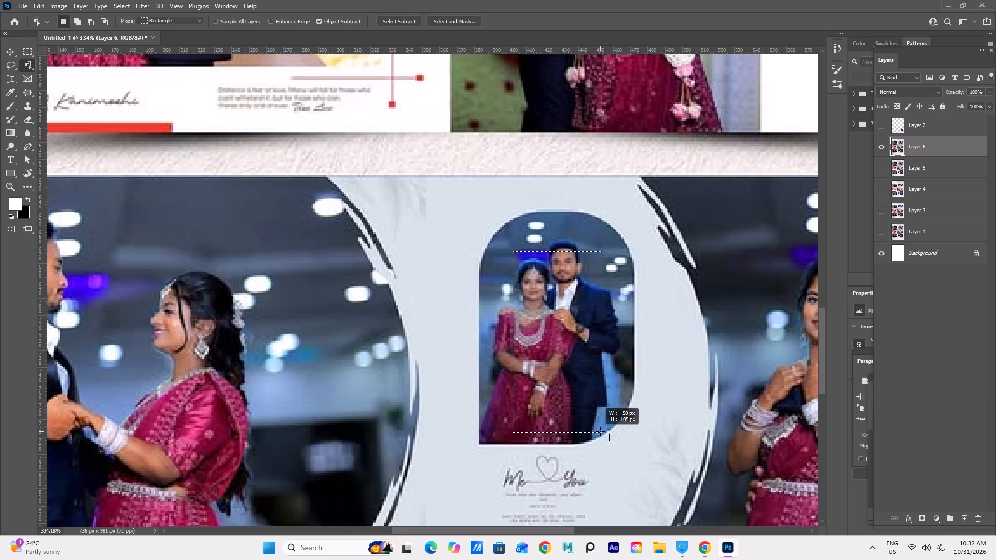
left_click_drag(600, 431, 600, 446)
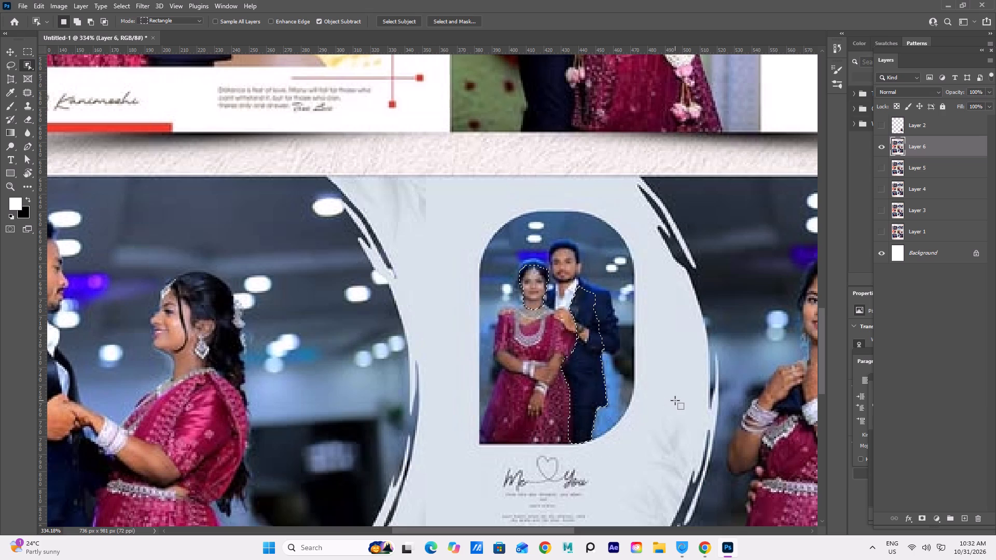
key("ctrl+z")
left_click_drag(483, 253, 615, 458)
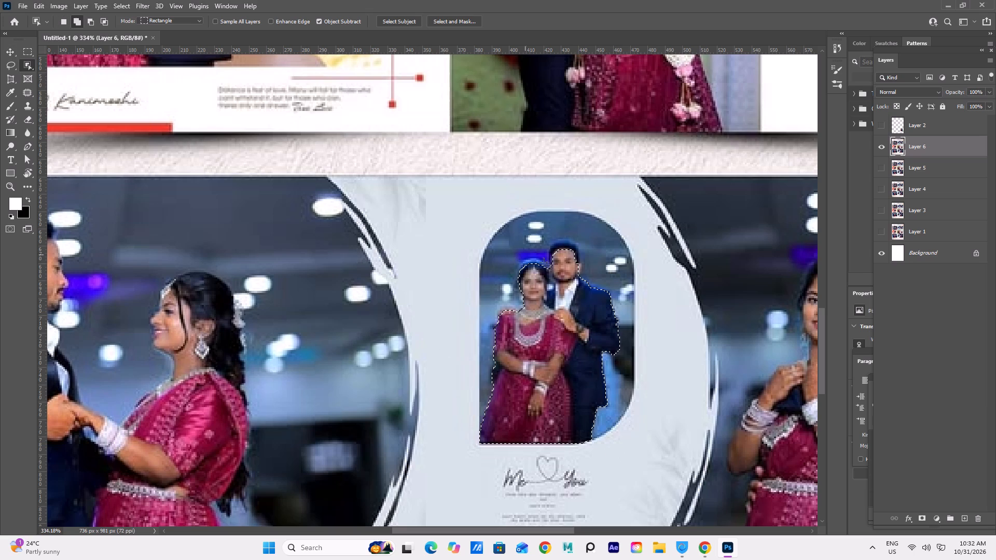
left_click_drag(552, 277, 575, 240, "shift")
left_click_drag(554, 242, 567, 247, "shift")
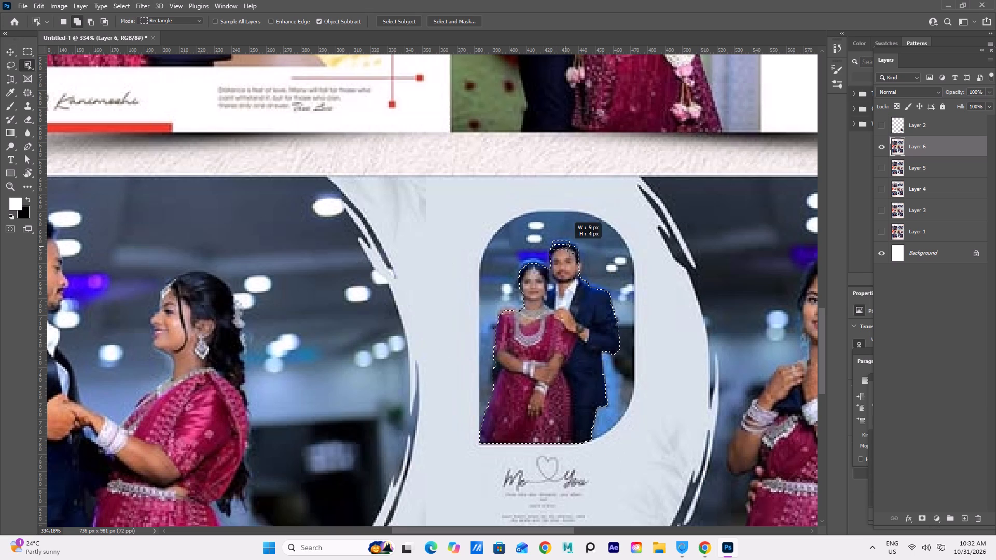
left_click_drag(567, 247, 574, 250, "shift")
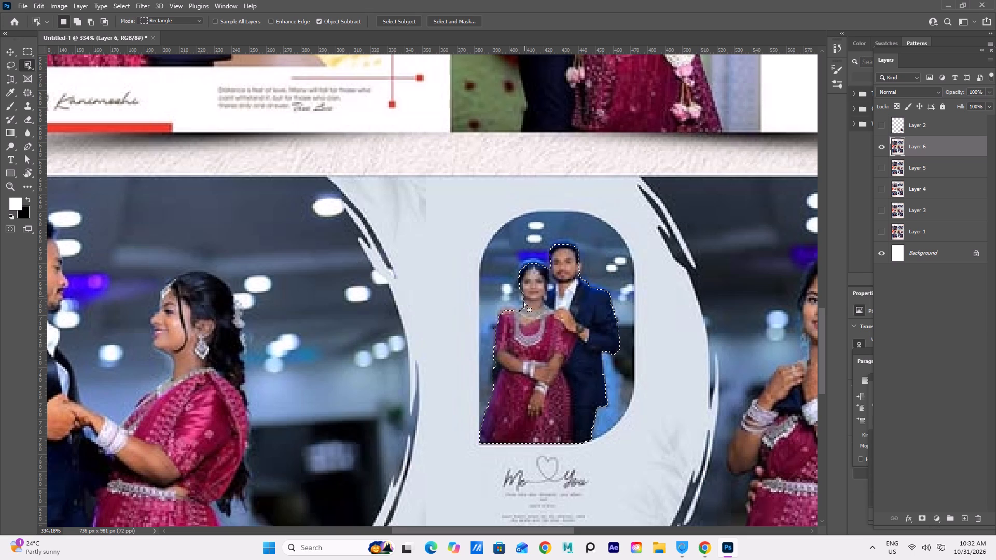
Copy the selected couple from the arched frame to a new layer above Layer 6.
scroll(521, 389, "down", 3)
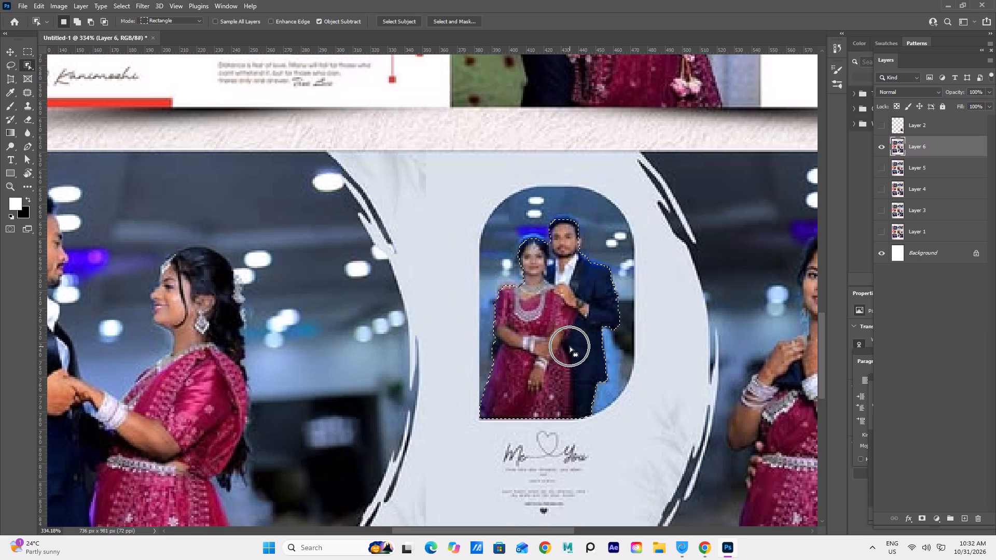
key("ctrl+j")
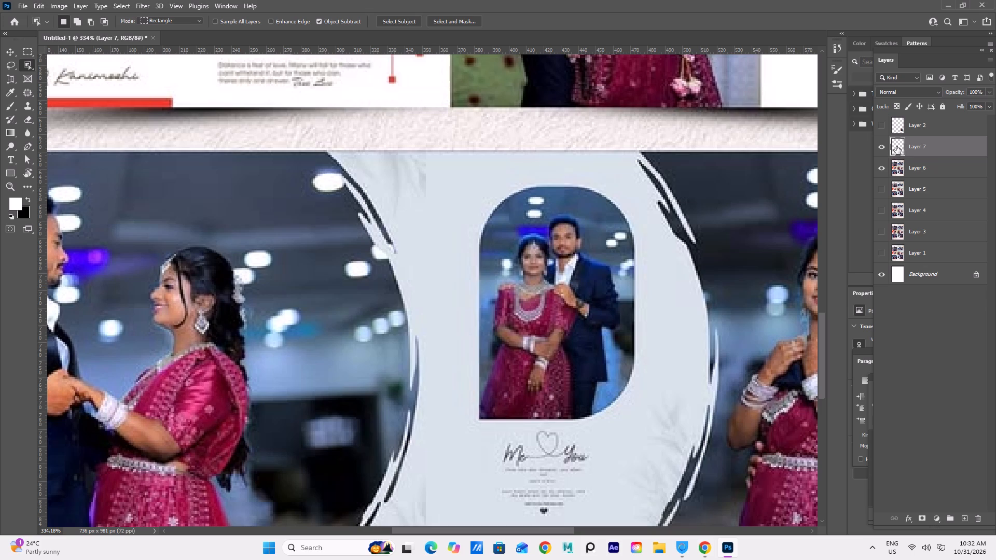
Check the new cut-out by briefly hiding Layer 6, and hide the cut-out layer, Layer 7.
left_click(881, 166)
left_click(881, 166)
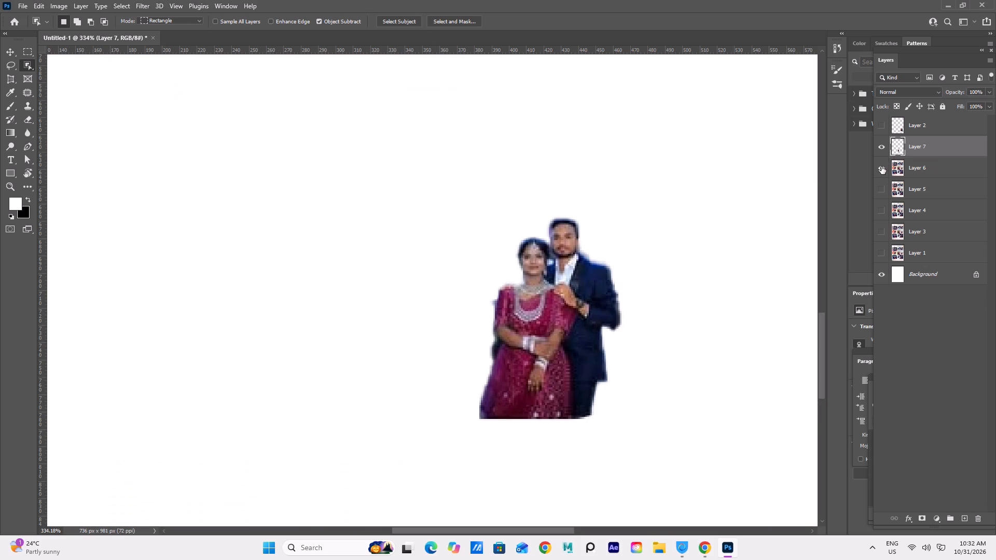
left_click(881, 147)
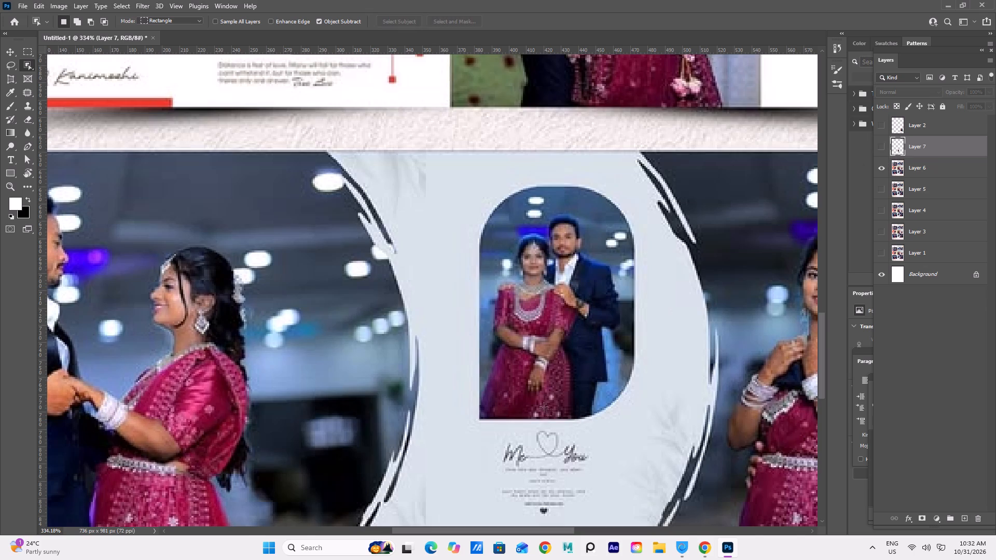
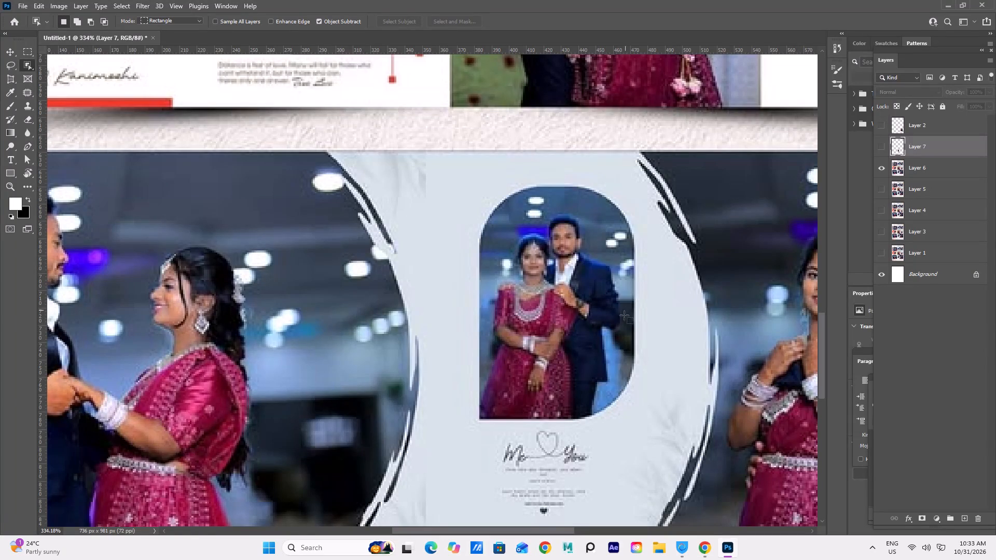
Select the couple holding hands in the bottom spread's large photo on Layer 6 with the Object Selection tool.
left_click(915, 168)
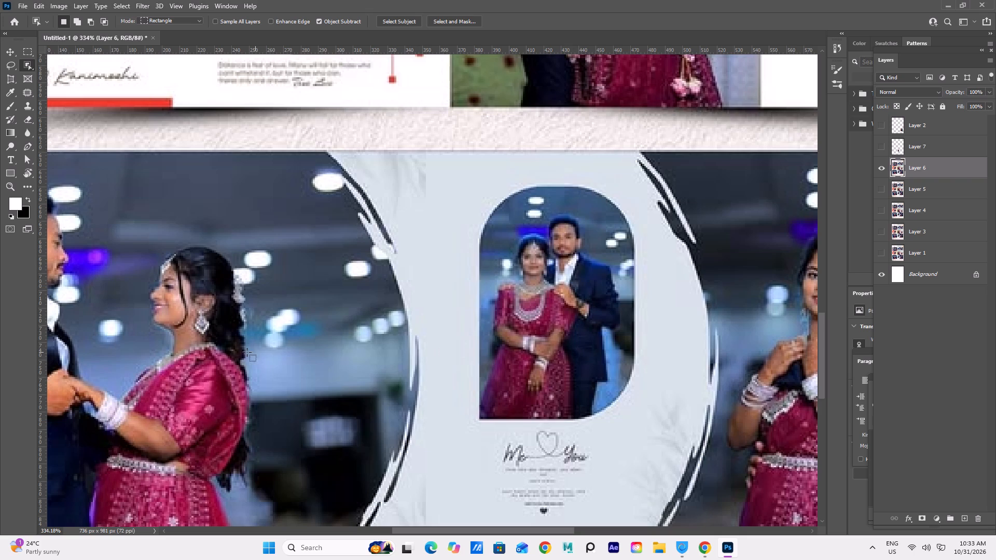
scroll(159, 352, "down", 6)
scroll(277, 371, "down", 4)
key("space")
key("space")
key("space")
key("space")
key("space")
key("space")
key("space")
key("space")
key("space")
key("space")
key("space")
key("space")
key("space")
key("space")
key("space")
key("space")
key("space")
key("space")
key("space")
key("space")
left_click_drag(265, 383, 304, 380)
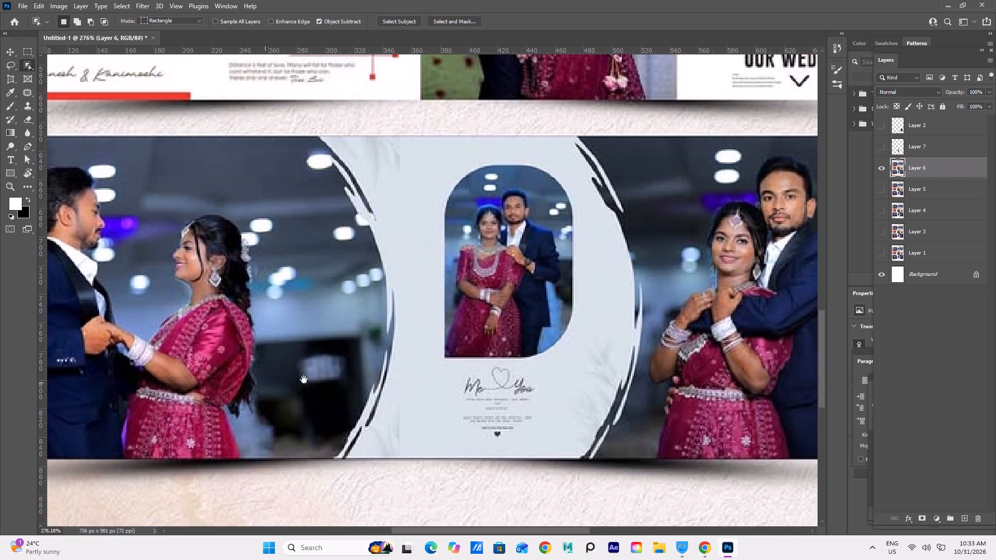
left_click_drag(304, 380, 452, 380)
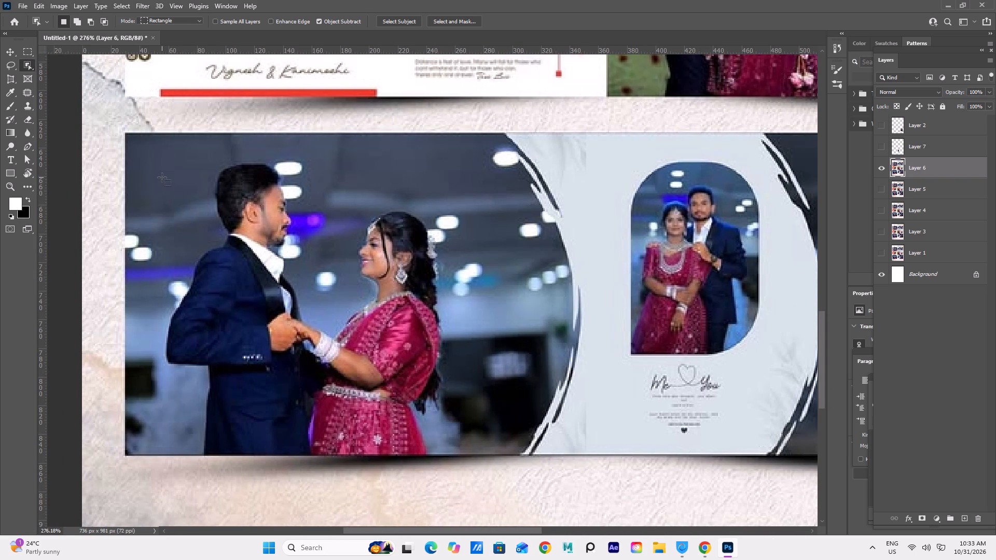
left_click_drag(162, 177, 440, 455)
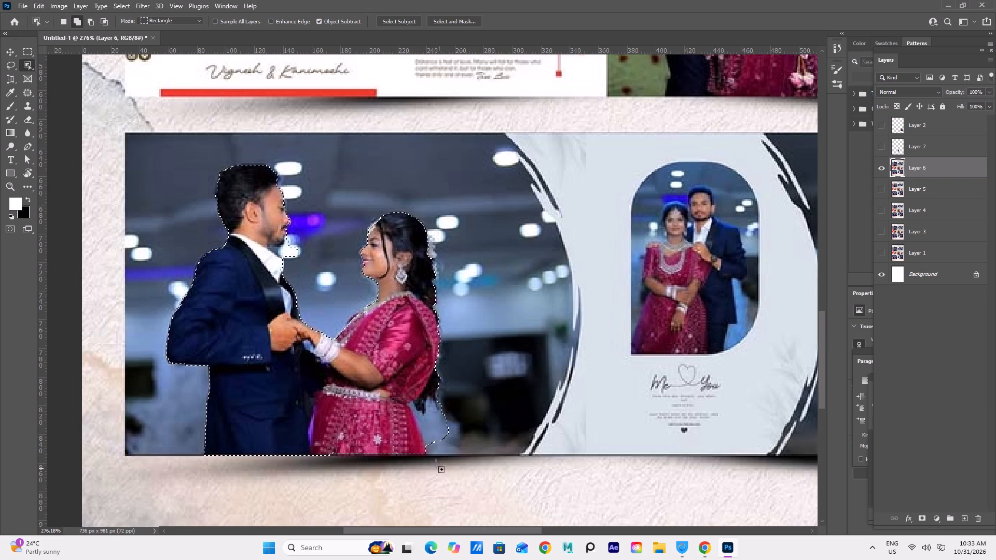
Refine the selection around the ends of the bride's hair and her skirt, removing the extra background there.
left_click_drag(433, 459, 413, 386, "shift")
left_click_drag(458, 442, 397, 396, "shift")
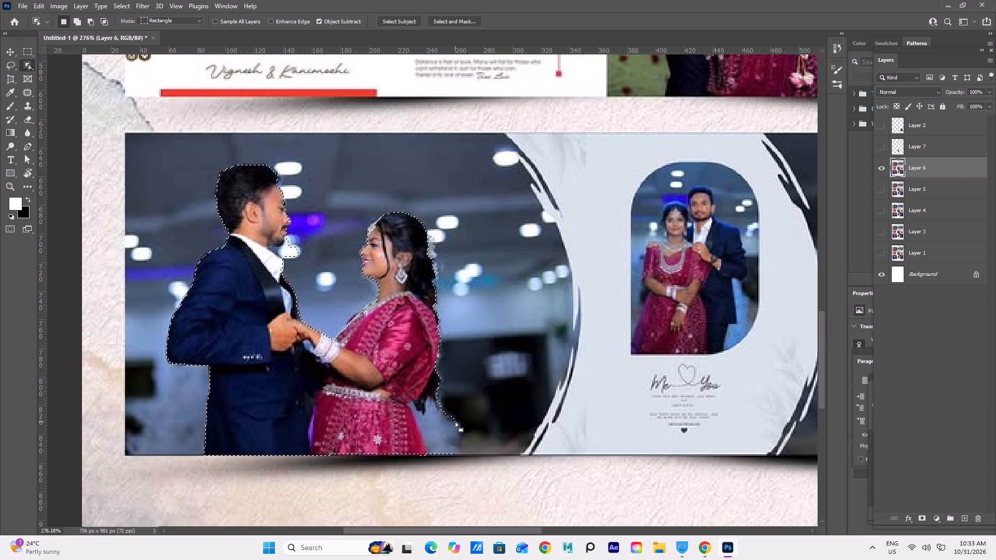
left_click_drag(421, 386, 430, 423, "alt")
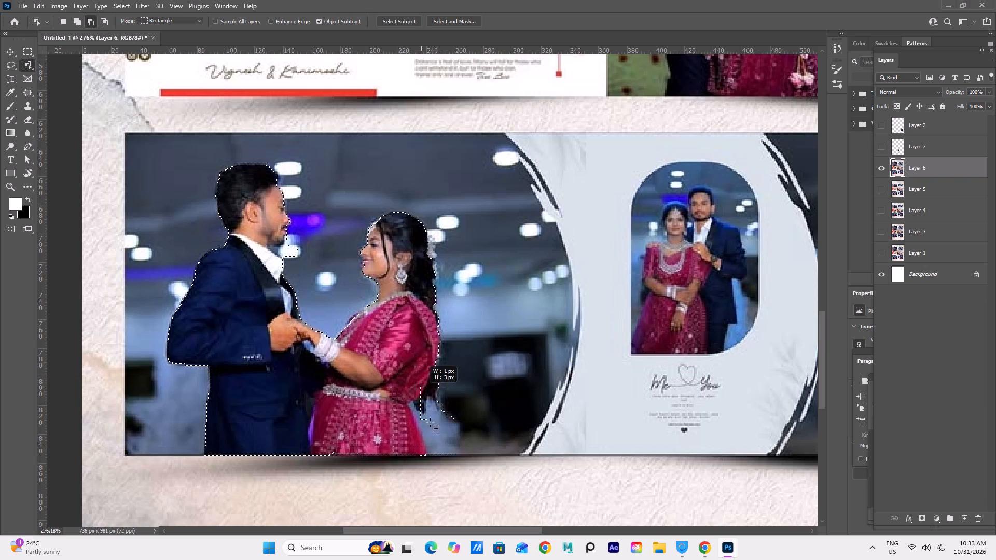
left_click_drag(430, 423, 471, 462, "alt")
left_click_drag(399, 398, 420, 416, "alt")
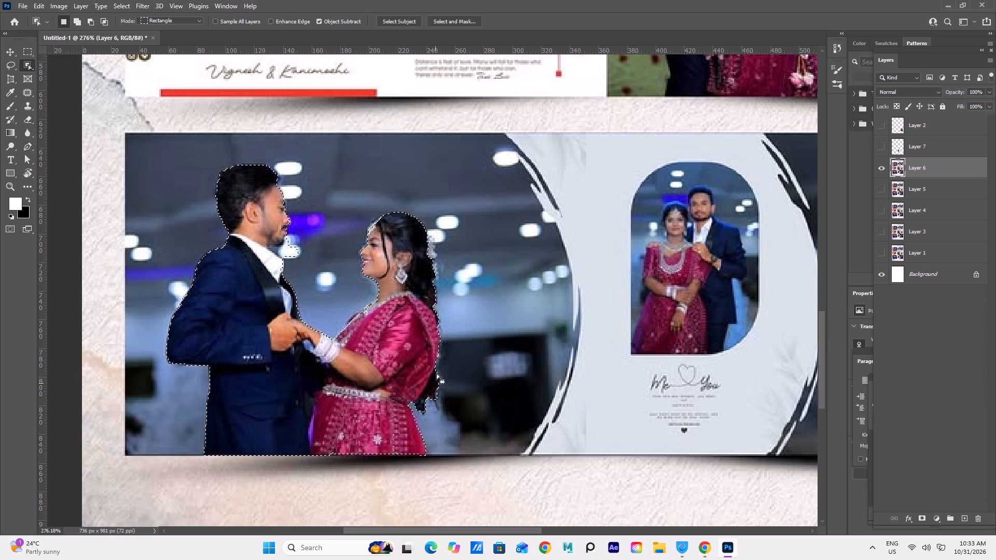
Refine the selection edge along the front of the bride's face.
left_click_drag(358, 234, 358, 273, "alt")
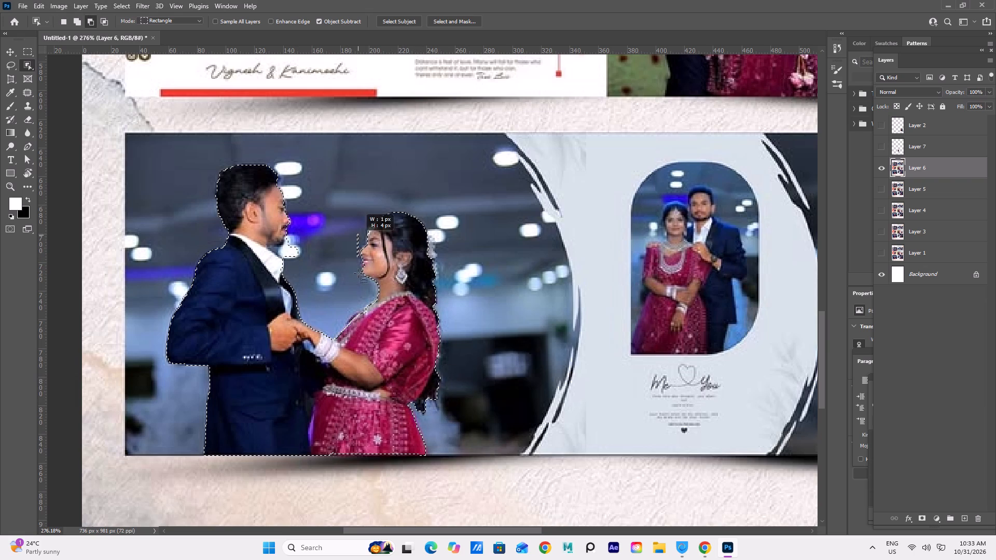
left_click_drag(358, 273, 368, 284, "alt")
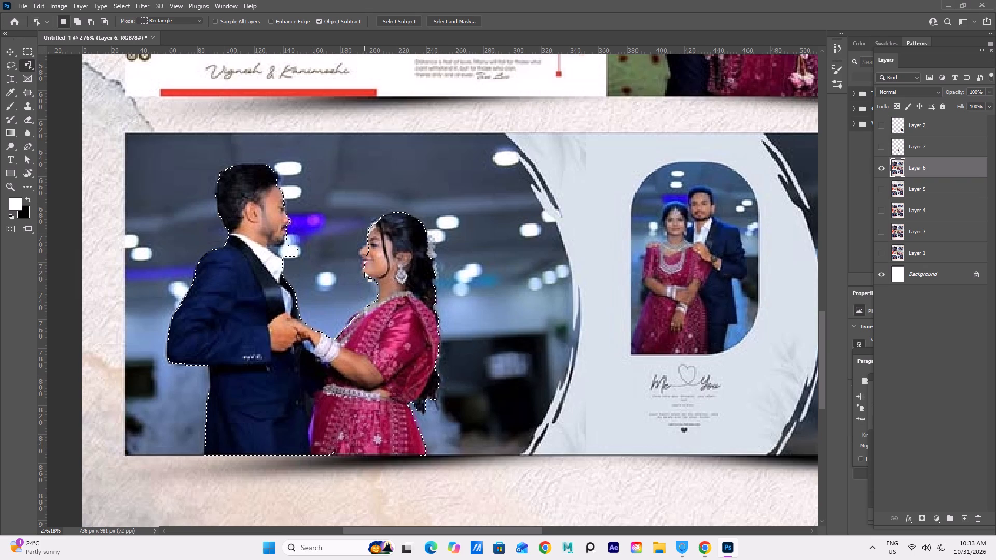
left_click_drag(377, 223, 359, 285, "shift")
left_click_drag(365, 246, 355, 255, "shift")
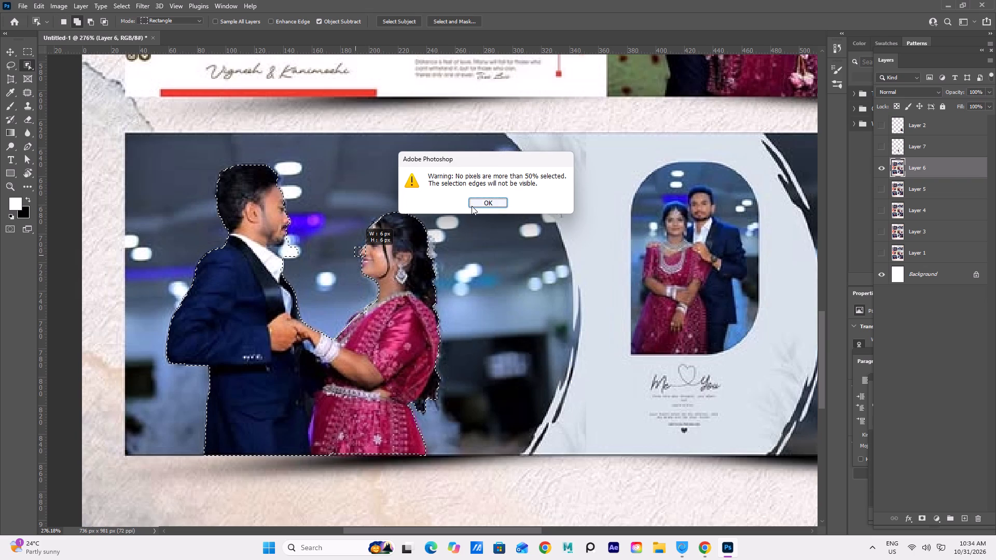
left_click(472, 206)
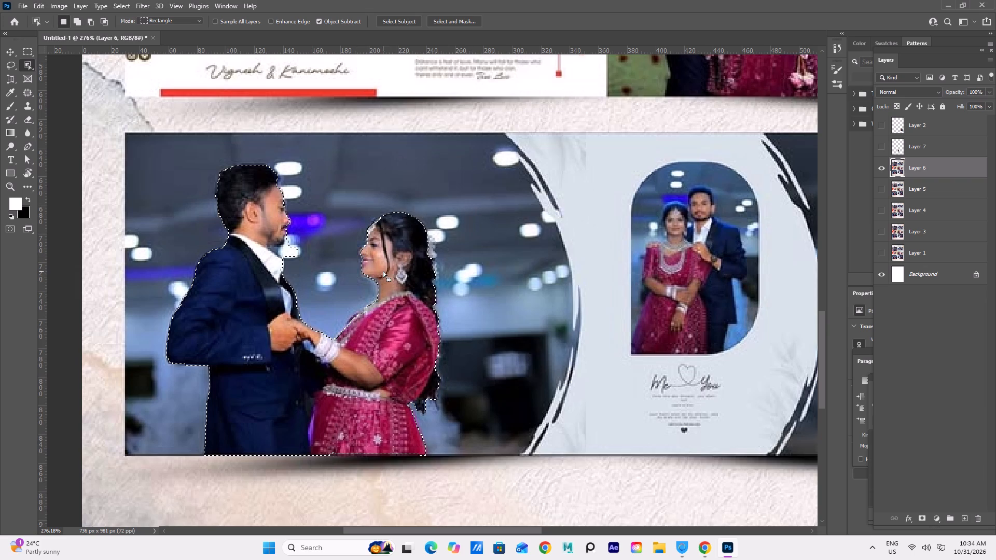
left_click_drag(367, 242, 354, 262, "shift")
Remove the bright background patch beside the groom's chin and collar from the selection.
left_click_drag(294, 237, 259, 260, "shift")
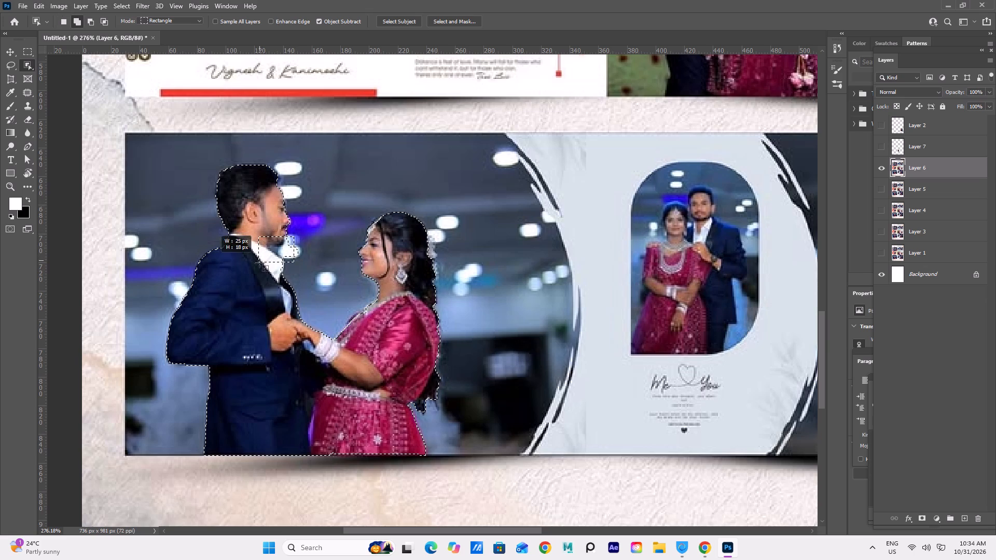
left_click_drag(315, 269, 310, 265, "alt")
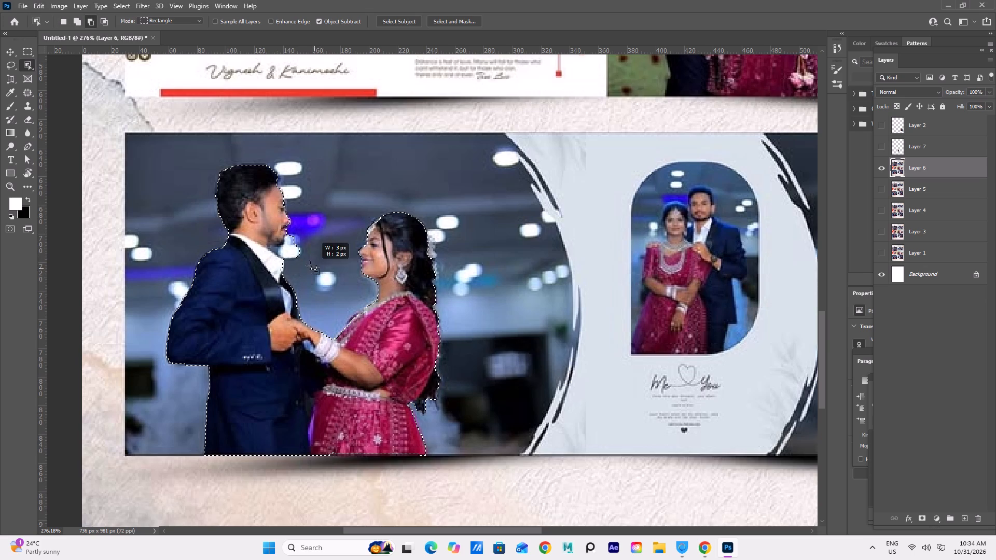
left_click_drag(310, 265, 251, 237, "alt")
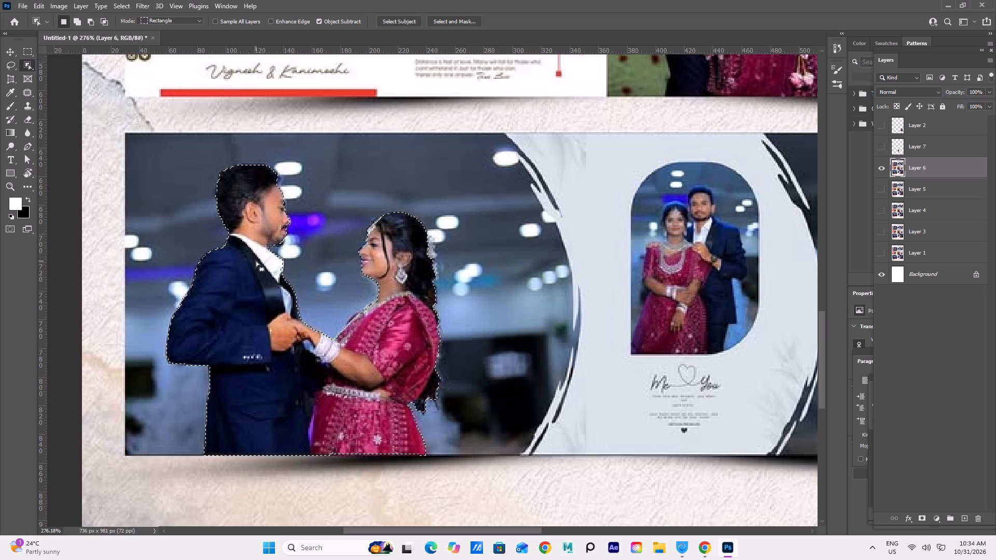
Copy the selected hand-holding couple to a new layer above Layer 6 and hide that new layer.
scroll(260, 297, "down", 7)
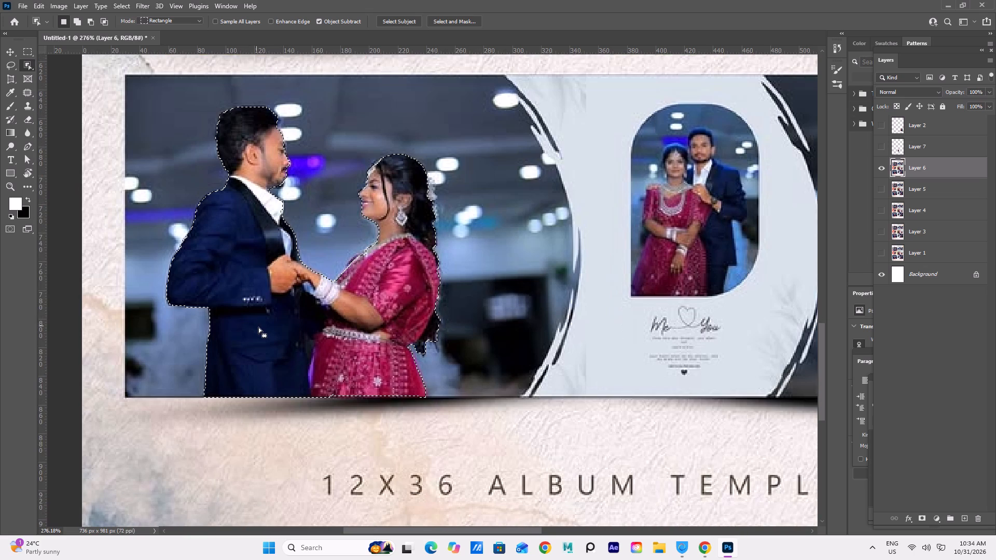
key("ctrl+j")
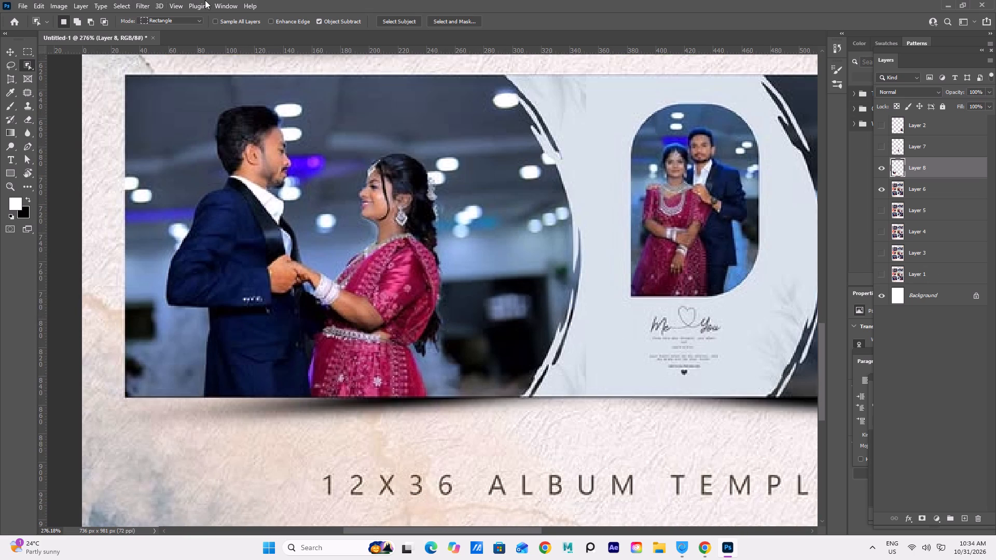
left_click(882, 174)
left_click(878, 207)
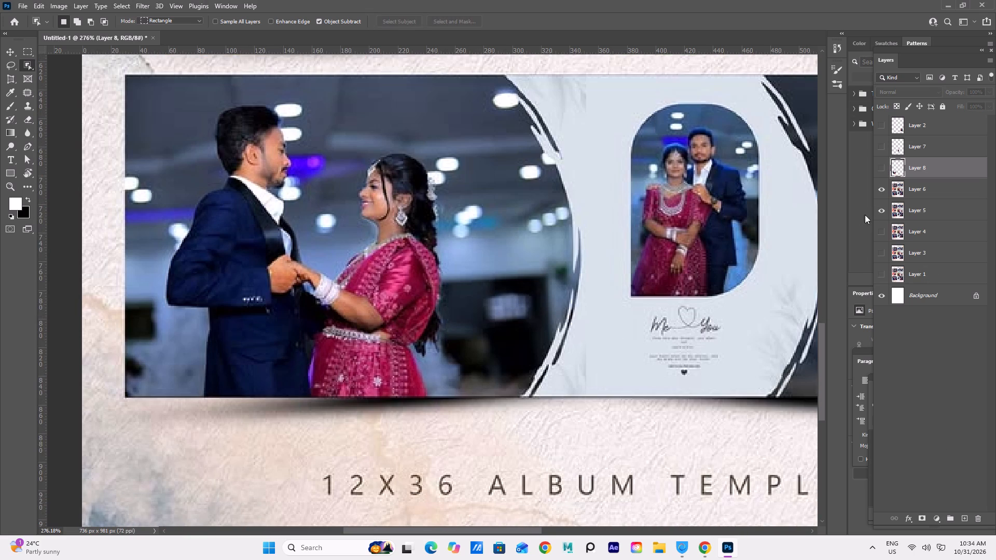
left_click(879, 210)
Select the couple facing each other before the red heart backdrop on Layer 6 with the Object Selection tool.
scroll(605, 261, "up", 12)
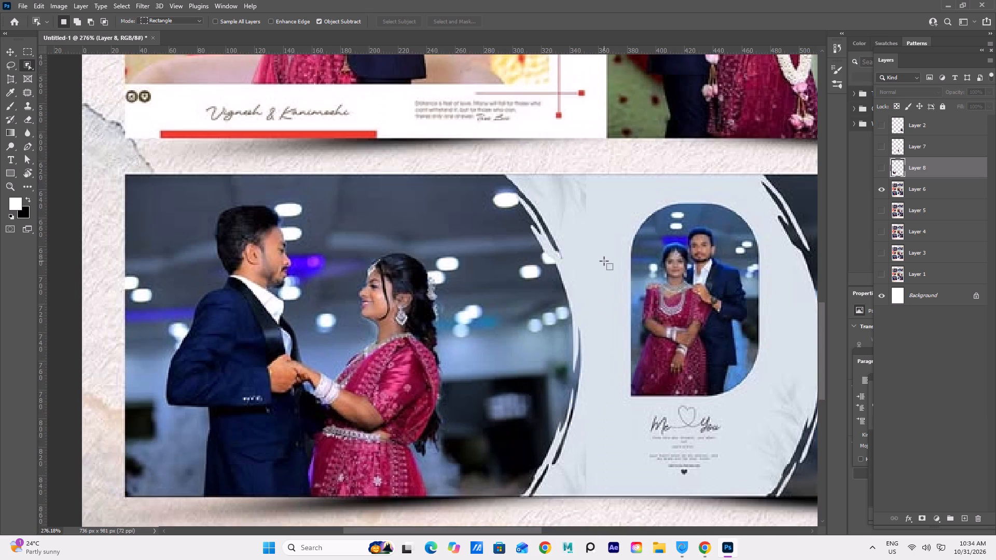
scroll(604, 261, "up", 5)
scroll(777, 376, "up", 2)
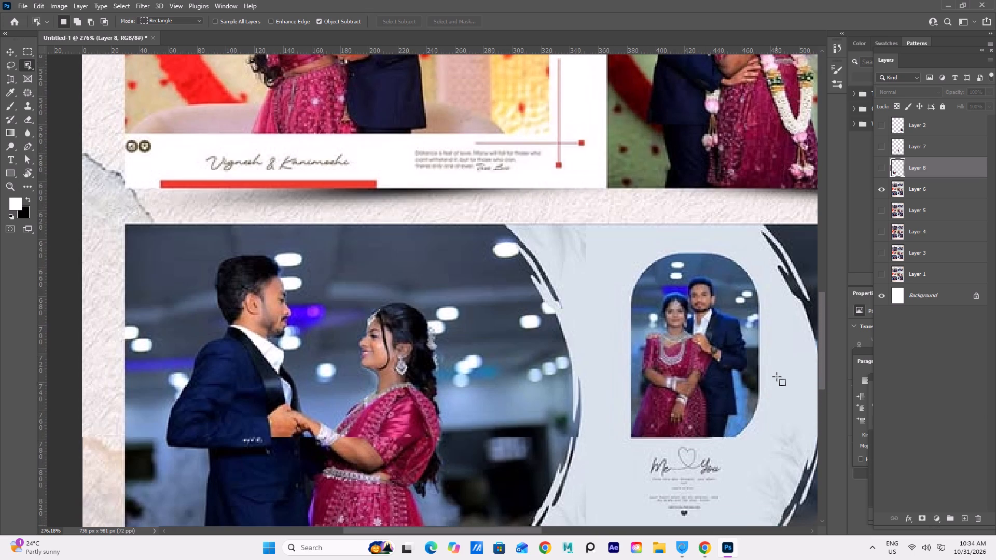
scroll(777, 376, "up", 11)
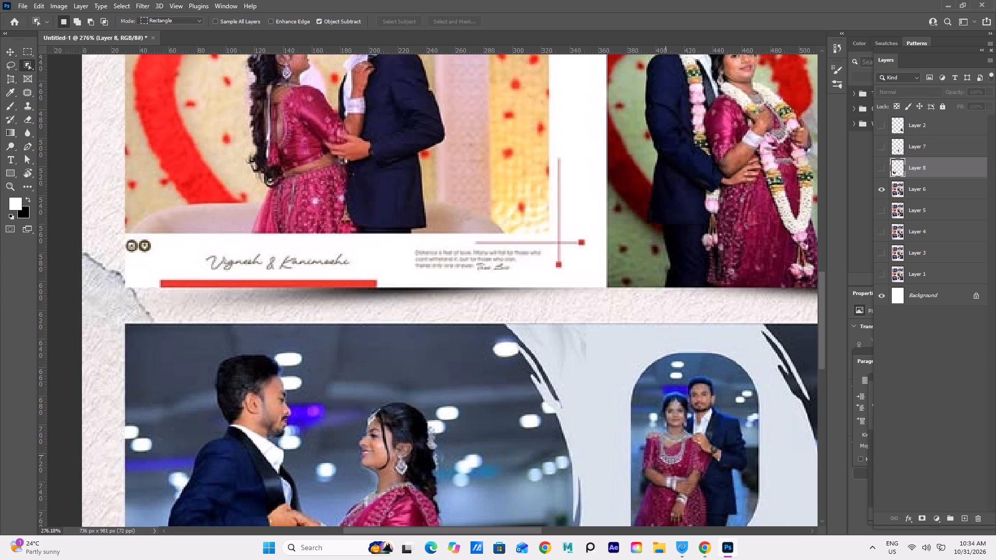
scroll(631, 438, "up", 12)
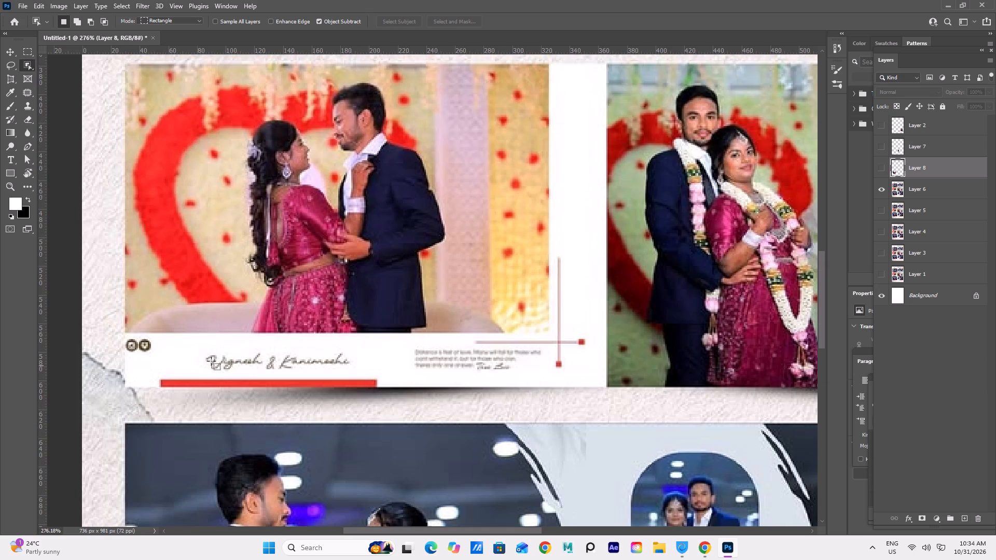
scroll(325, 343, "up", 7)
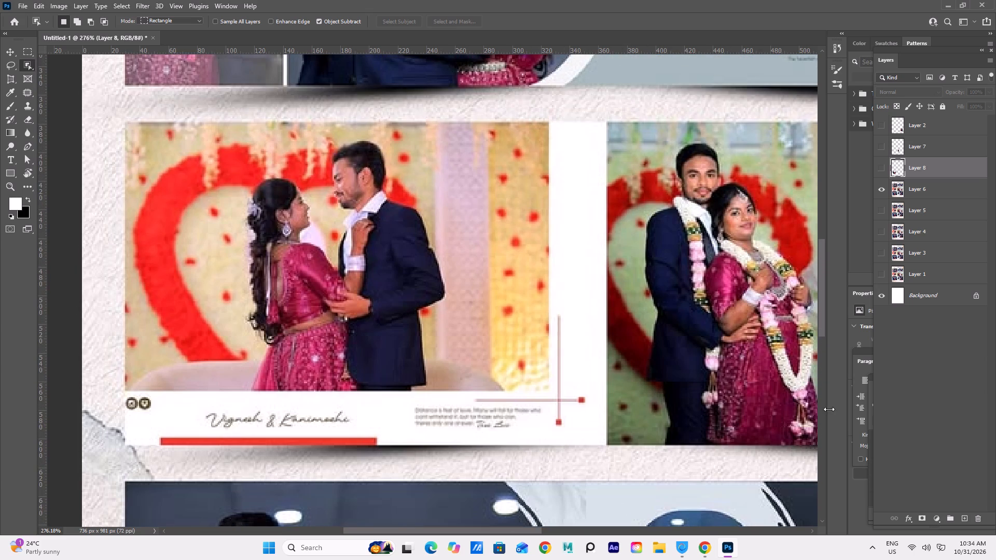
scroll(805, 419, "up", 7)
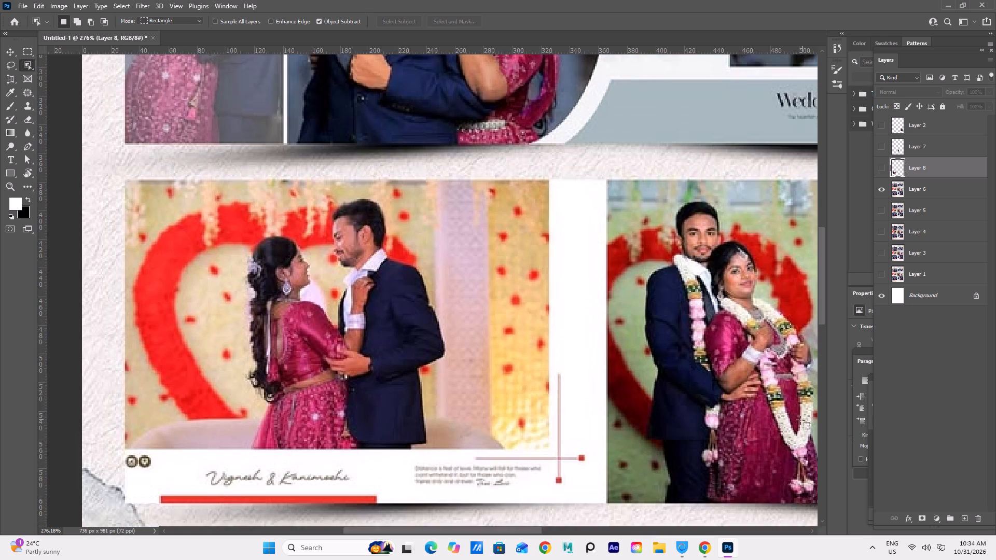
scroll(800, 420, "up", 2)
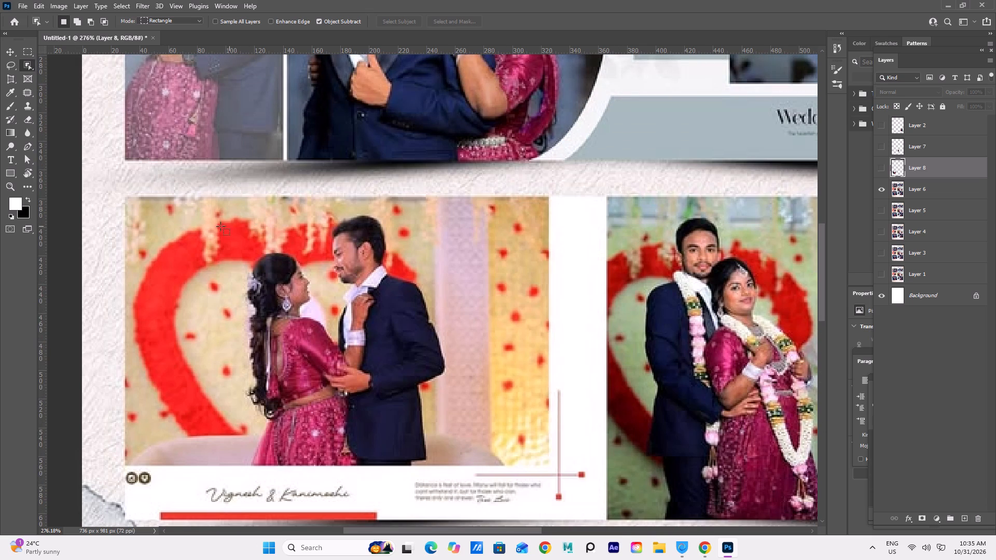
left_click_drag(212, 231, 452, 470)
left_click(942, 191)
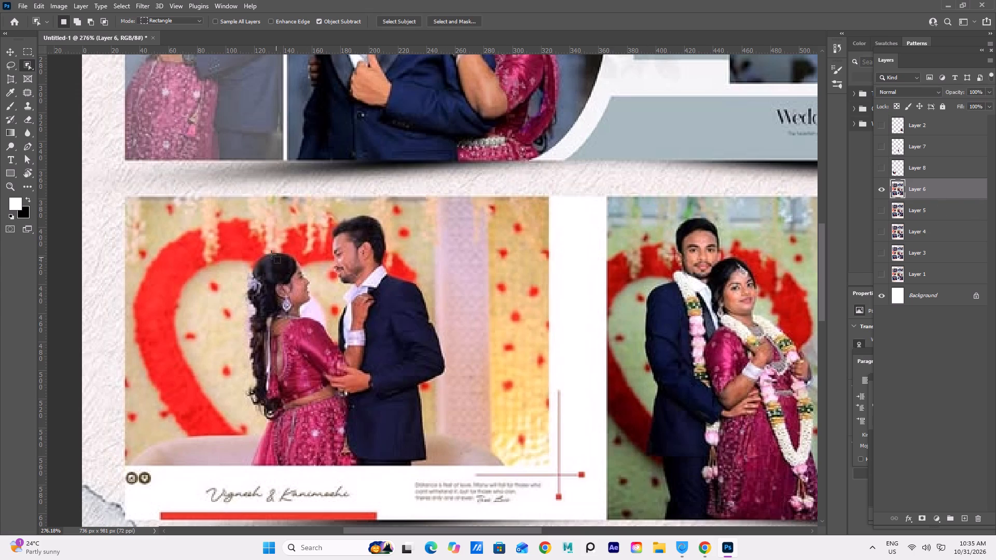
left_click_drag(228, 233, 435, 453)
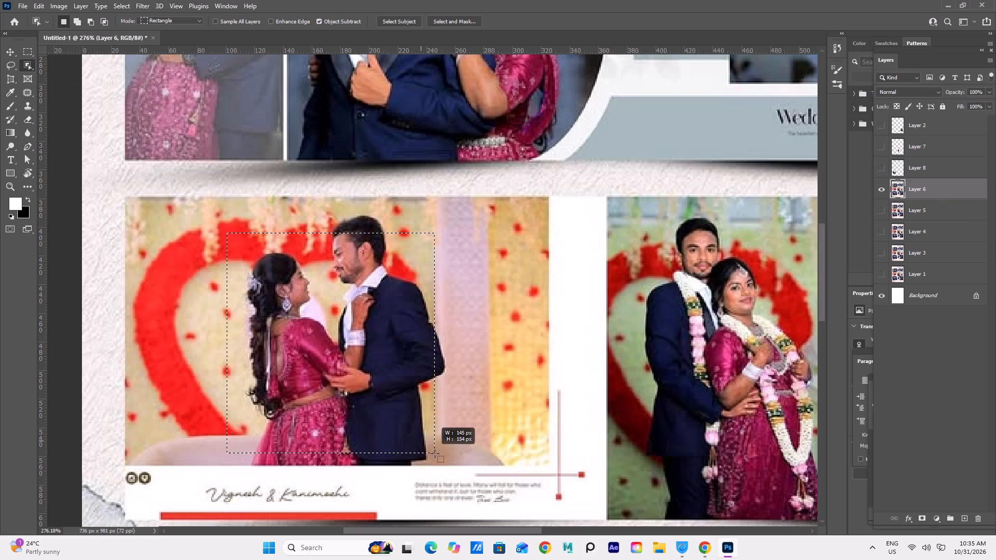
left_click_drag(435, 453, 449, 464)
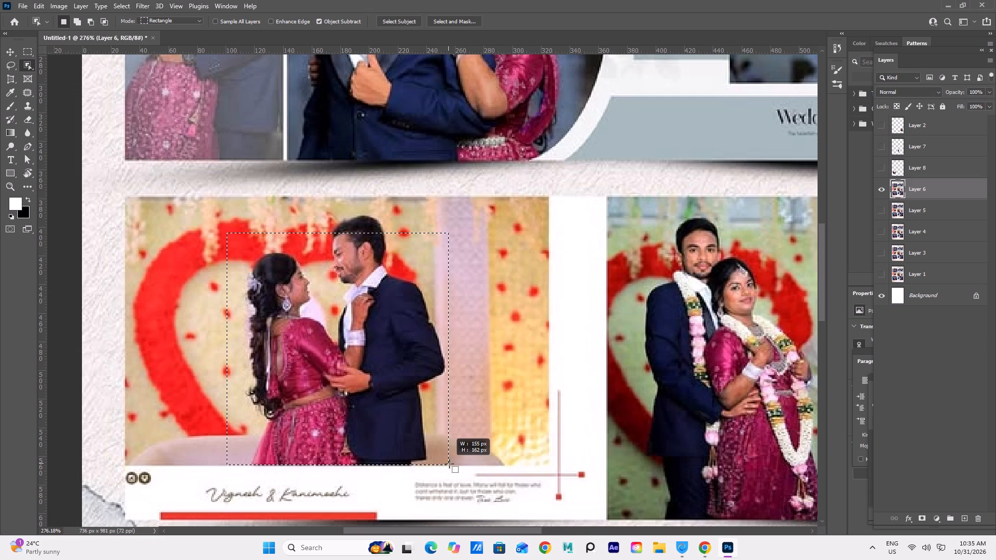
left_click_drag(449, 464, 450, 465)
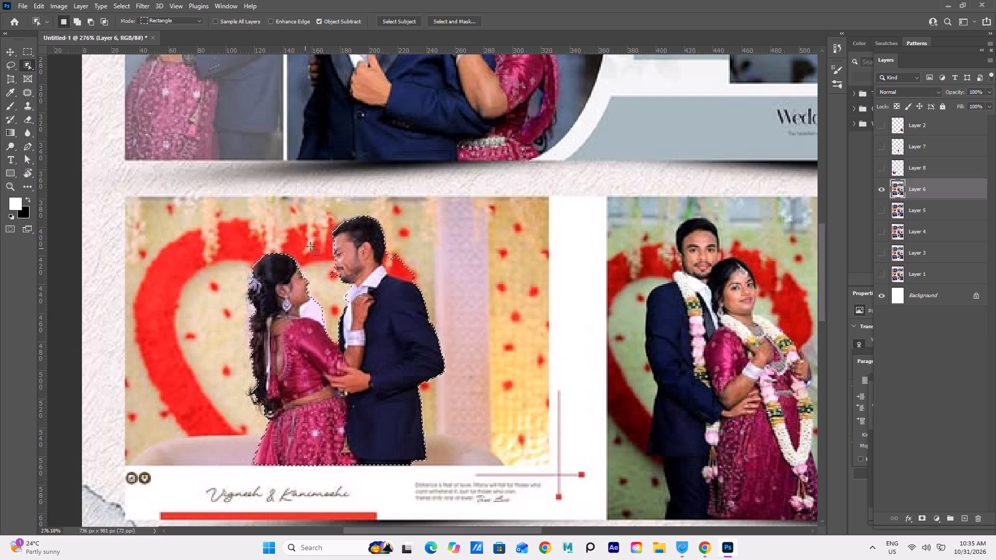
Subtract the red backdrop behind the groom's neck and in front of his chin from the selection.
left_click_drag(381, 242, 417, 282, "alt")
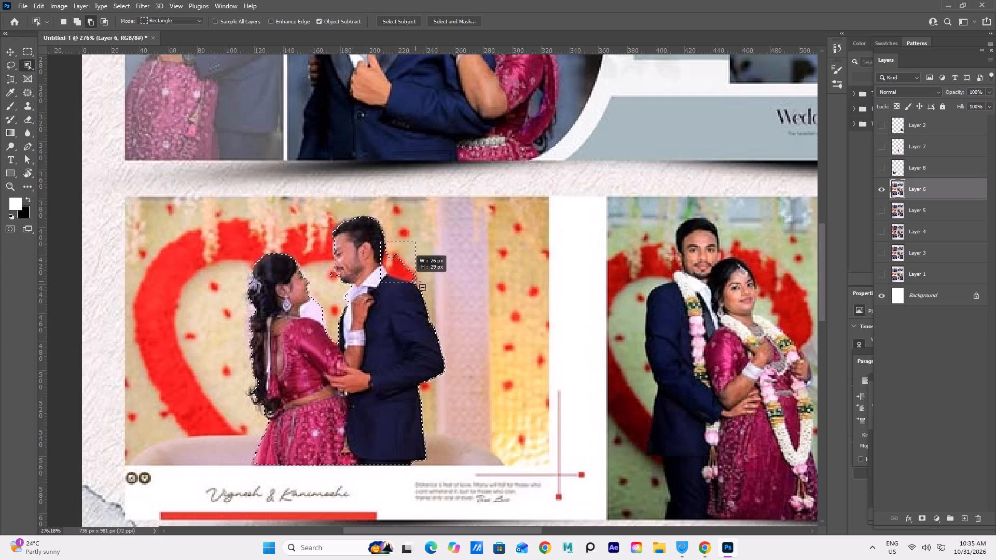
left_click_drag(417, 282, 417, 282, "alt")
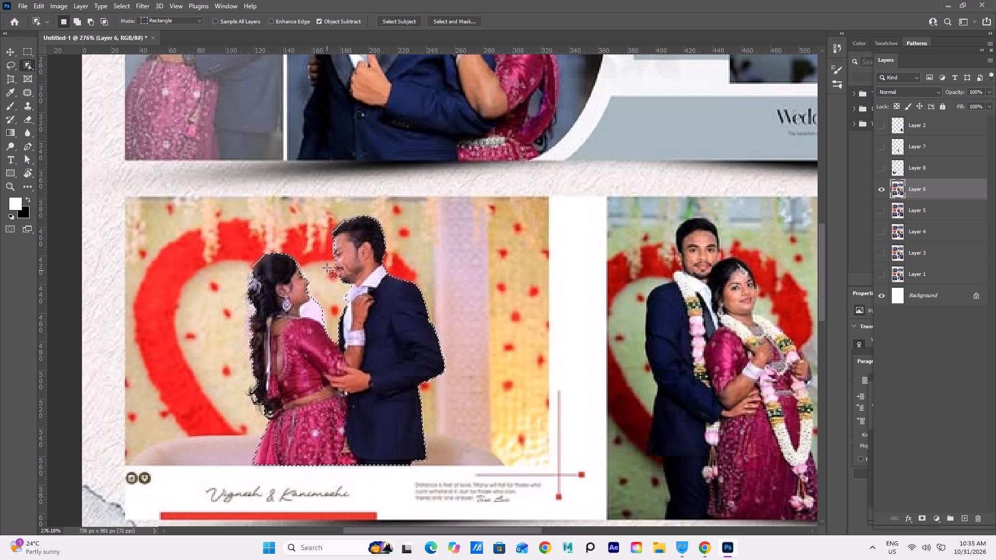
left_click_drag(327, 265, 363, 317)
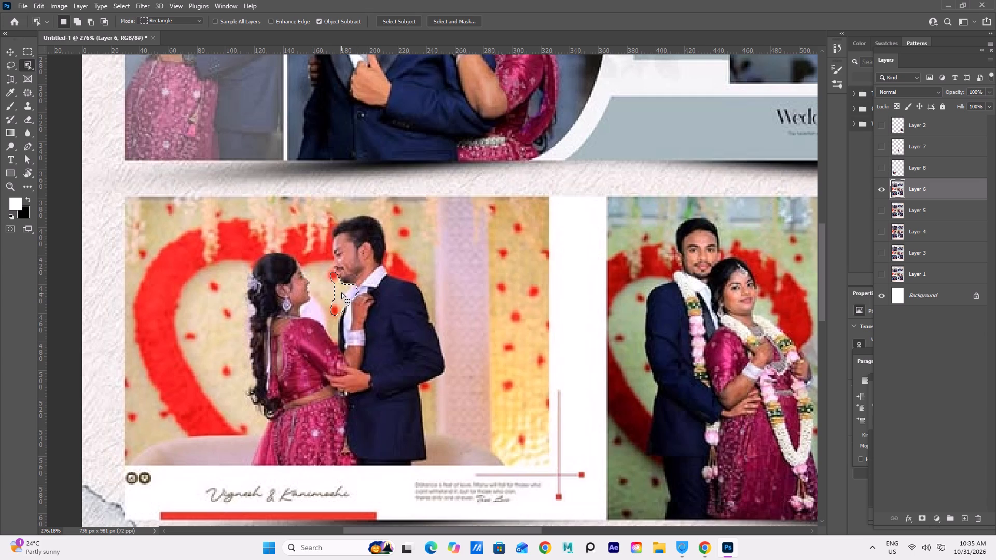
key("ctrl+z")
left_click_drag(322, 254, 341, 291, "alt")
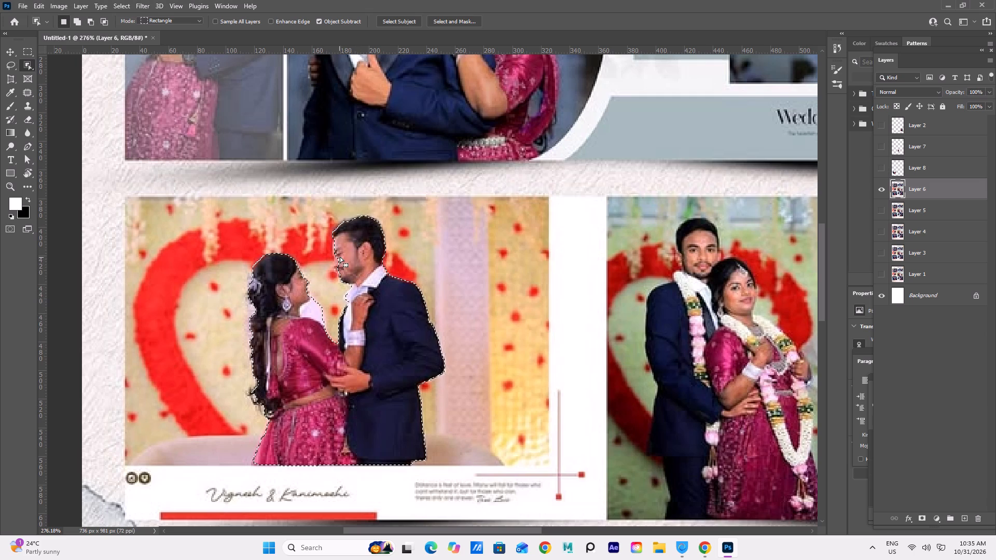
left_click_drag(349, 280, 331, 233, "shift")
left_click_drag(326, 269, 339, 276, "alt")
Subtract the white background patch between the bride's neck and shoulder and the groom's collar from the selection.
scroll(331, 304, "down", 4)
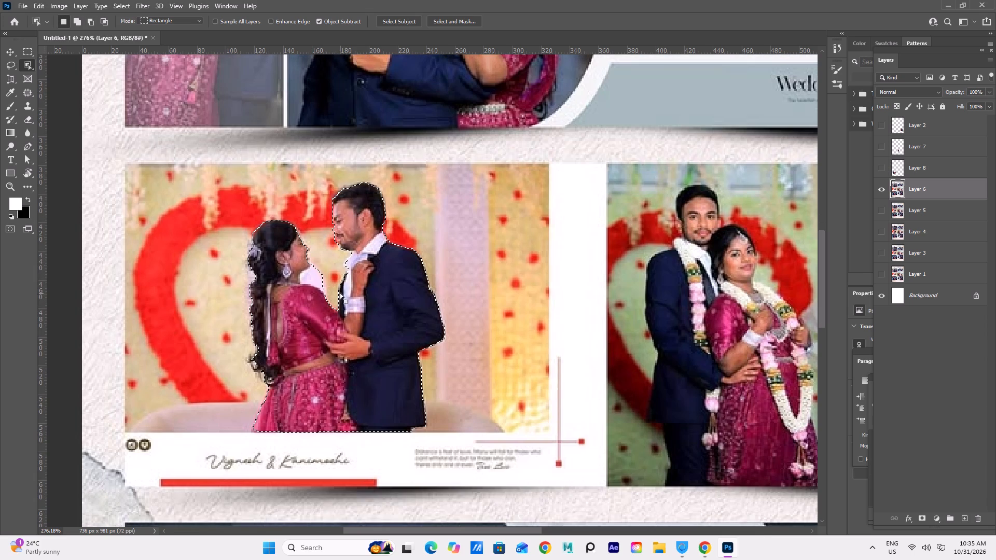
left_click_drag(336, 290, 287, 262, "shift")
left_click_drag(310, 259, 322, 300, "alt")
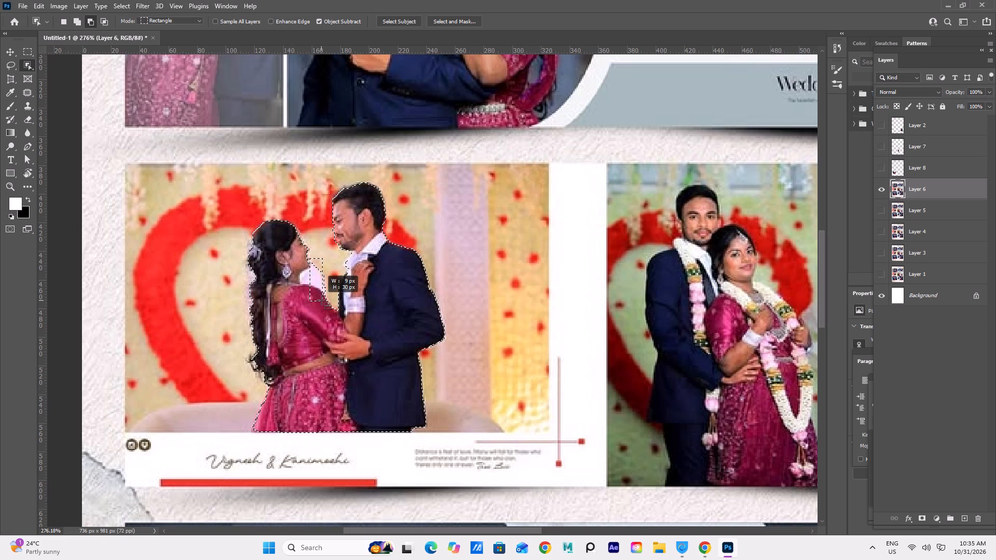
left_click_drag(322, 300, 322, 300, "alt")
left_click_drag(288, 255, 335, 300, "alt")
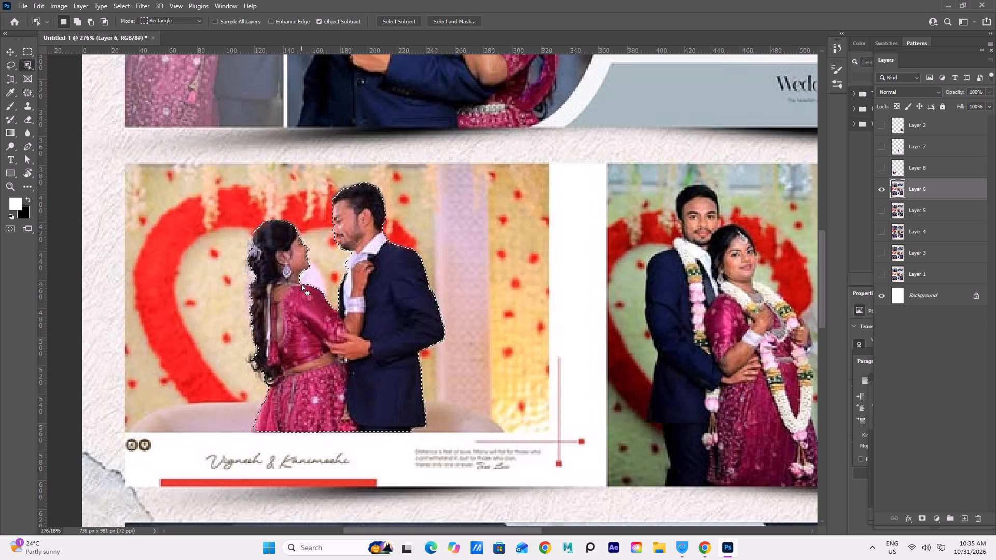
Copy the selected couple facing each other to a new layer above Layer 6.
scroll(266, 294, "down", 2)
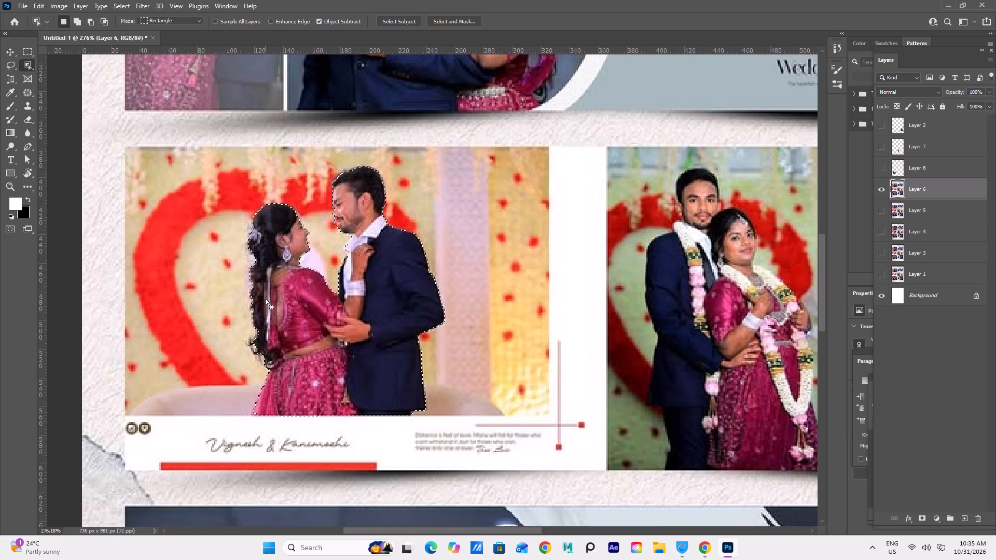
scroll(266, 299, "down", 2)
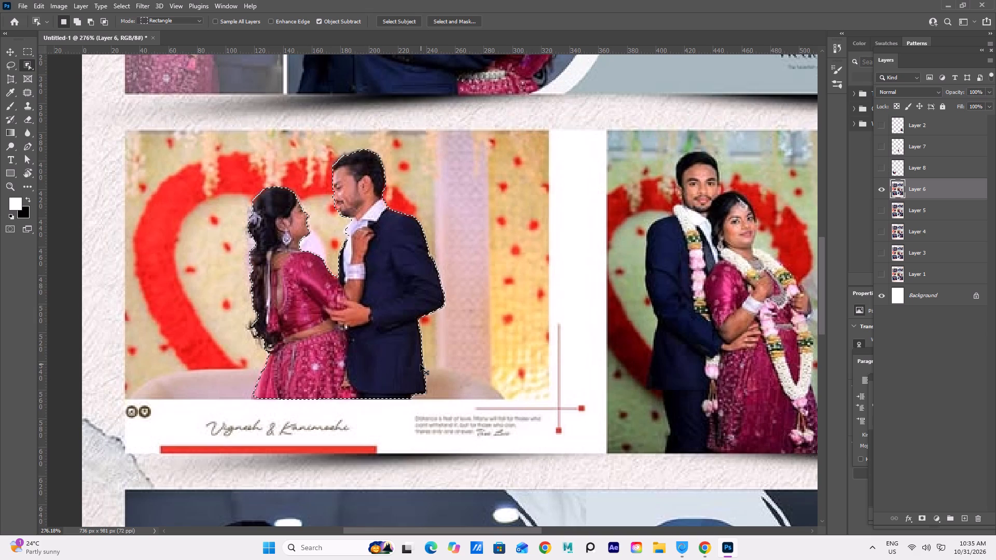
key("ctrl+j")
Select the large couple in the curved dark photo of the upper spread on Layer 6 with the Object Selection tool.
scroll(672, 271, "up", 5)
scroll(588, 311, "up", 13)
scroll(569, 337, "up", 14)
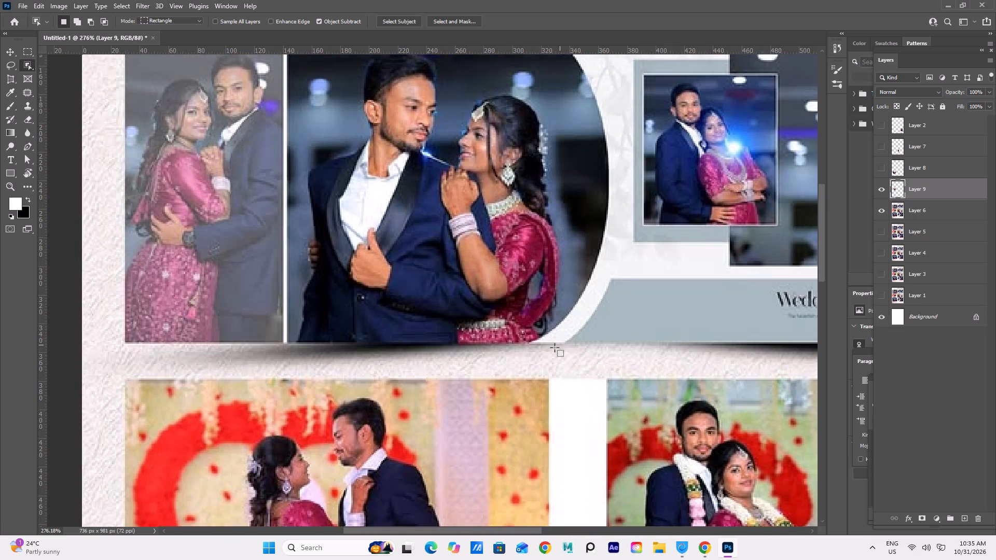
scroll(548, 353, "up", 9)
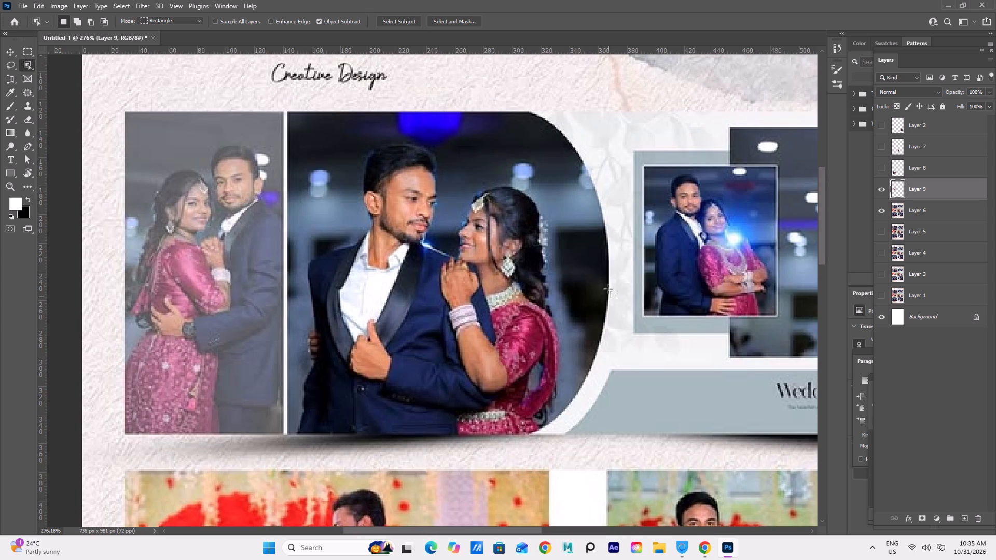
left_click_drag(908, 216, 904, 220)
left_click_drag(282, 184, 535, 411)
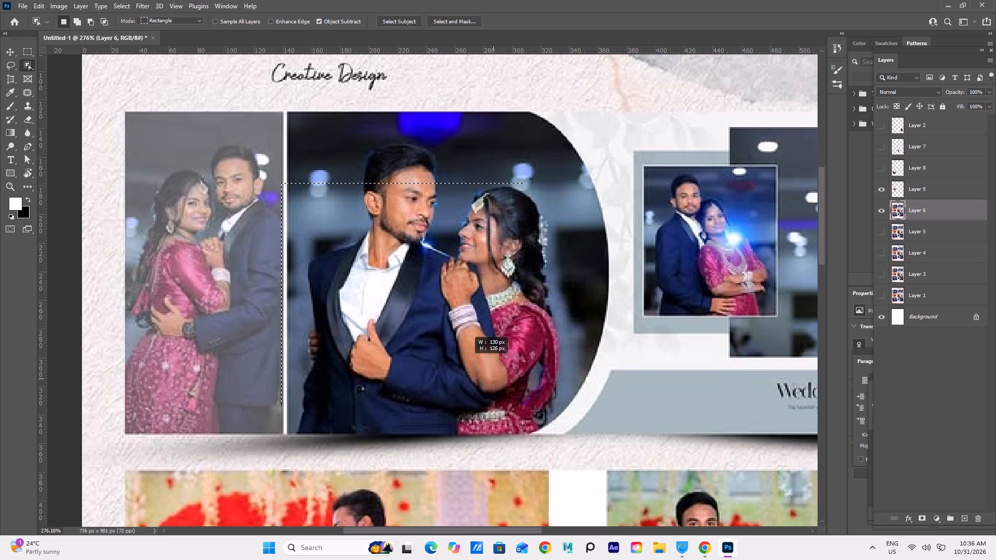
left_click_drag(535, 411, 554, 434)
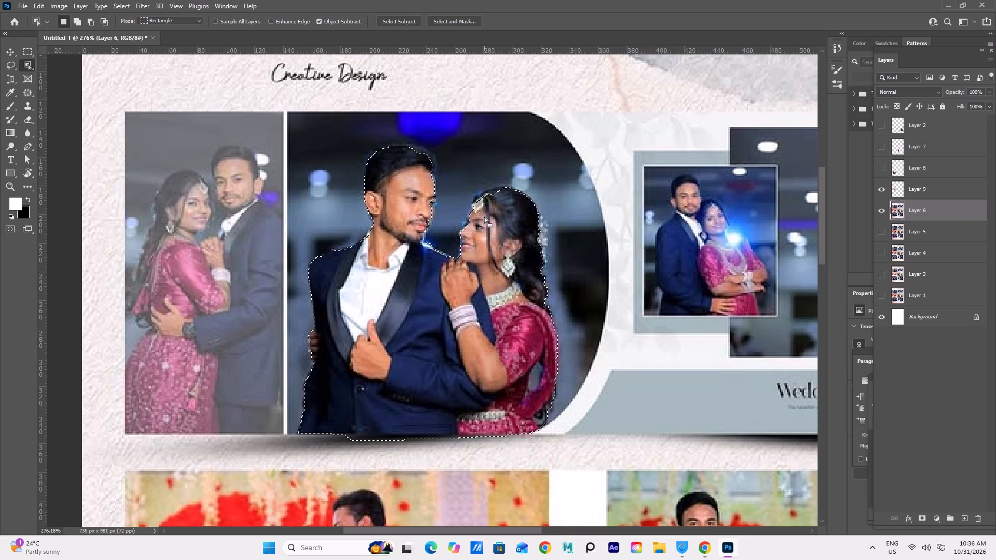
Refine the selection around the bride's forehead and the top of her hair so that area is included.
left_click_drag(481, 219, 510, 180, "alt")
left_click_drag(475, 180, 533, 223, "shift")
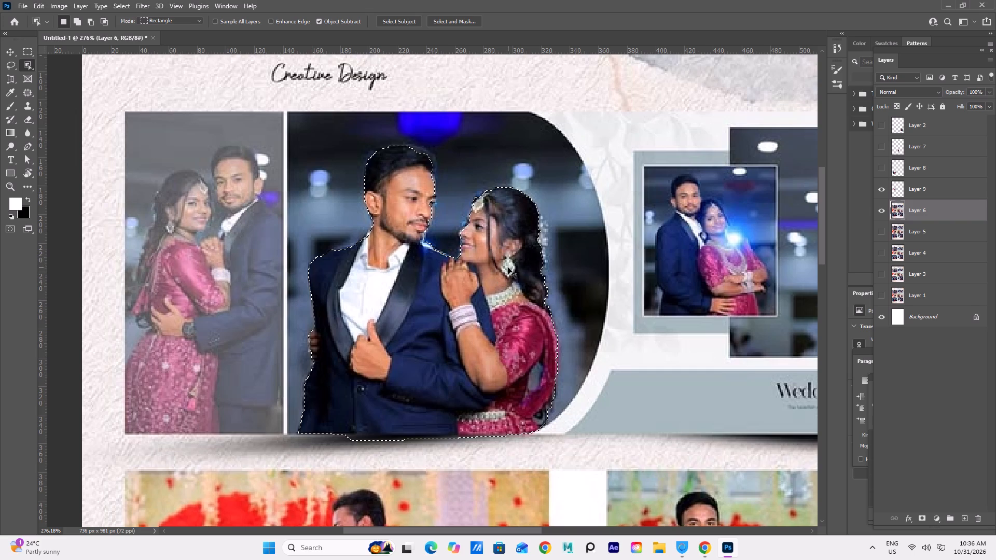
Copy the selected large couple to a new layer above Layer 6.
key("ctrl+j")
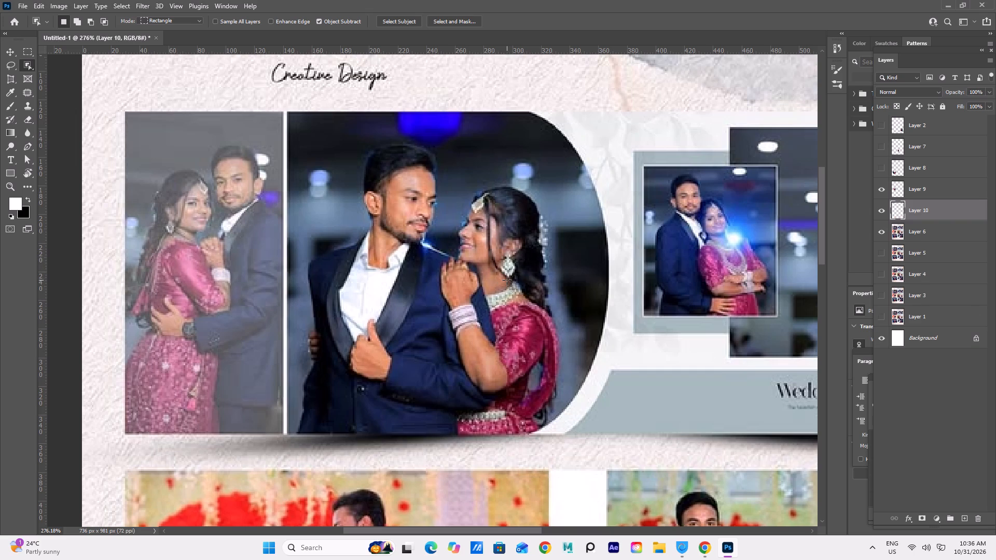
Select the faded embracing couple in the narrow photo of the upper spread on Layer 6 with the Object Selection tool.
left_click(902, 233)
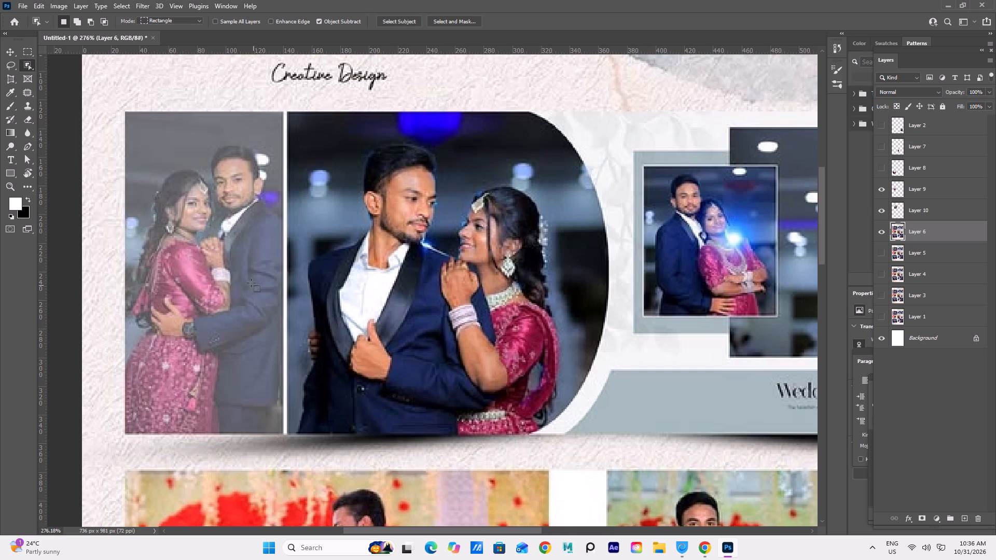
left_click_drag(122, 149, 269, 403)
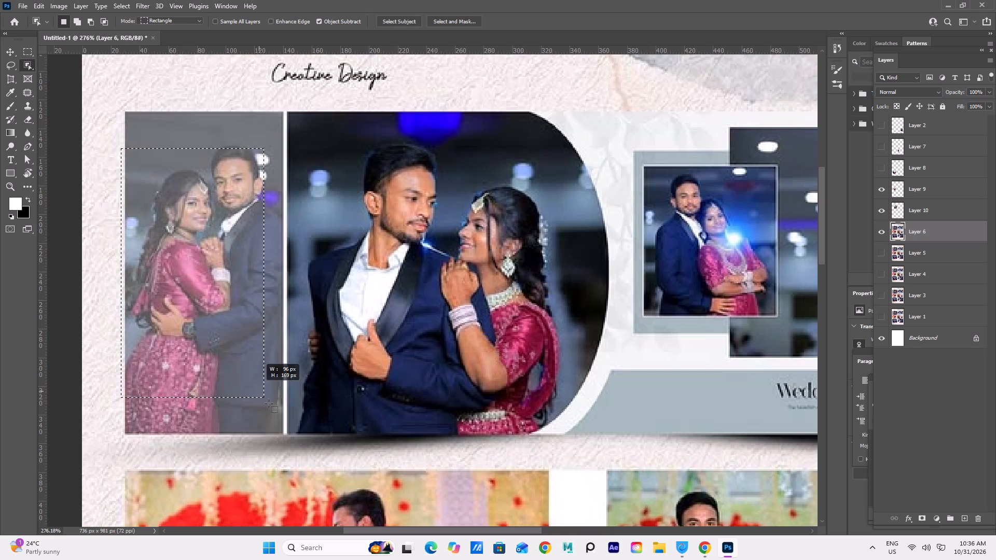
left_click_drag(269, 403, 291, 435)
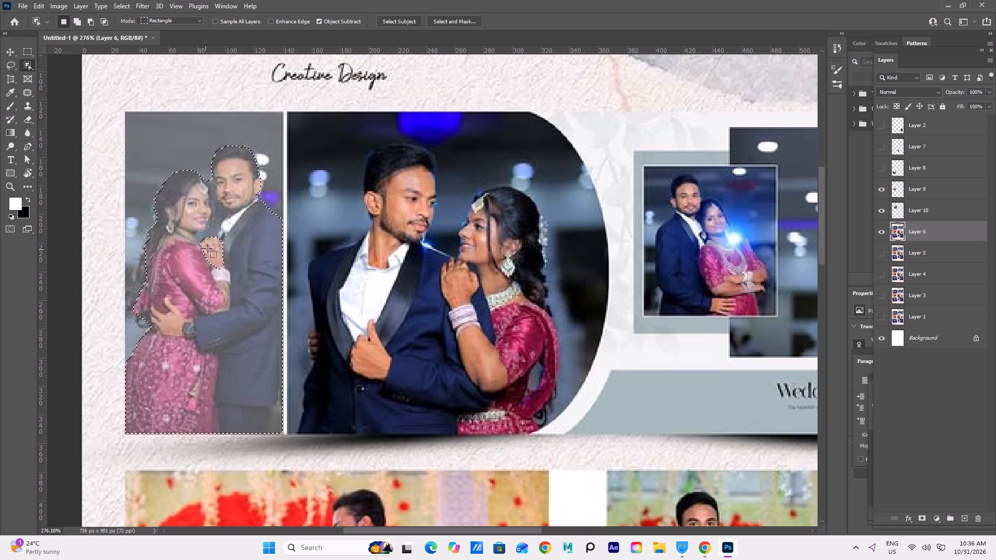
Refine the faded couple's selection between the two figures, around the bride's chin and raised hand.
left_click_drag(229, 267, 196, 229, "alt")
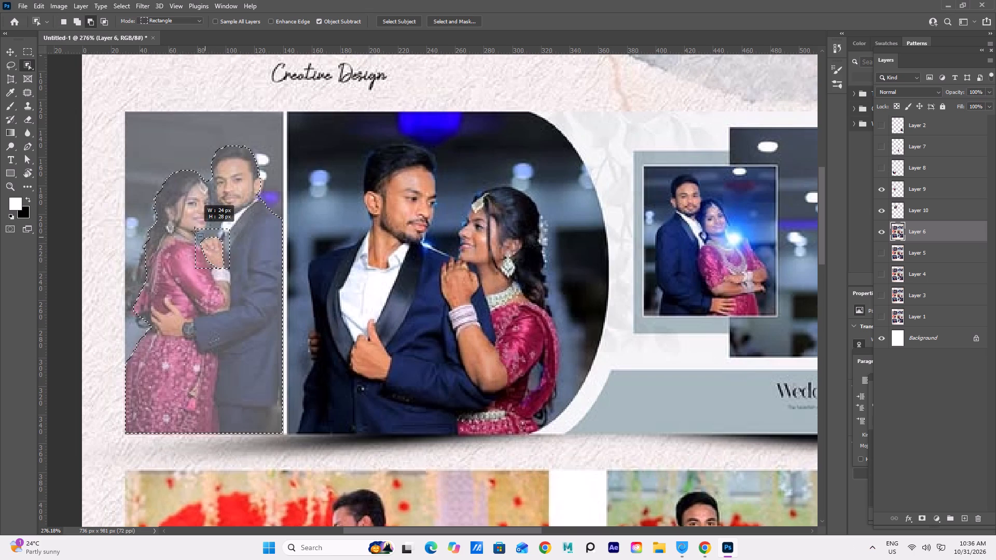
left_click_drag(205, 235, 214, 255, "shift")
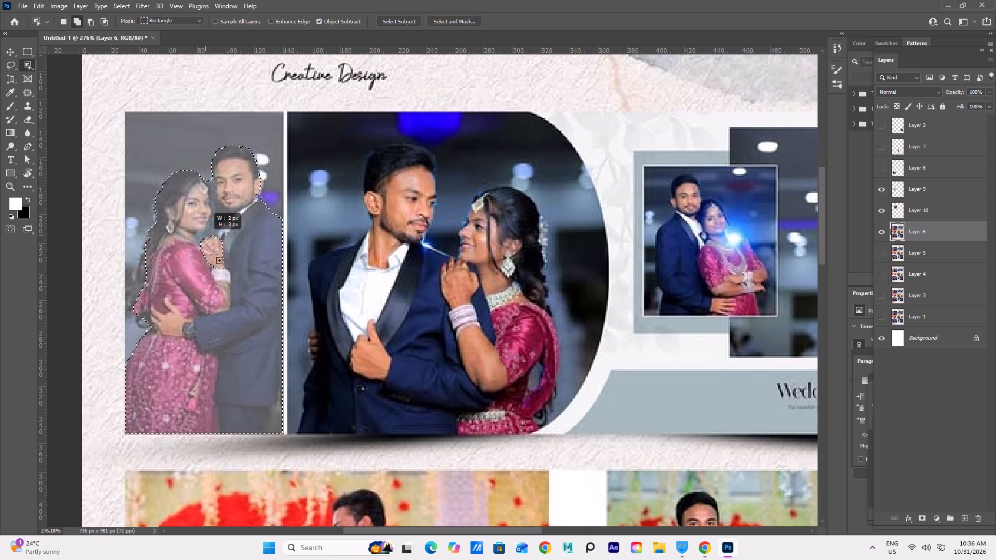
left_click_drag(214, 255, 255, 291, "shift")
left_click_drag(187, 236, 220, 255)
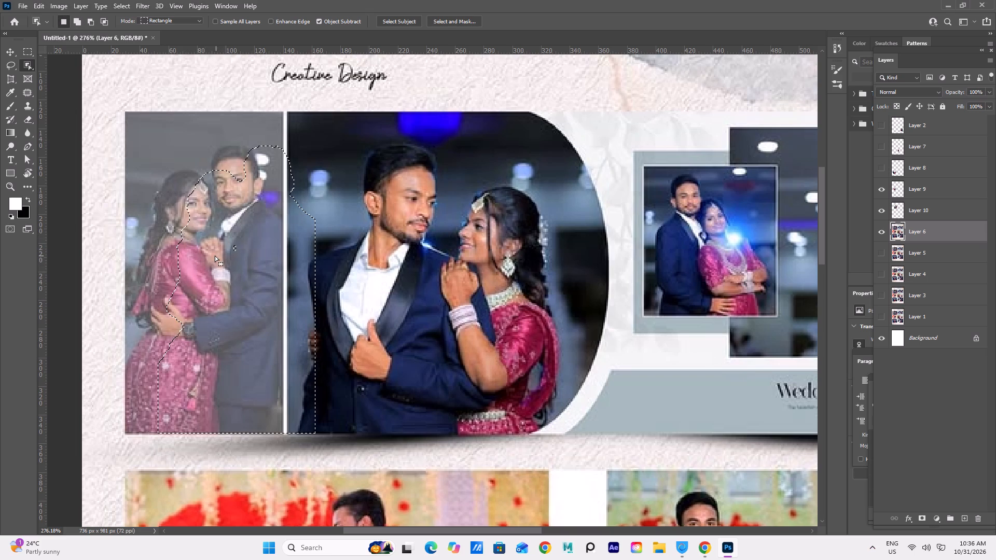
key("ctrl+z")
left_click_drag(196, 241, 205, 258, "shift")
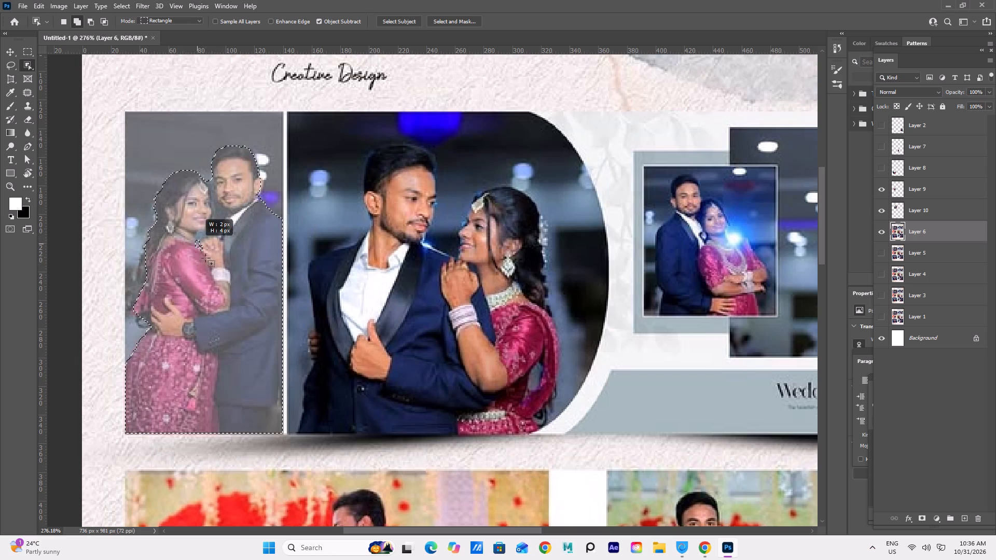
left_click_drag(205, 258, 215, 269, "shift")
Copy the selected faded couple to a new layer above Layer 6 and hide Layer 6.
scroll(146, 352, "down", 4)
scroll(148, 355, "up", 4)
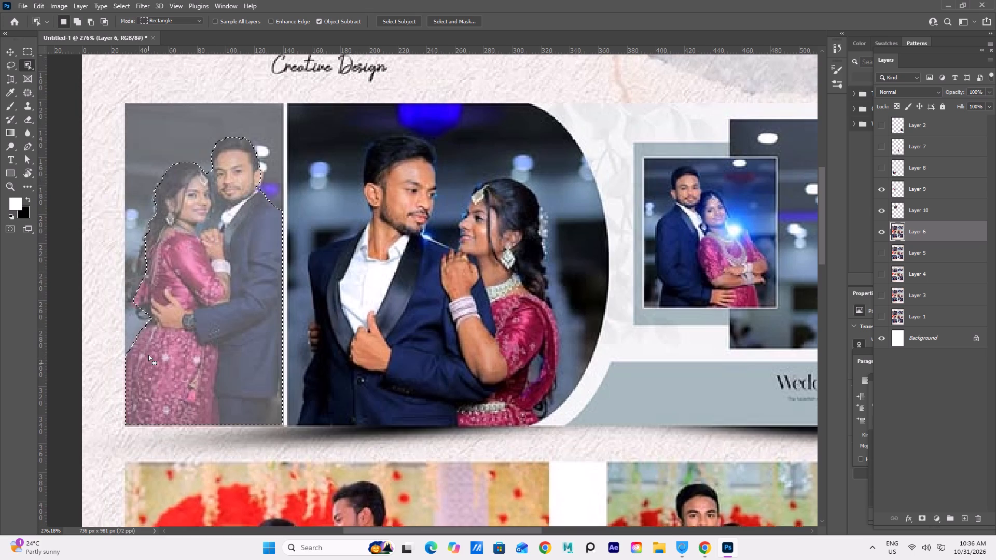
scroll(199, 314, "up", 4, "alt")
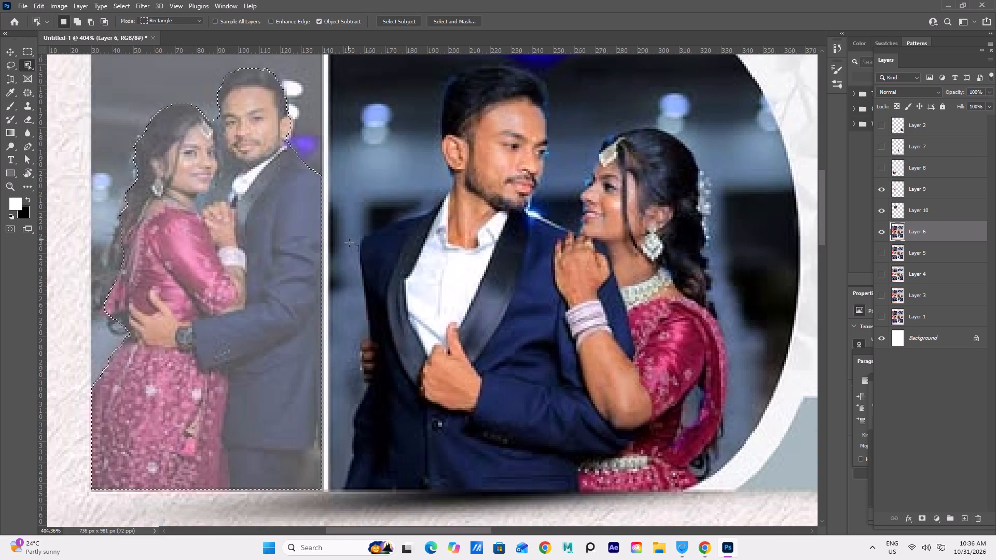
key("ctrl+j")
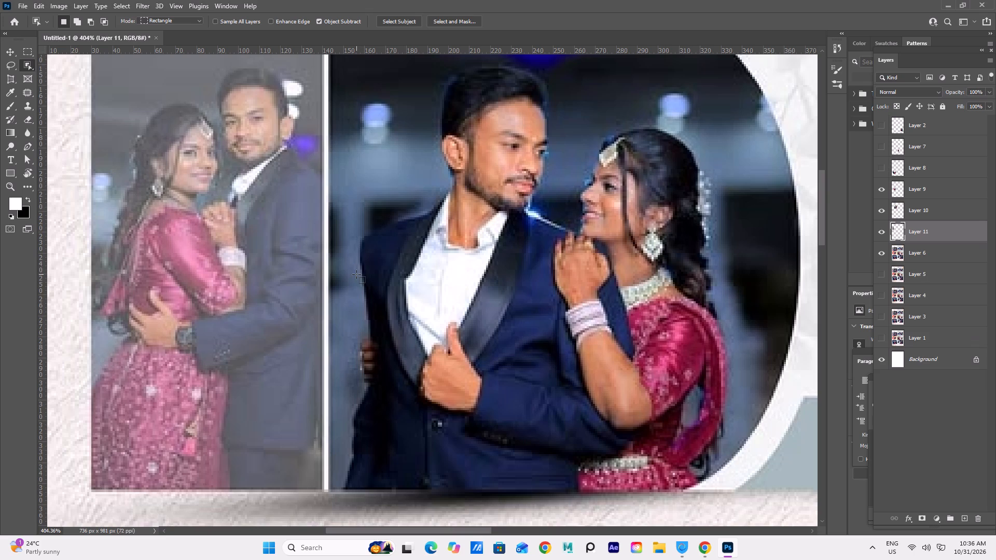
left_click(879, 253)
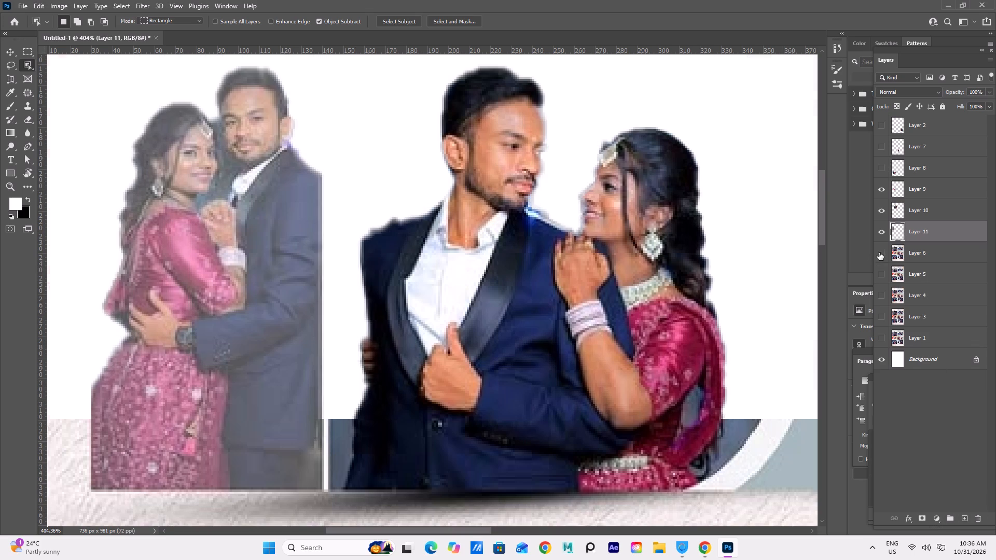
Show the hidden cutout layers Layer 8, Layer 7 and Layer 2.
scroll(834, 243, "down", 7)
scroll(833, 244, "down", 2, "alt")
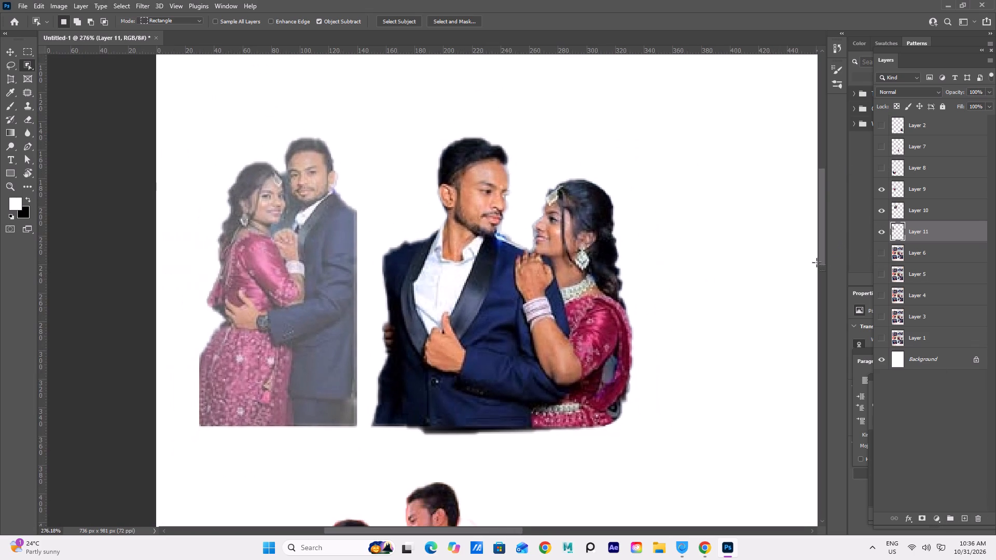
left_click_drag(508, 304, 575, 304)
left_click(883, 165)
left_click(878, 148)
left_click(880, 124)
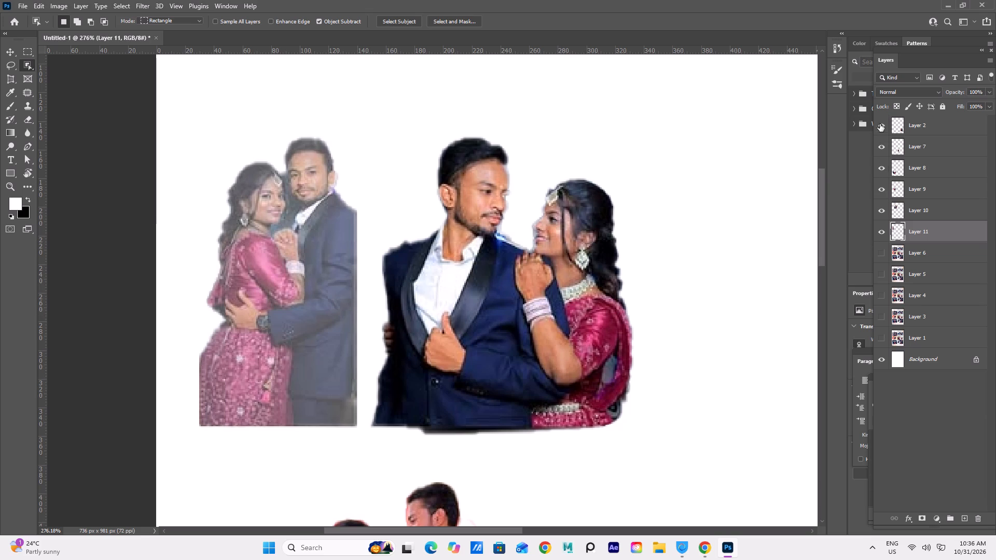
Spread out the cutouts of the standing couple on Layer 9, the large couple on Layer 10 and the faded couple on Layer 11.
scroll(819, 169, "down", 6)
scroll(732, 252, "down", 3, "alt")
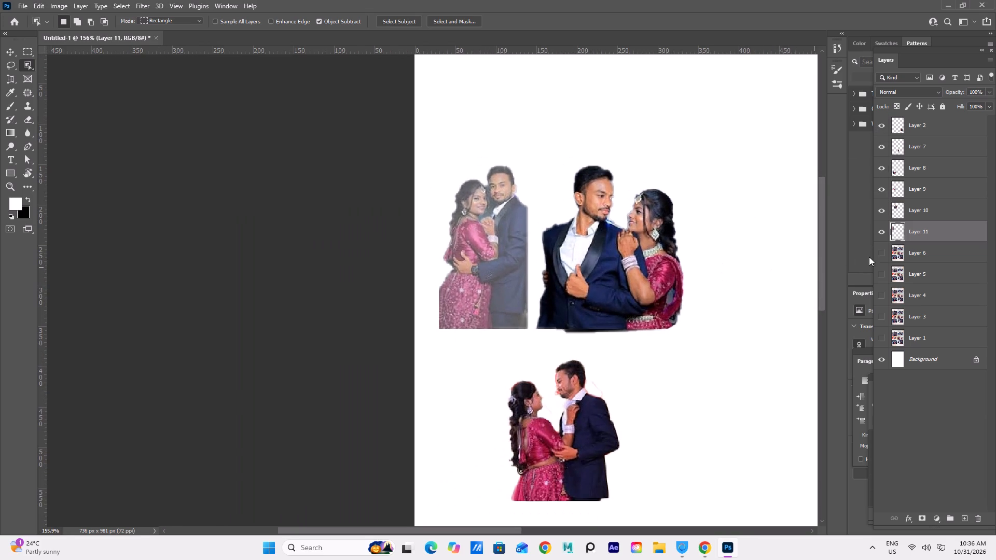
left_click(906, 210)
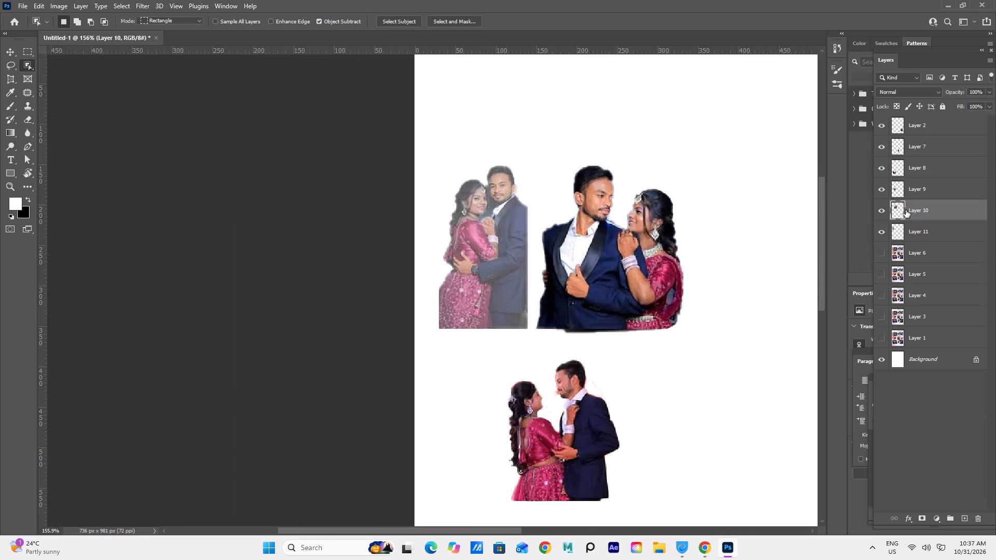
left_click(898, 225)
left_click_drag(552, 442, 573, 435)
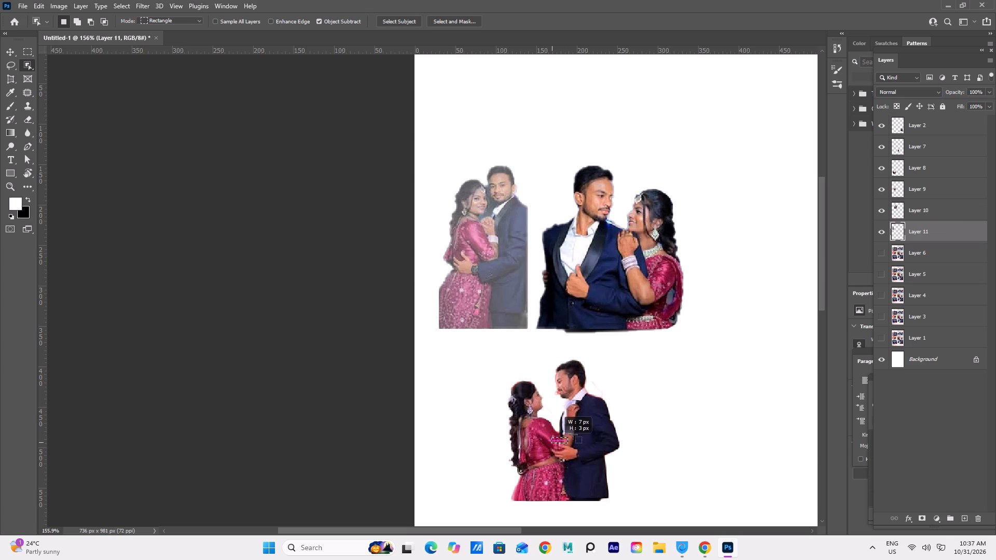
left_click_drag(573, 435, 591, 427)
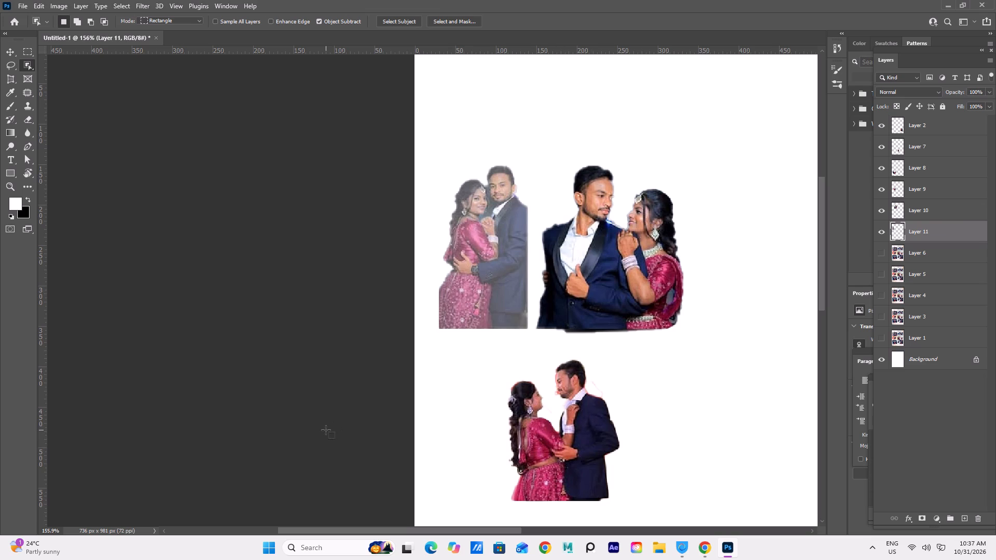
key("v")
left_click_drag(556, 437, 621, 427)
left_click_drag(580, 267, 626, 265)
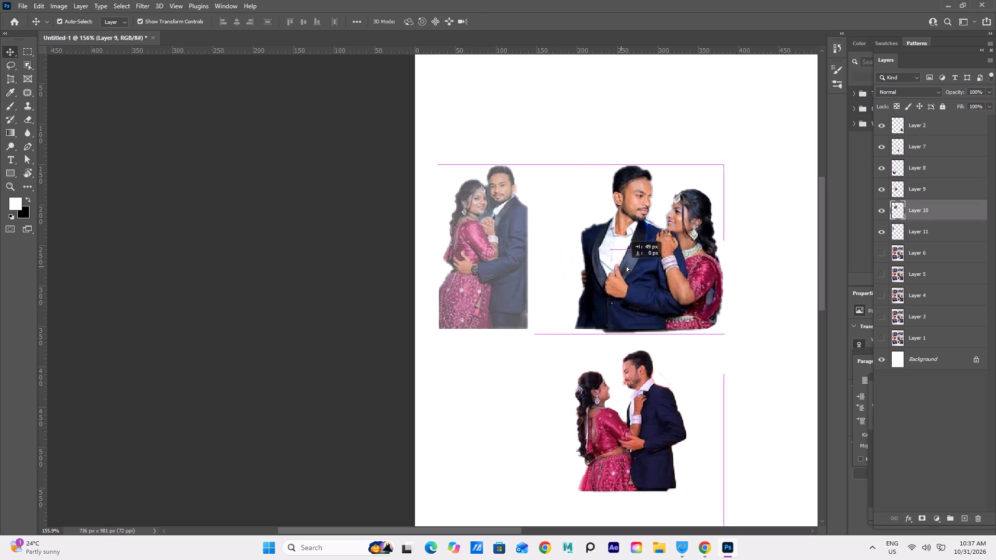
left_click_drag(626, 265, 649, 240)
left_click_drag(464, 259, 486, 271)
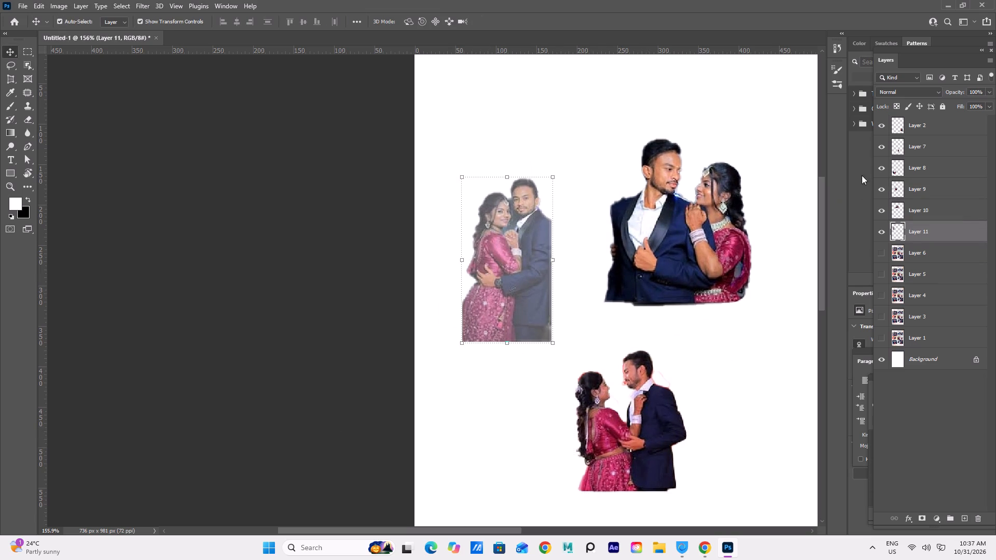
Toggle the visibility of Layer 11, Layer 10 and Layer 9 to check the cutouts on the page.
left_click(880, 145)
left_click(880, 145)
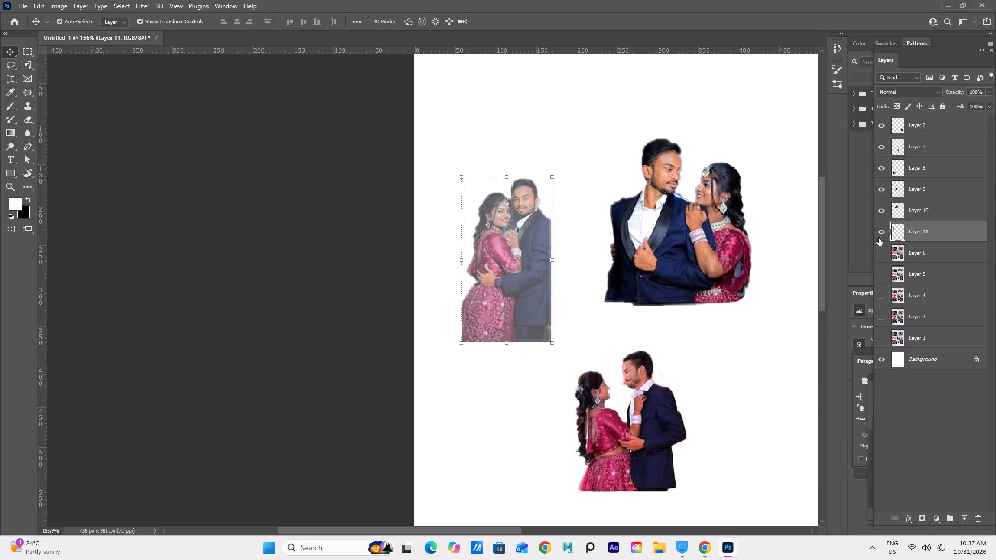
left_click(880, 234)
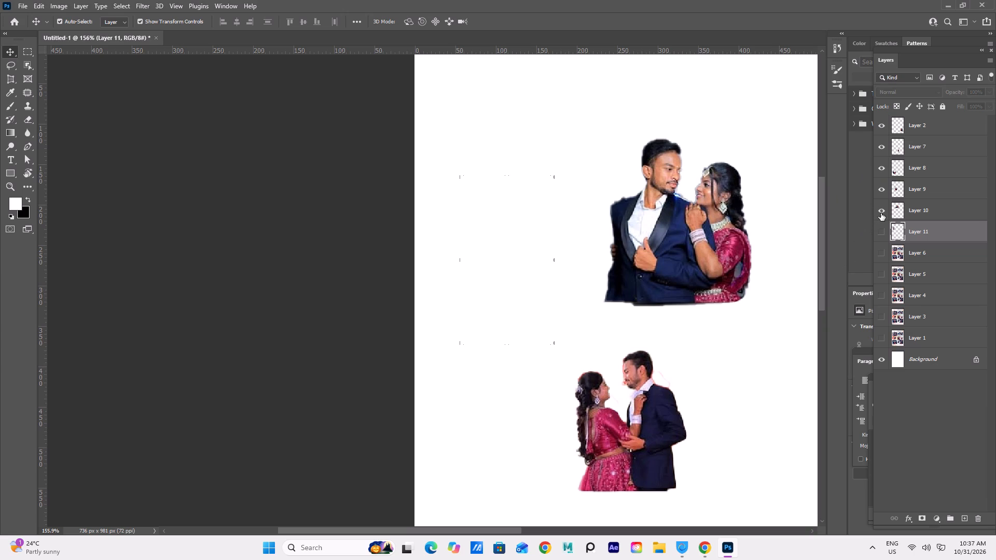
left_click(881, 213)
left_click(882, 191)
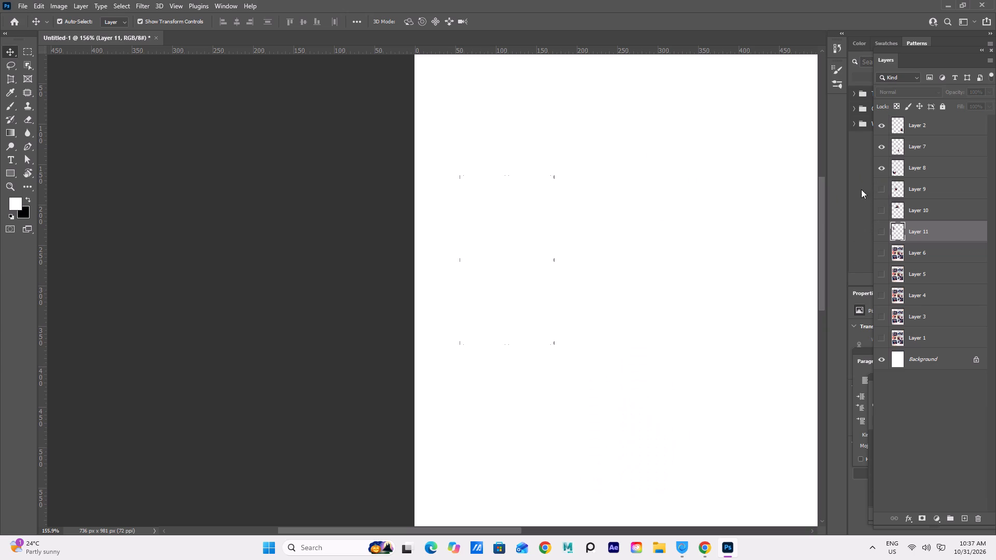
scroll(537, 345, "down", 4)
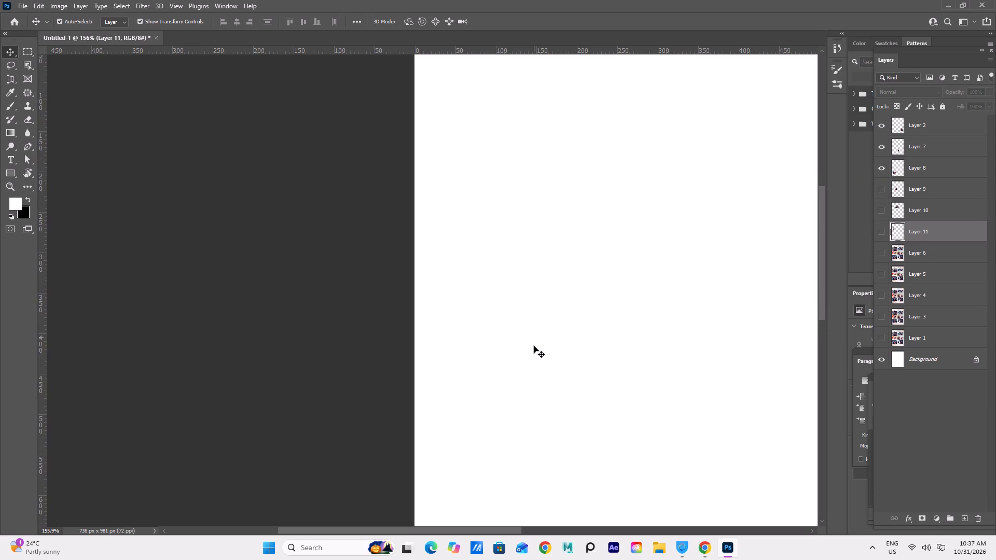
scroll(534, 346, "down", 9, "alt")
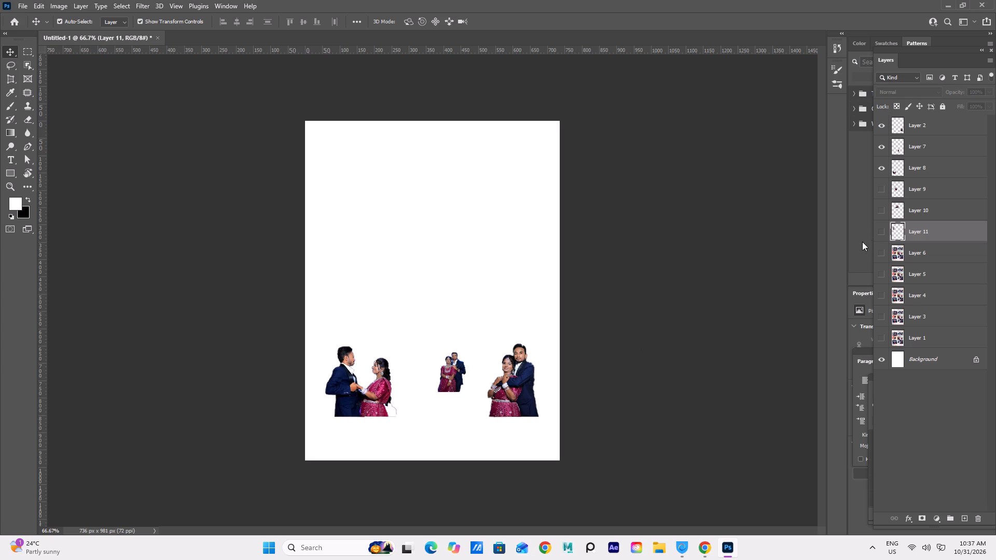
left_click(879, 231)
left_click(881, 213)
left_click(879, 187)
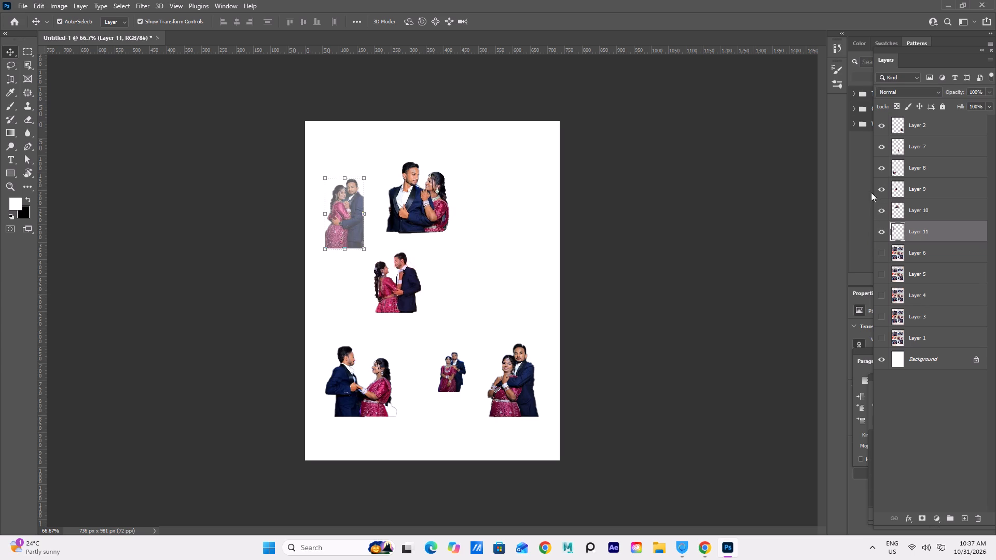
Move the Layer 9 couple near the page centre, about 312 px from the page's left edge and 371 px from its top.
left_click_drag(401, 295, 441, 294)
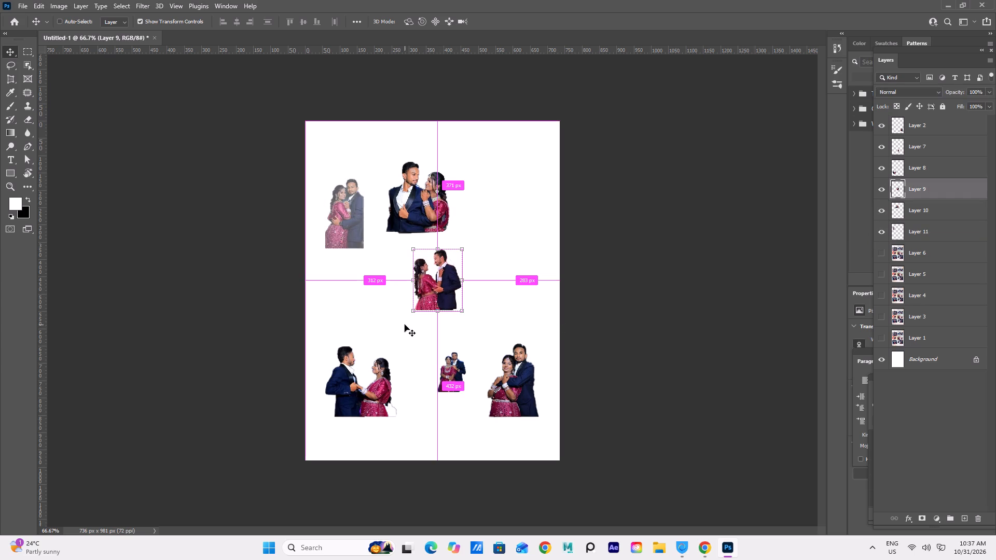
right_click(449, 277)
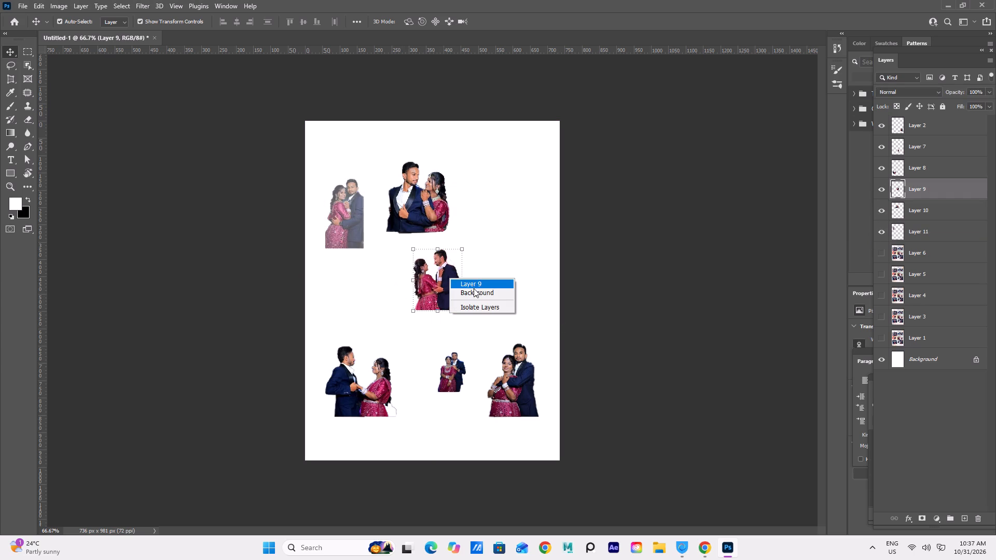
left_click(367, 306)
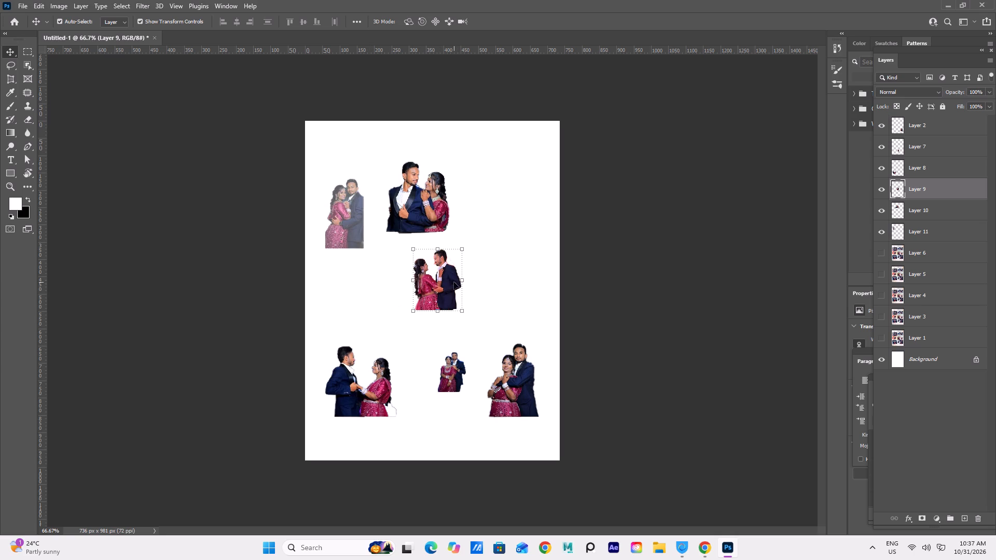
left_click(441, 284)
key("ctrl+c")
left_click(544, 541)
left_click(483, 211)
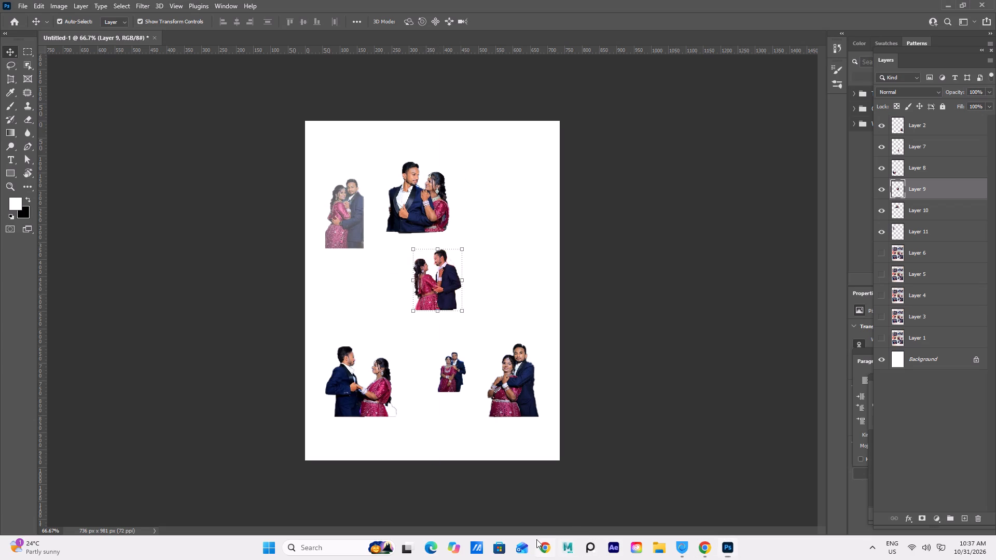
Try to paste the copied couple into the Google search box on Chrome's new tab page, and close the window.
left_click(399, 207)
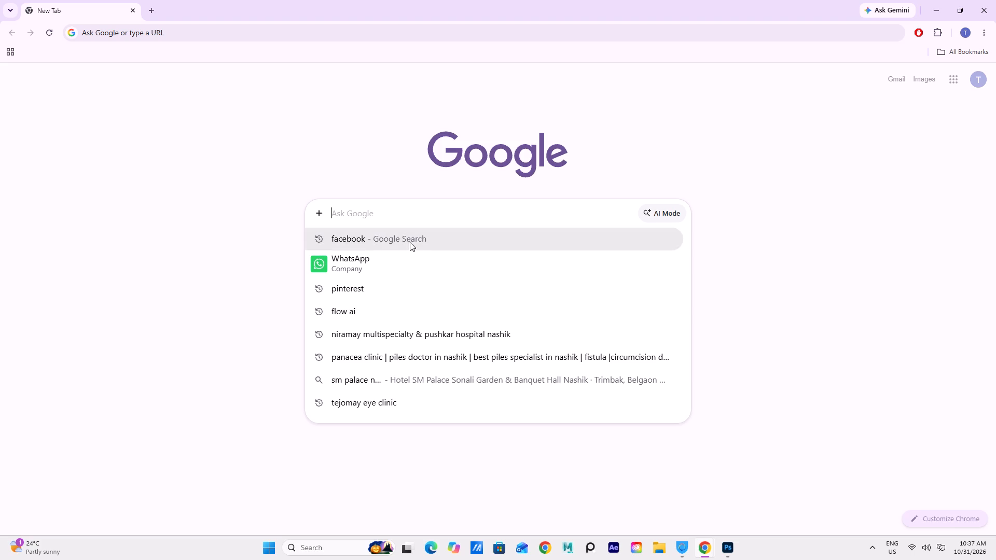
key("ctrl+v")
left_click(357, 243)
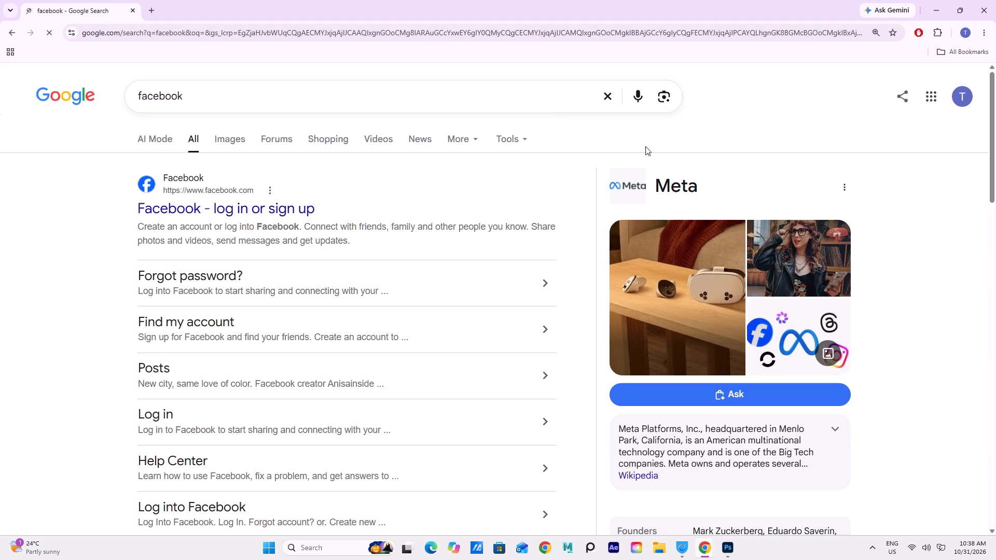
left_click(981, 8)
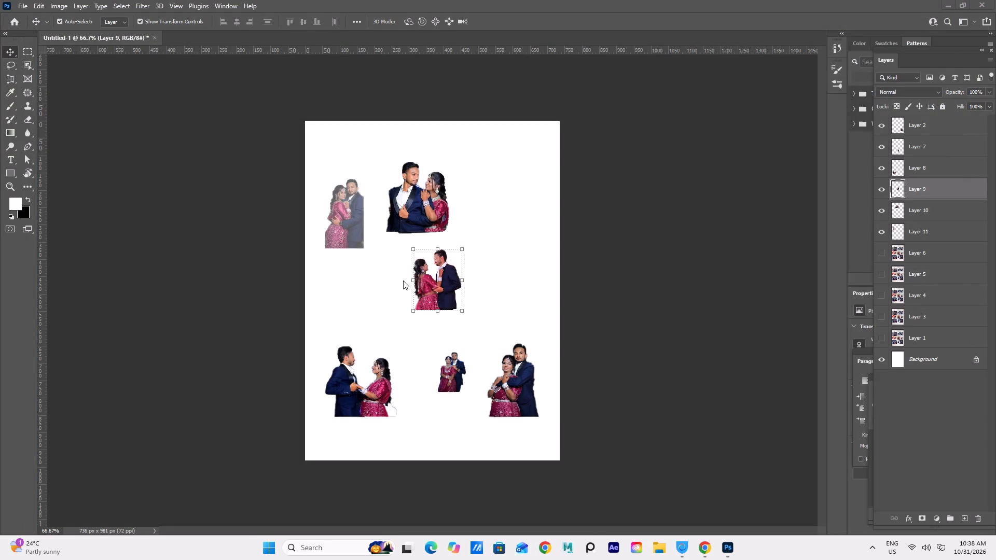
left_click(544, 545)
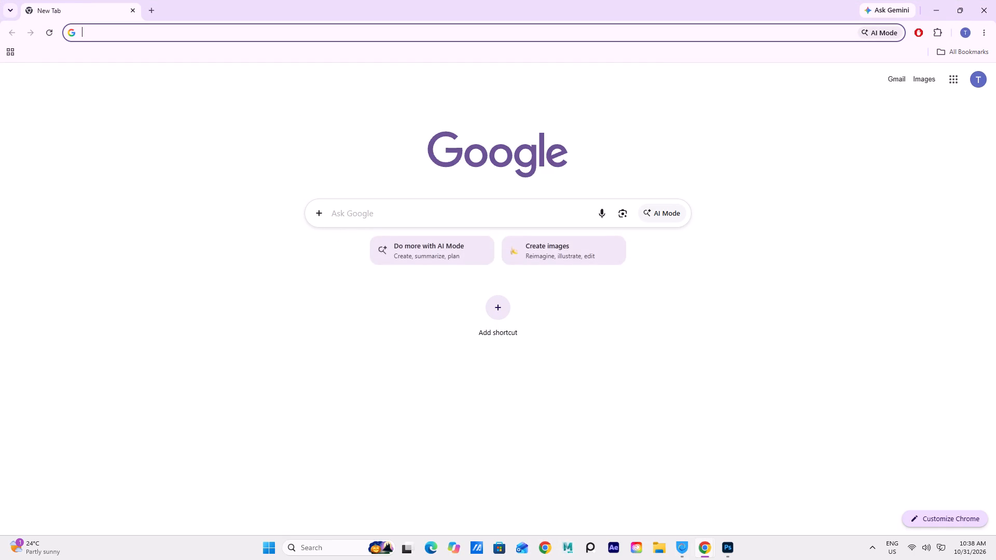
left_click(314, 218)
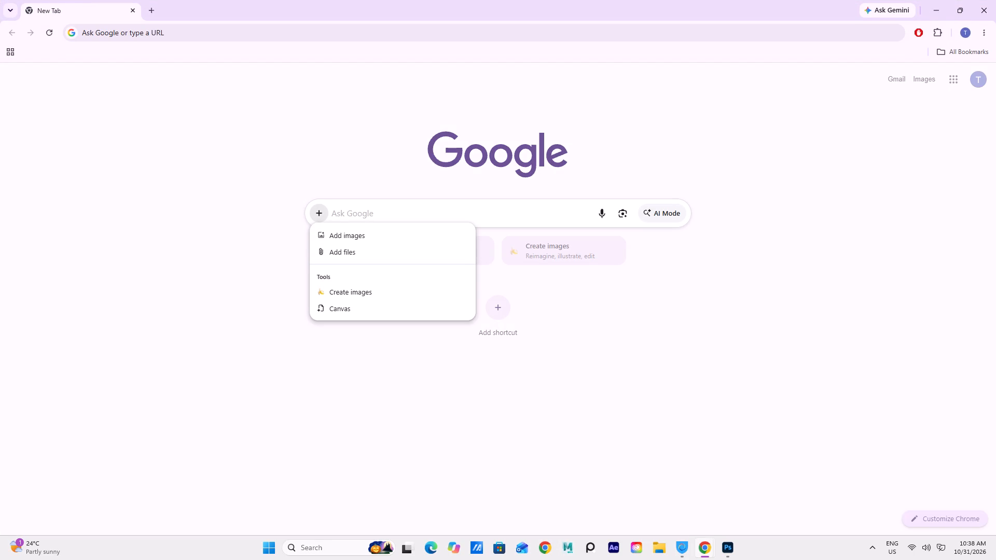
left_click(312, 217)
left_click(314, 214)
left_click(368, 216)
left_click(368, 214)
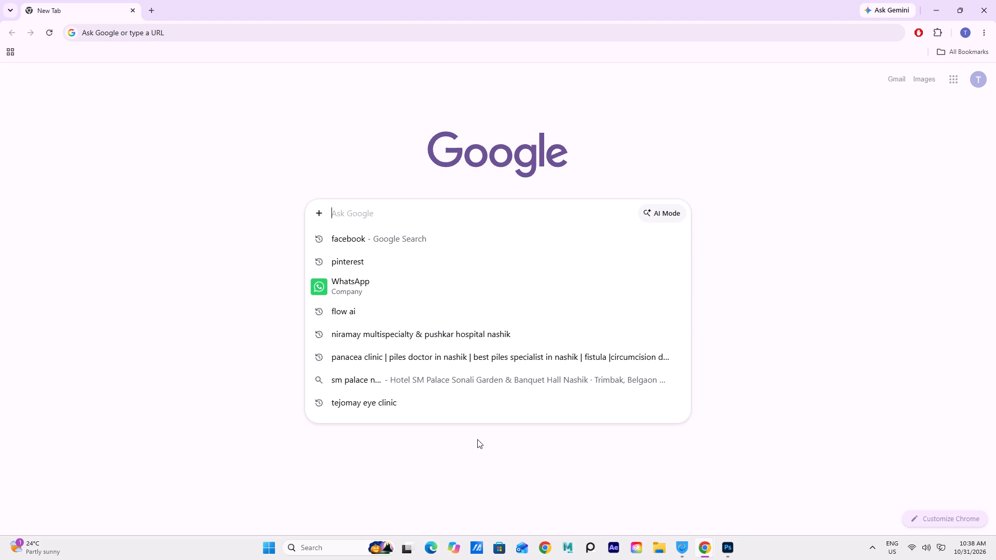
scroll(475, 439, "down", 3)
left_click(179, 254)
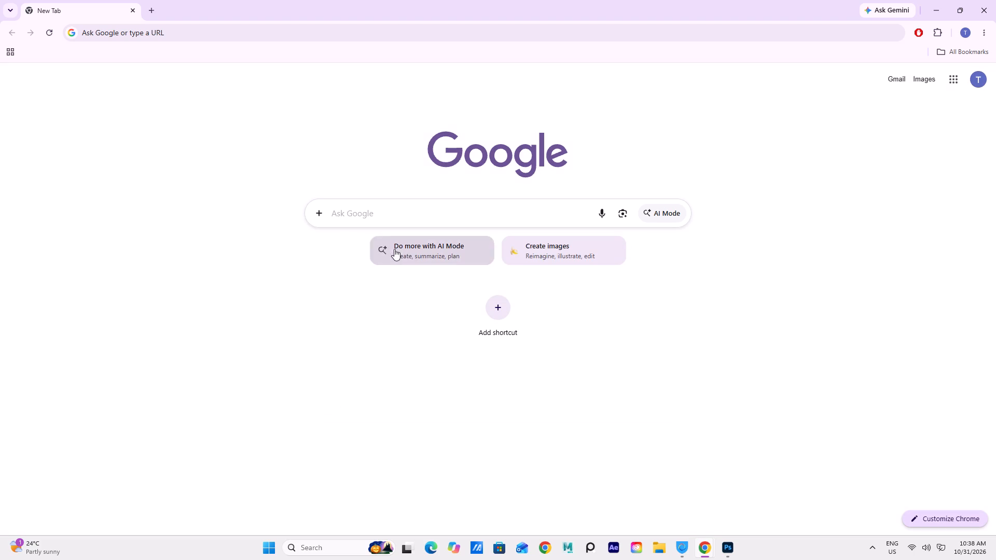
Switch to Photoshop, copy the Layer 9 couple again, and return to the Google search box in Chrome.
left_click(725, 556)
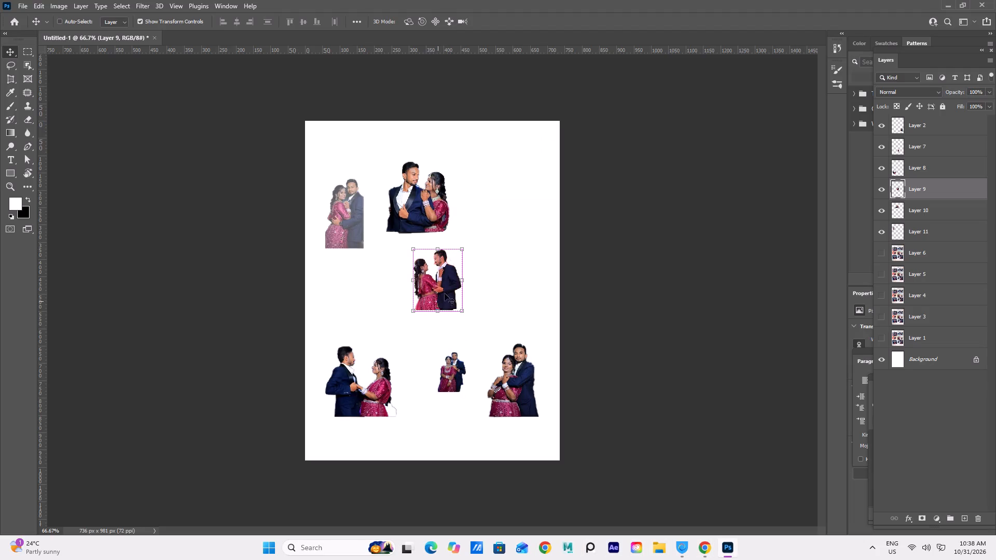
left_click(437, 282)
key("ctrl+c")
left_click(544, 552)
left_click(415, 218)
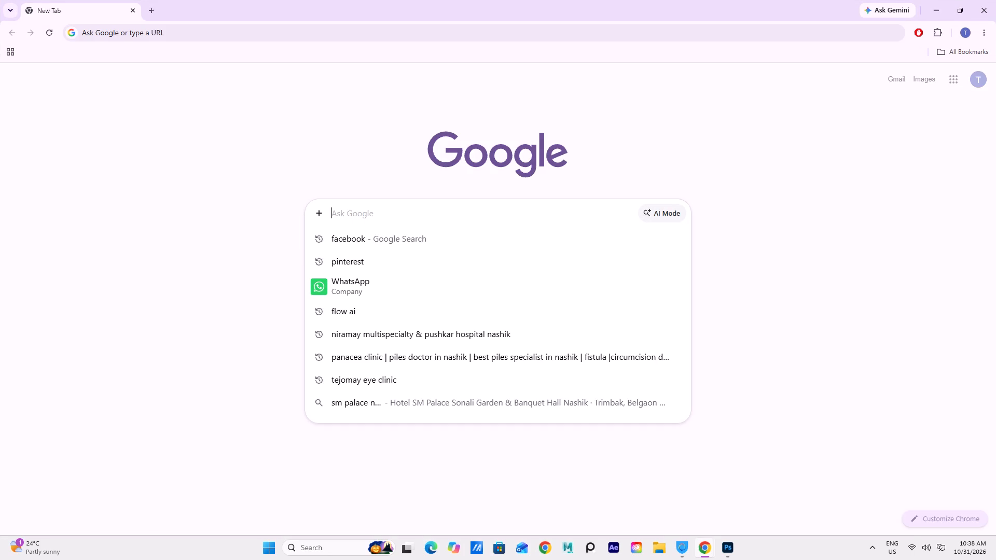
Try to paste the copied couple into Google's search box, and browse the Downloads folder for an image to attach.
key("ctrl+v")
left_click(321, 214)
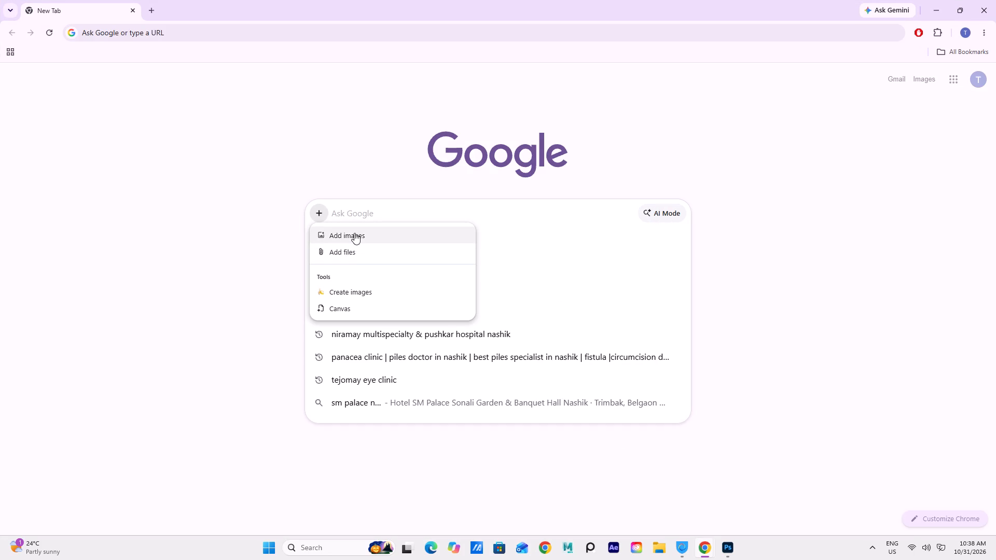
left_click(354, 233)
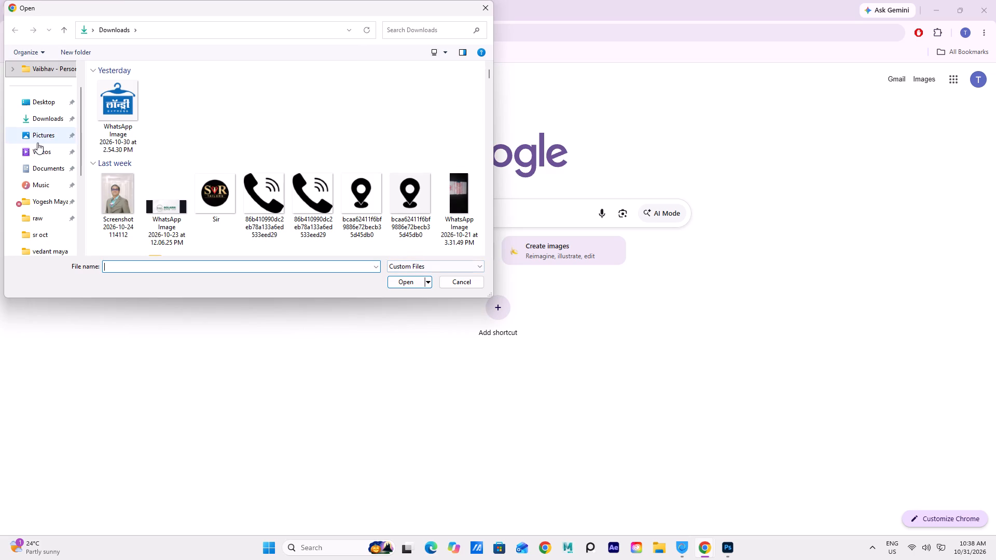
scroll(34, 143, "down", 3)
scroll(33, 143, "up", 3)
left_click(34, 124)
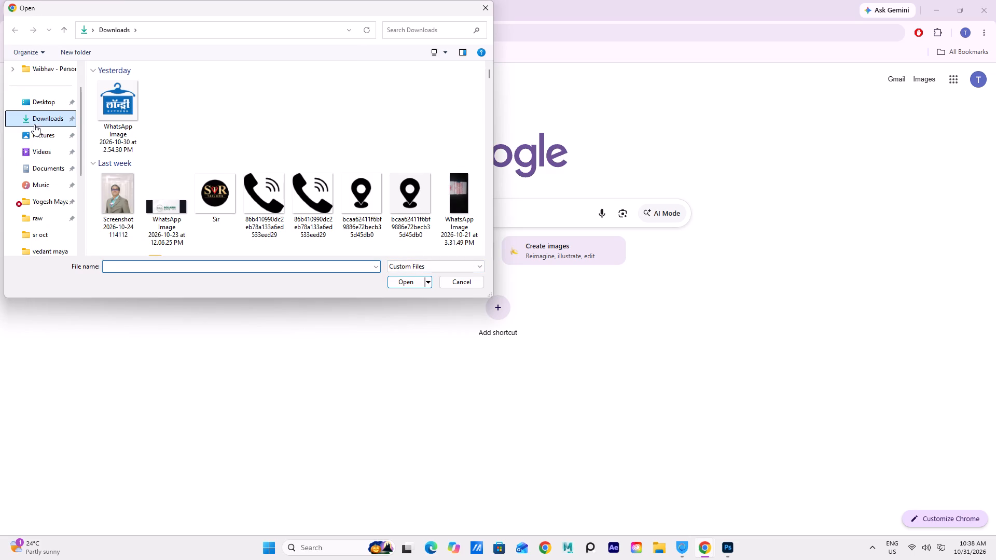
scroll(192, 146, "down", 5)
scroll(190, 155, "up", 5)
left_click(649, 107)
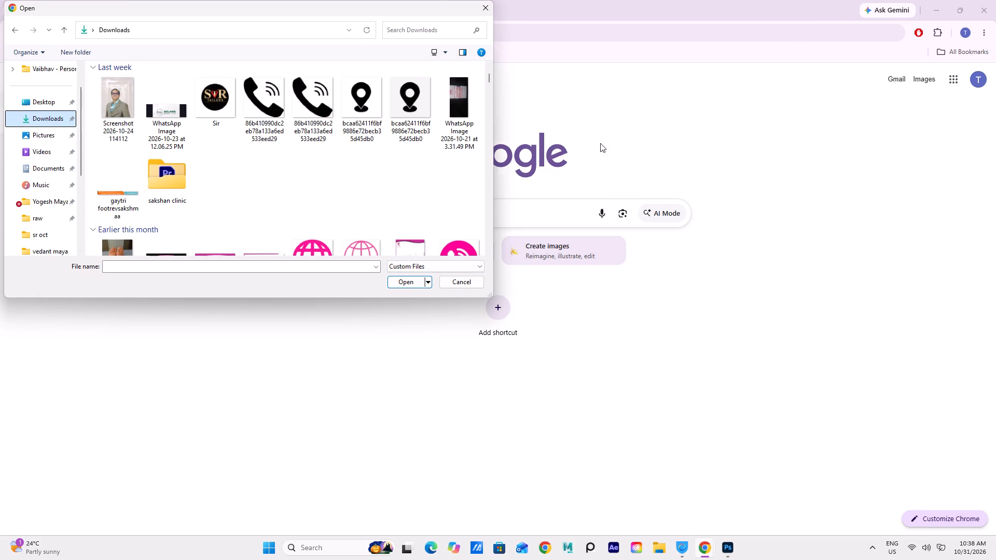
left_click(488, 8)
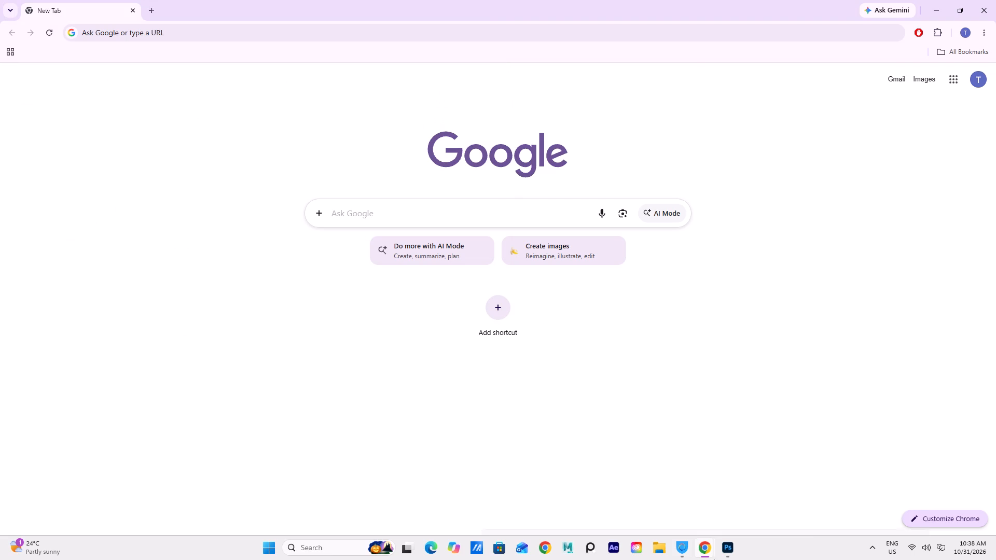
Switch back to Photoshop and move the embracing couple on Layer 2 straight up, above the lower row of cutouts.
left_click(730, 549)
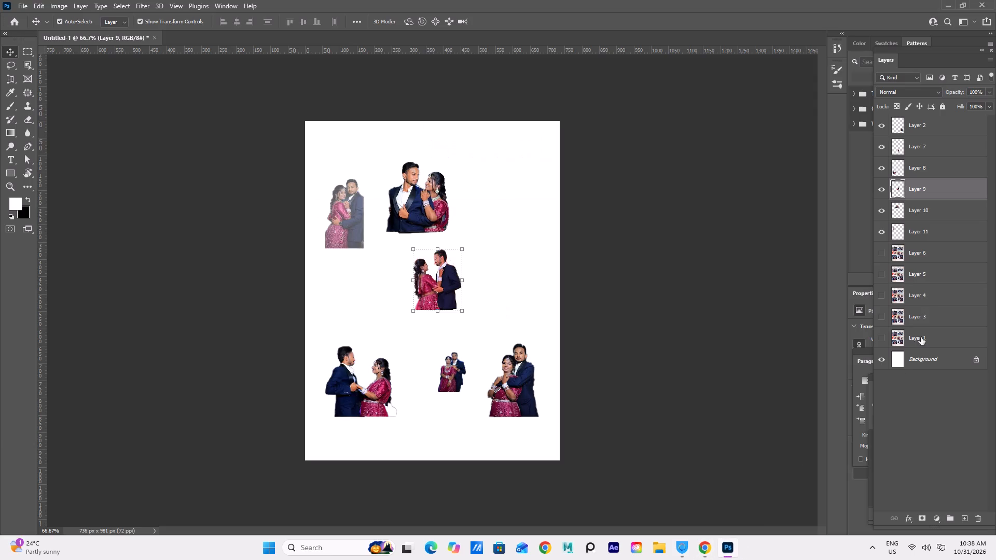
left_click_drag(509, 377, 509, 321)
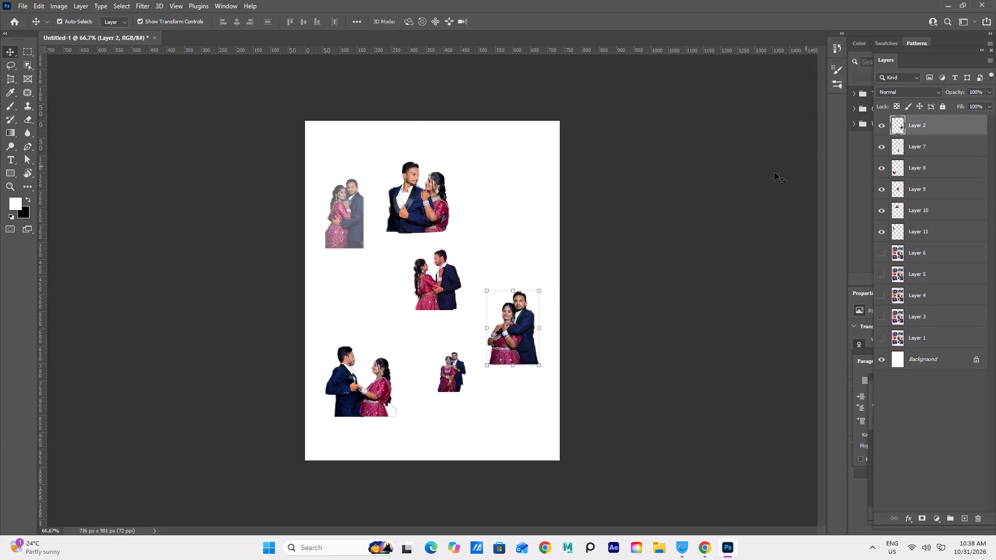
Isolate Layer 2, the embracing couple, in the layer list.
right_click(520, 320)
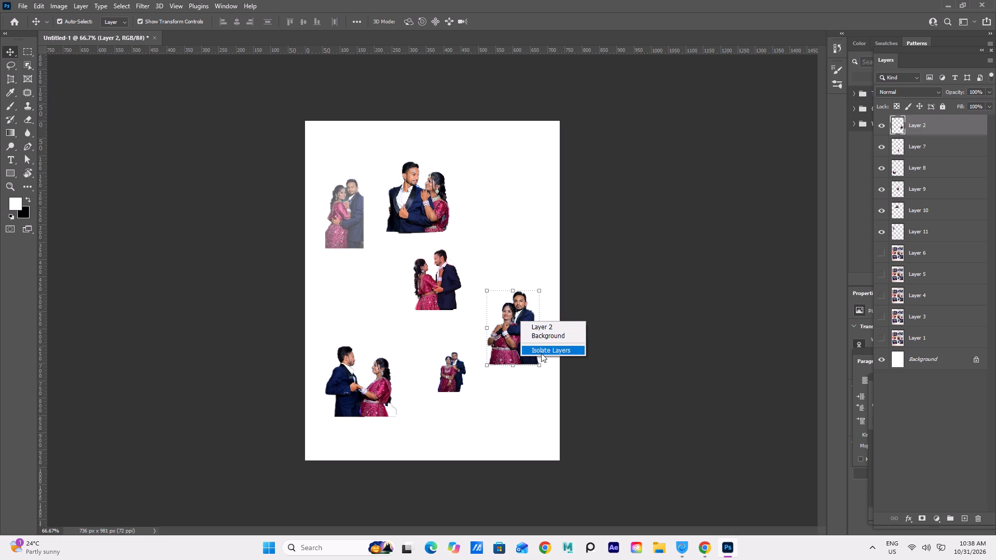
left_click(554, 354)
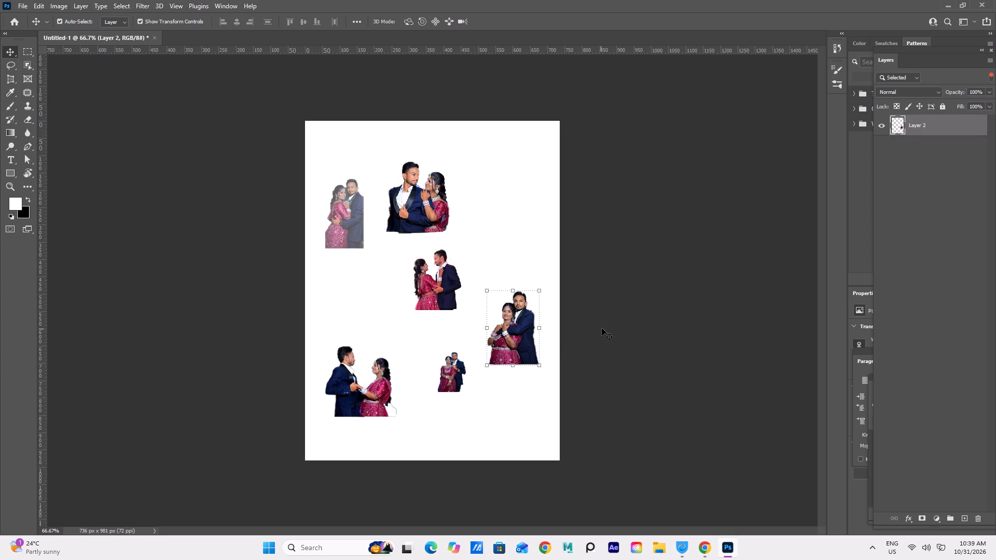
Undo the Layer 2 move and the earlier isolation and visibility changes until all six couple cutouts are back on the page.
key("ctrl+z")
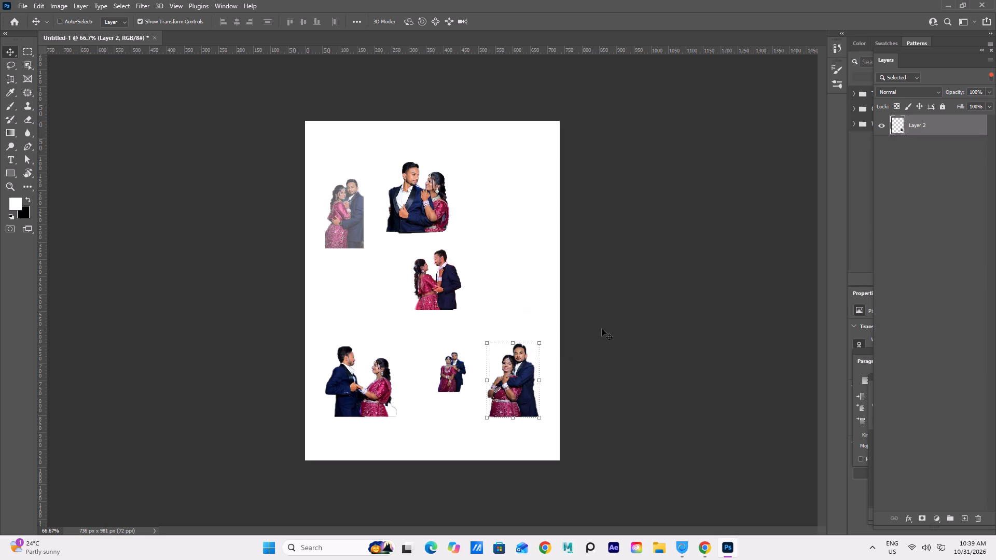
key("ctrl+z")
key("ctrl+z")
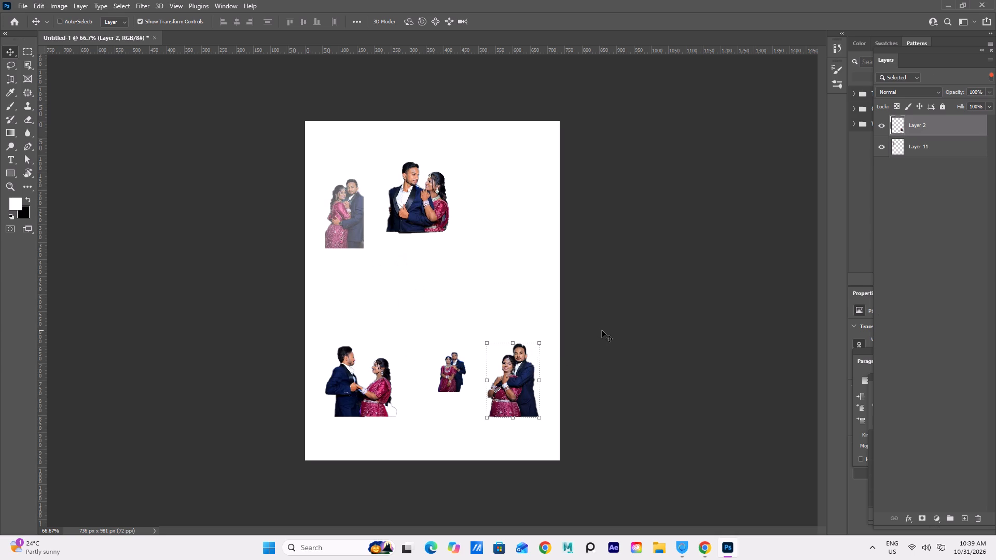
key("ctrl+z")
key("ctrl+z")
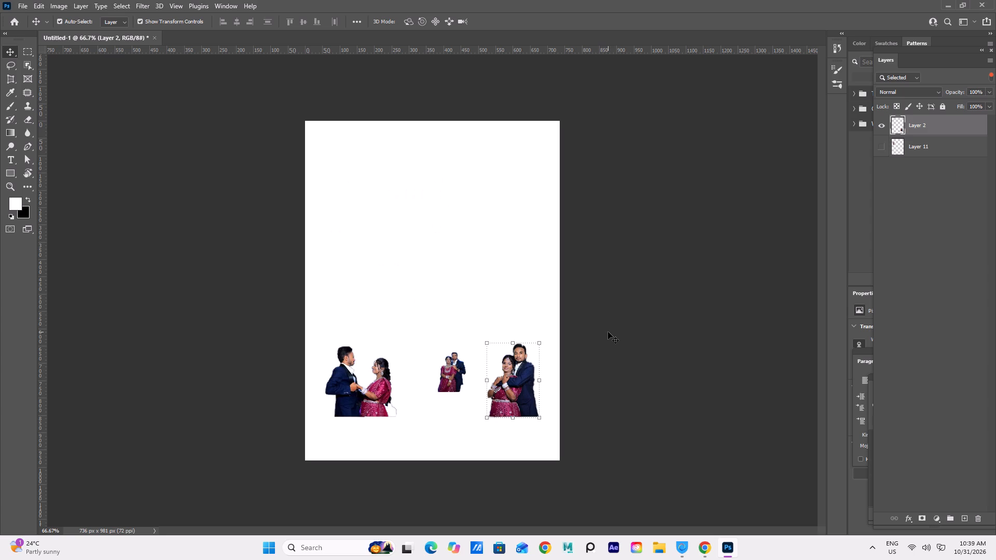
left_click(608, 332)
left_click(877, 142)
left_click(767, 213)
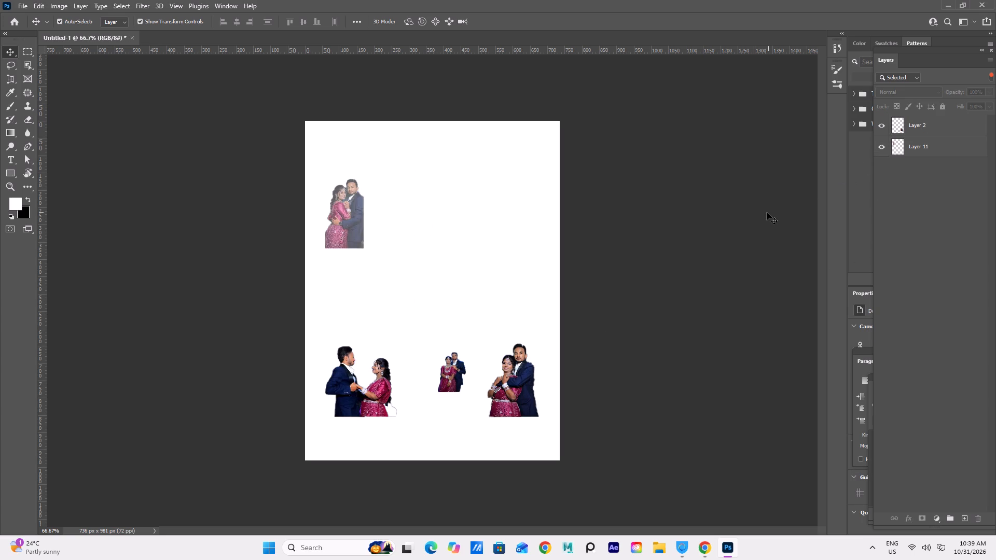
key("ctrl+z")
key("ctrl+z")
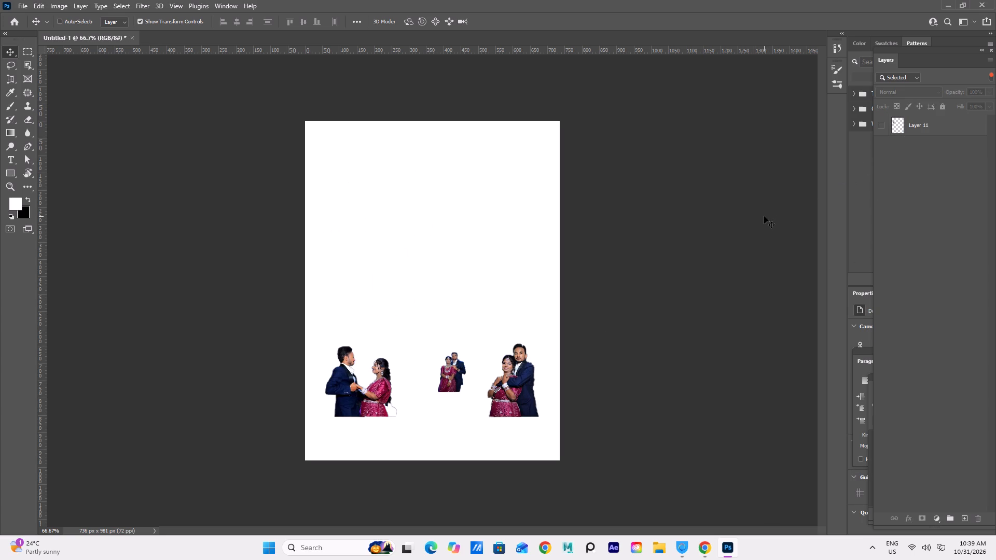
key("ctrl+z")
key("ctrl+z")
key("ctrl+z")
key("ctrl+z")
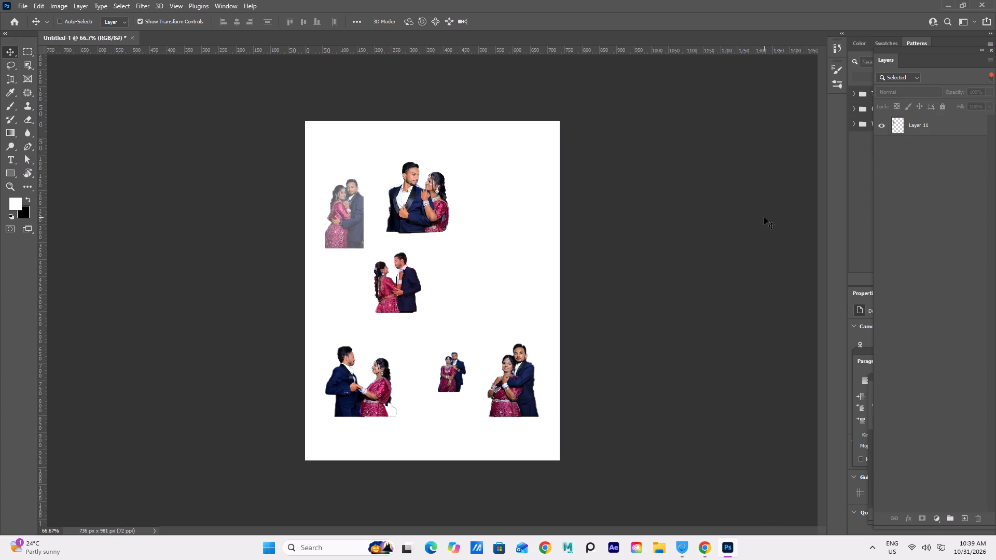
left_click(729, 236)
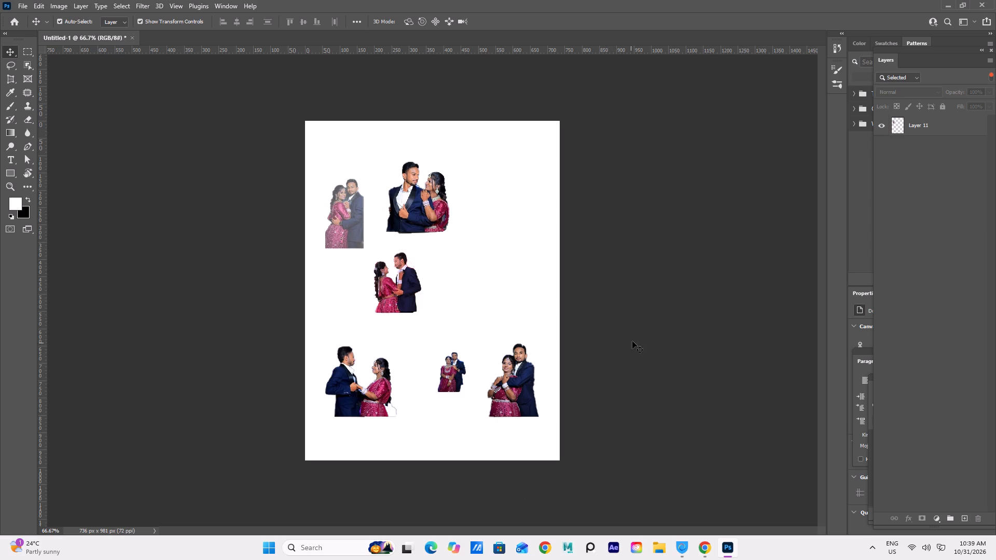
left_click(632, 341)
Toggle Layer 11's visibility off and on to check which couple it holds.
left_click(881, 130)
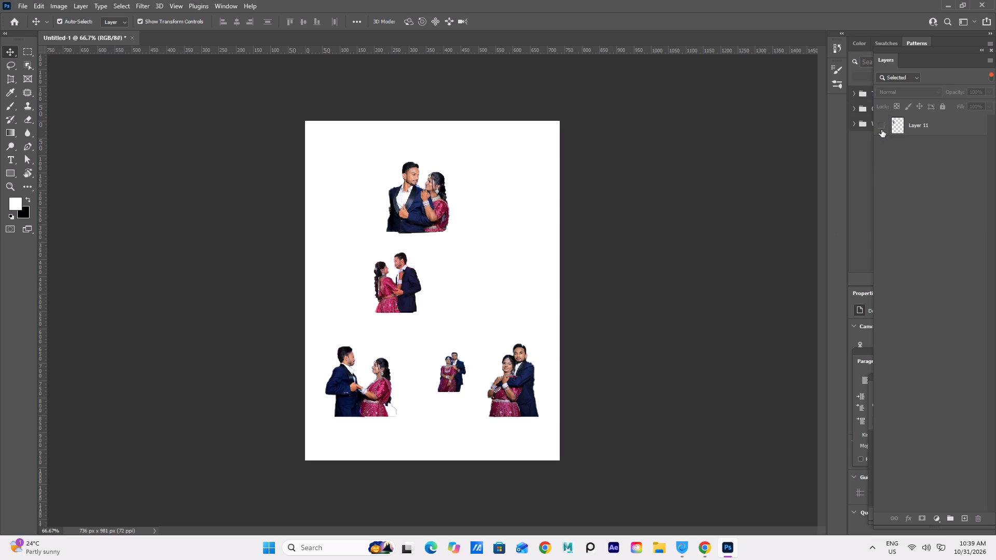
left_click(881, 130)
left_click(881, 130)
left_click(881, 130)
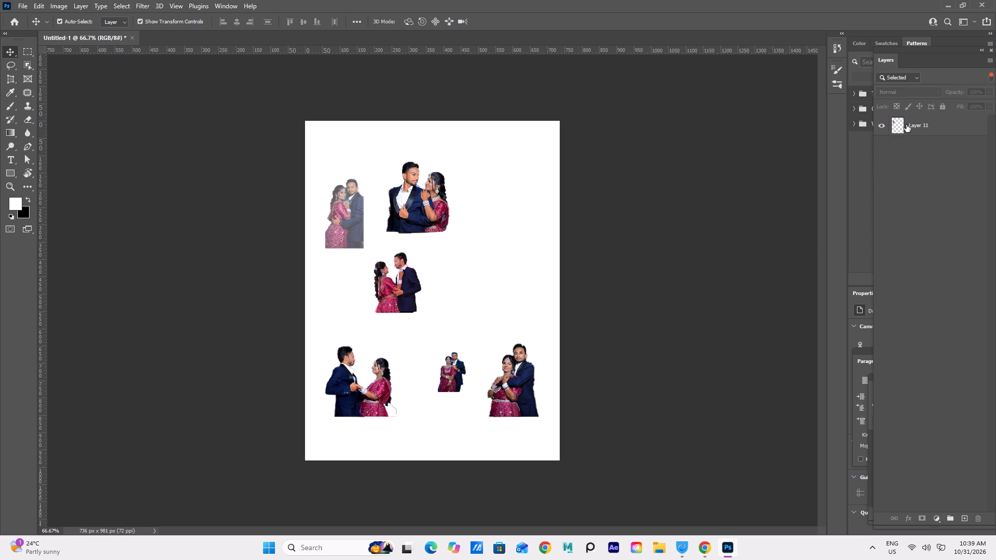
left_click(916, 162)
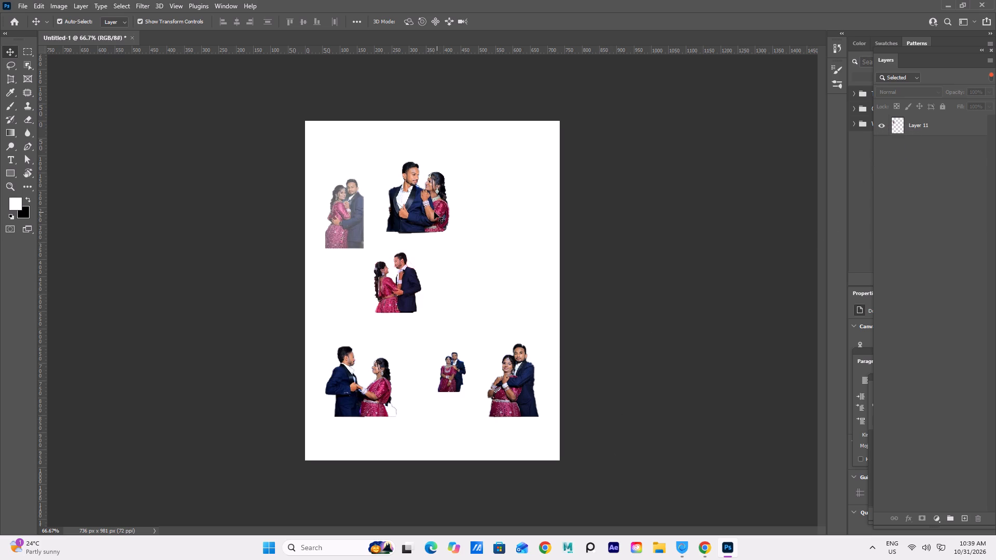
Select each couple cutout on the canvas in turn to bring Layers 2, 7, 8, 9, 10 and 11 into the isolated layer list.
left_click(434, 212)
left_click(394, 282)
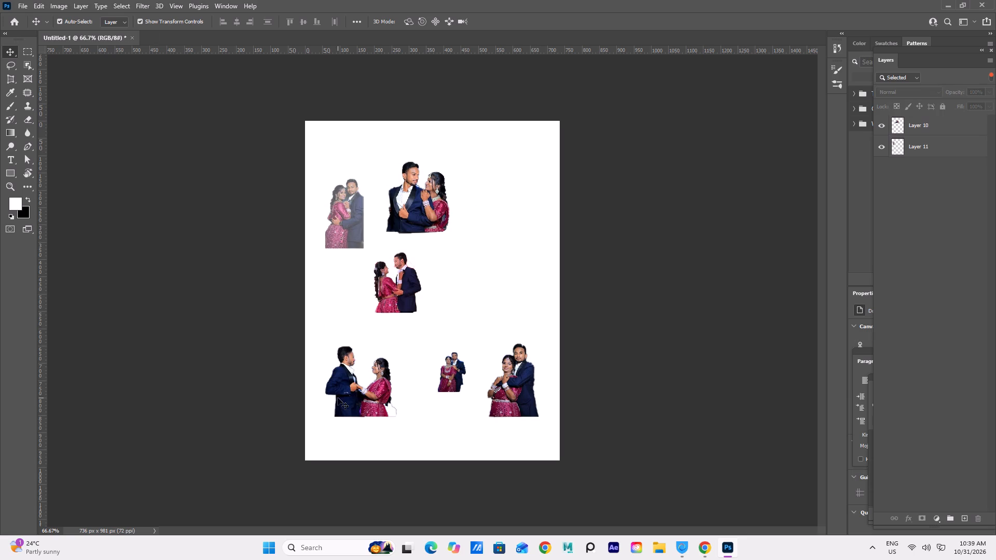
left_click(349, 384)
left_click(452, 380)
left_click(535, 393)
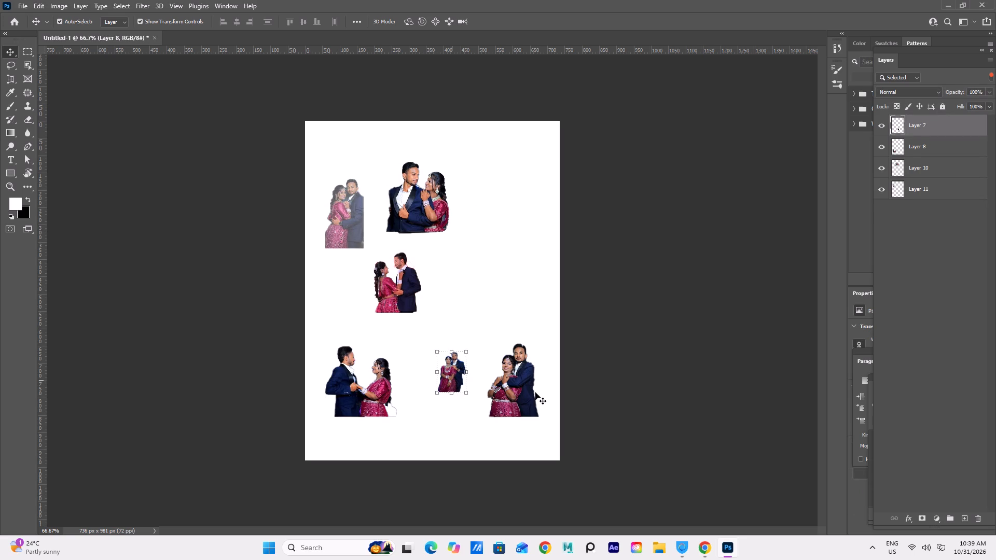
left_click(391, 273)
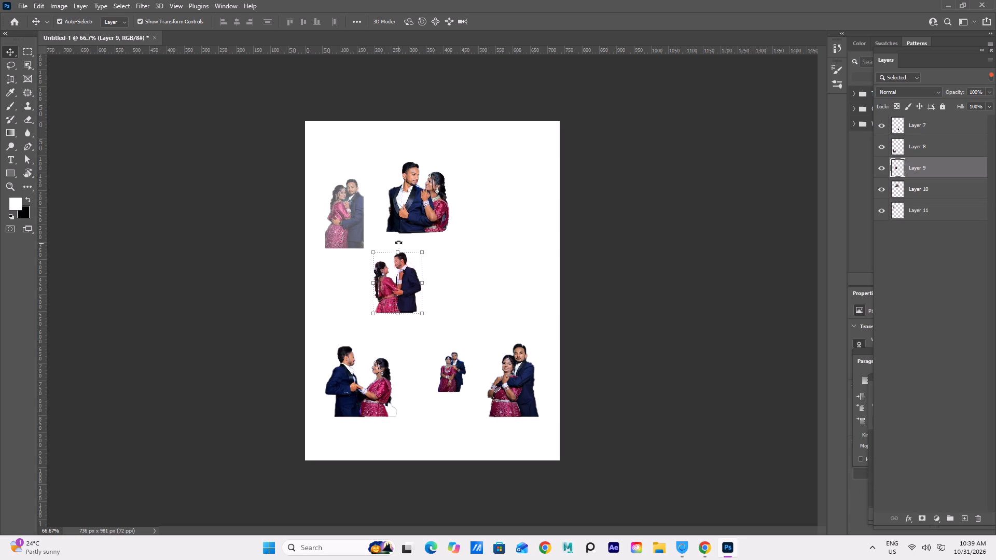
left_click(407, 217)
left_click(342, 230)
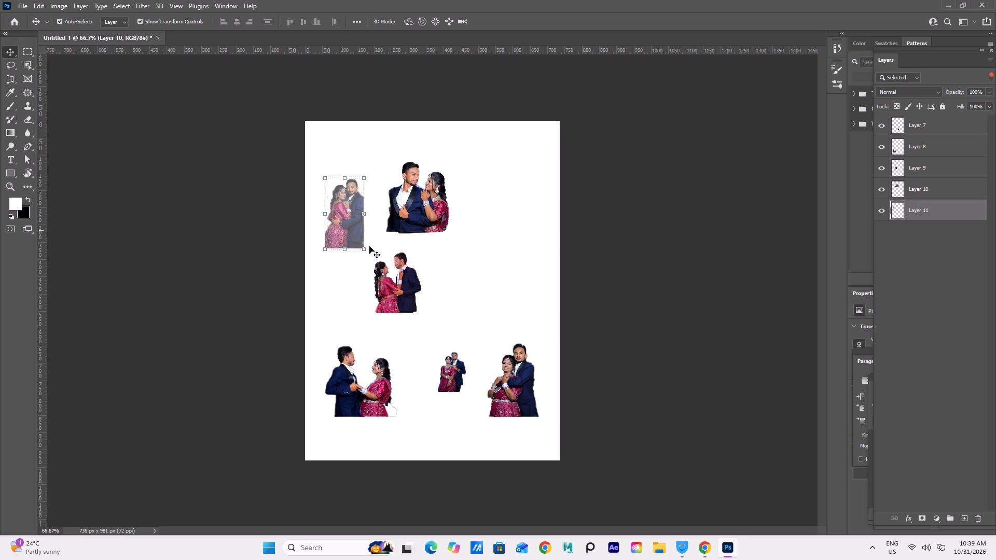
left_click(396, 284)
left_click(370, 394)
left_click(444, 384)
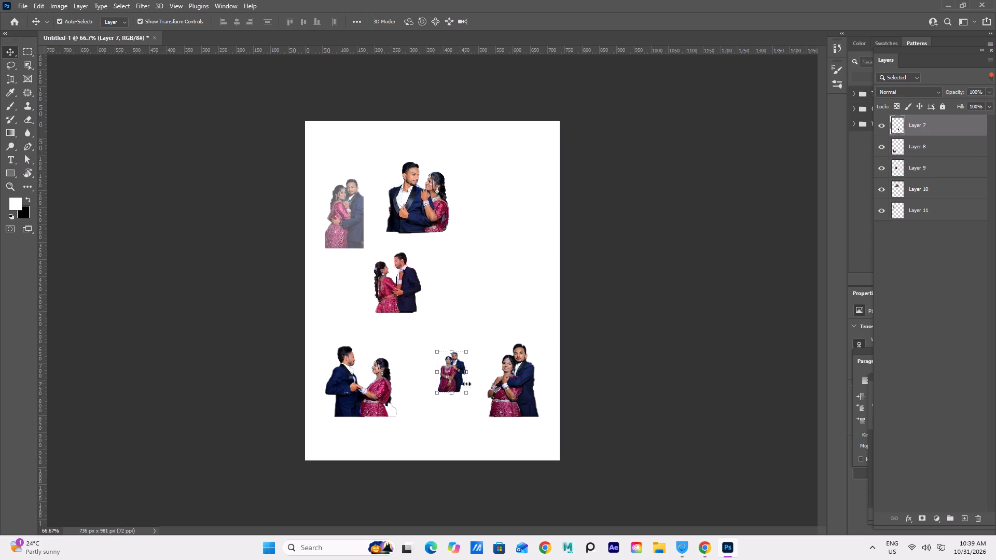
left_click(532, 387)
left_click(418, 437)
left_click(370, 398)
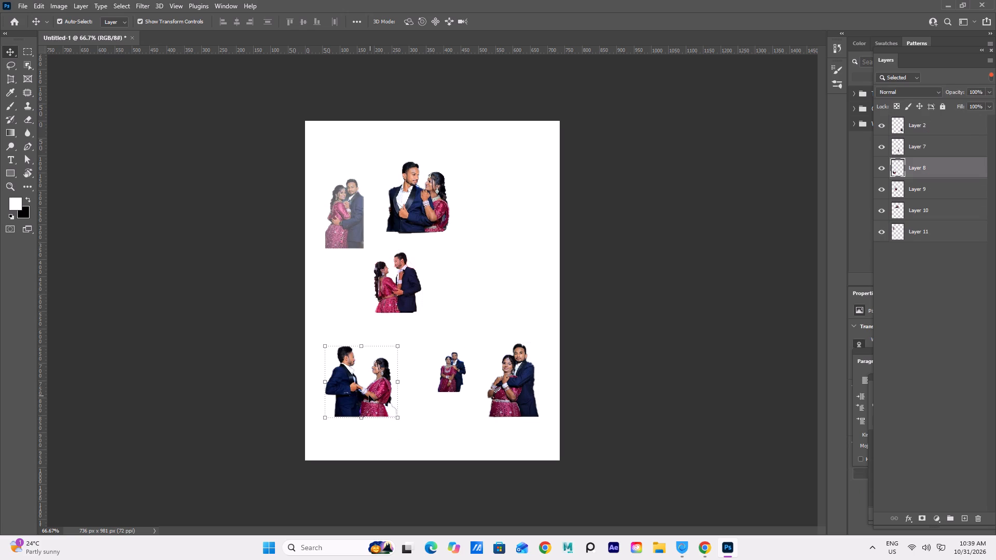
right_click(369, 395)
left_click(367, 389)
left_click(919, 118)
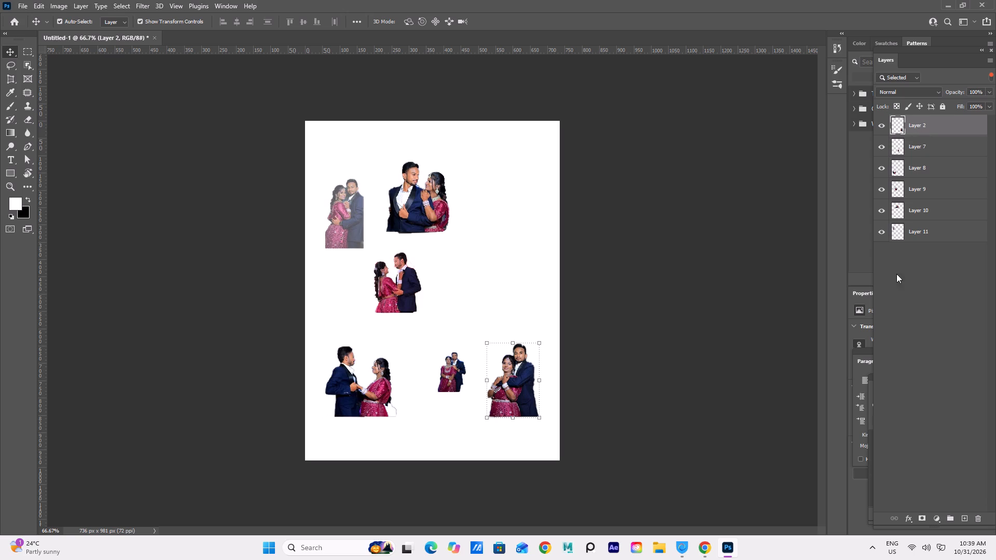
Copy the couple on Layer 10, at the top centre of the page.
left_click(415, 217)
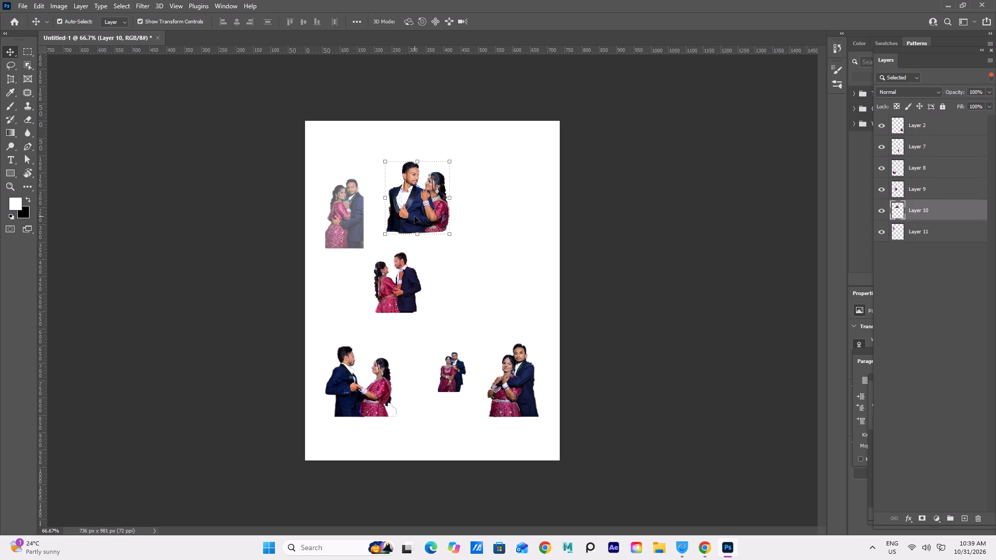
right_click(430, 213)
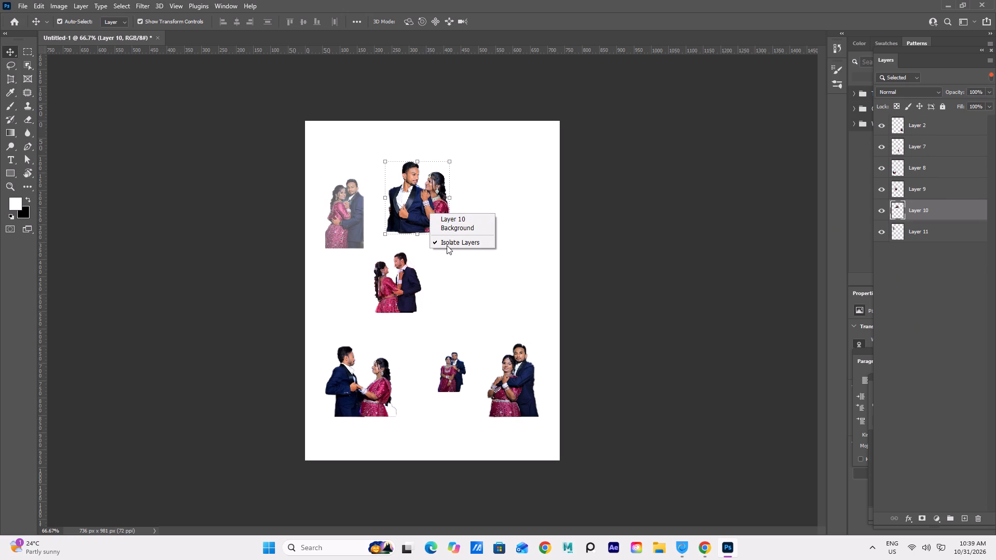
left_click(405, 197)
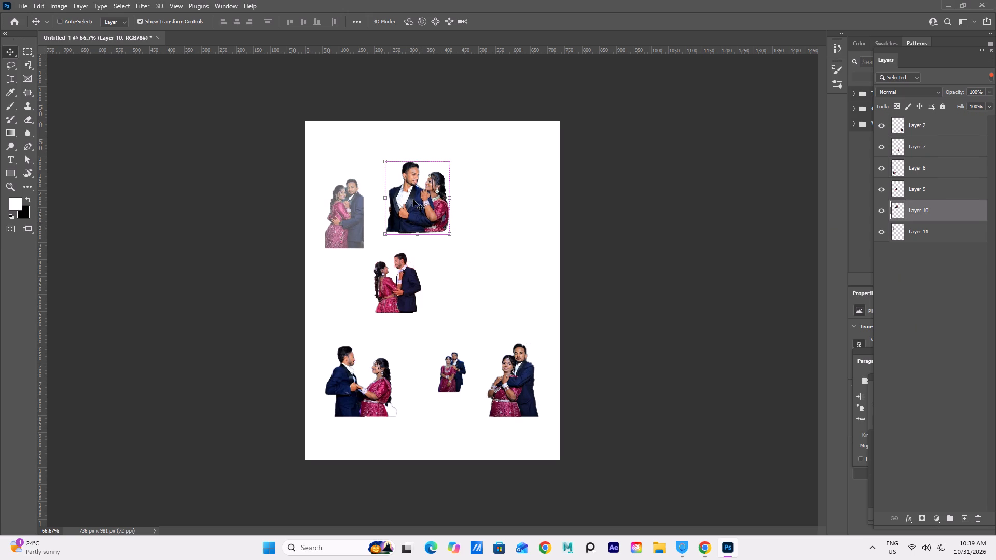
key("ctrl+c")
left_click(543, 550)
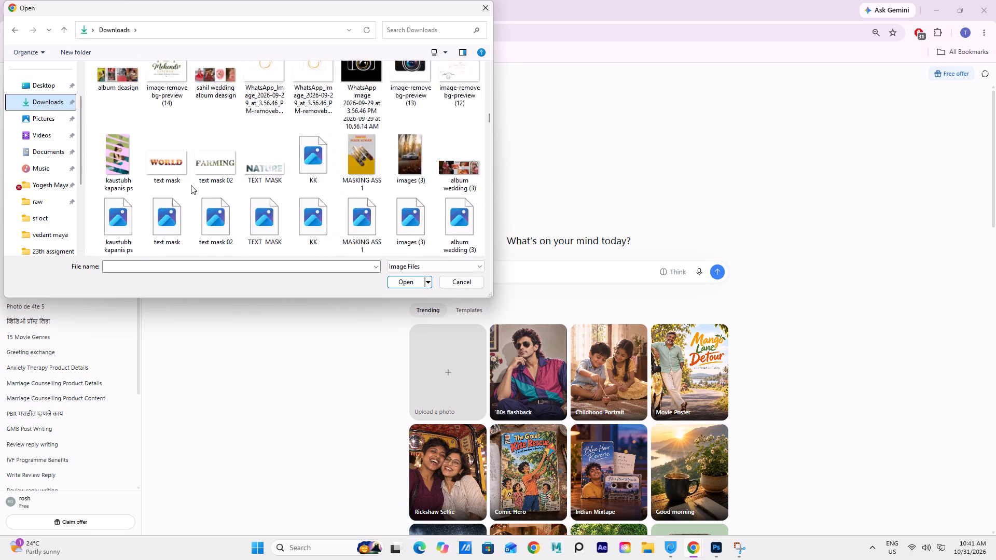
scroll(191, 185, "down", 20)
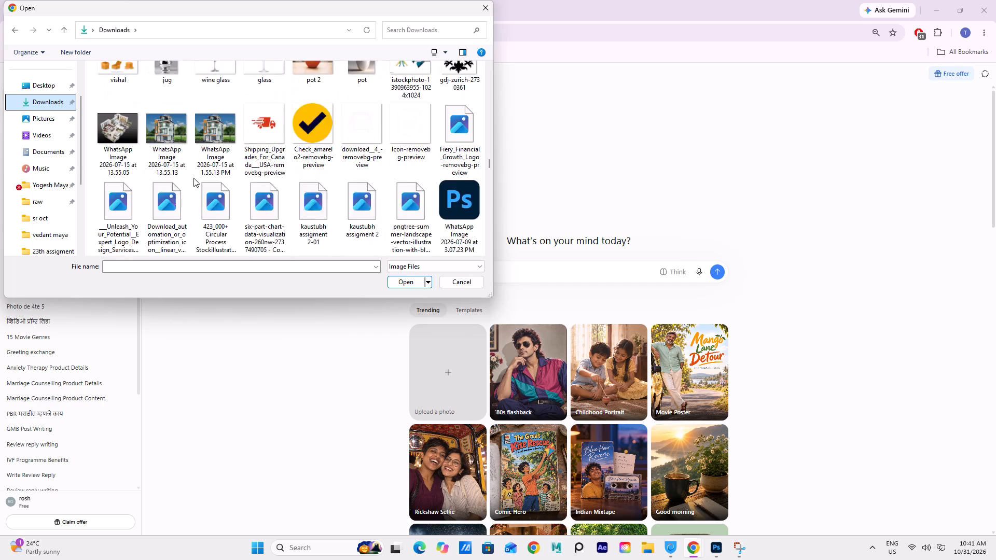
scroll(193, 178, "down", 5)
Look for the captured image in the Pictures, Documents, Music and raw folders, the C: drive and the assignment folders.
left_click(62, 124)
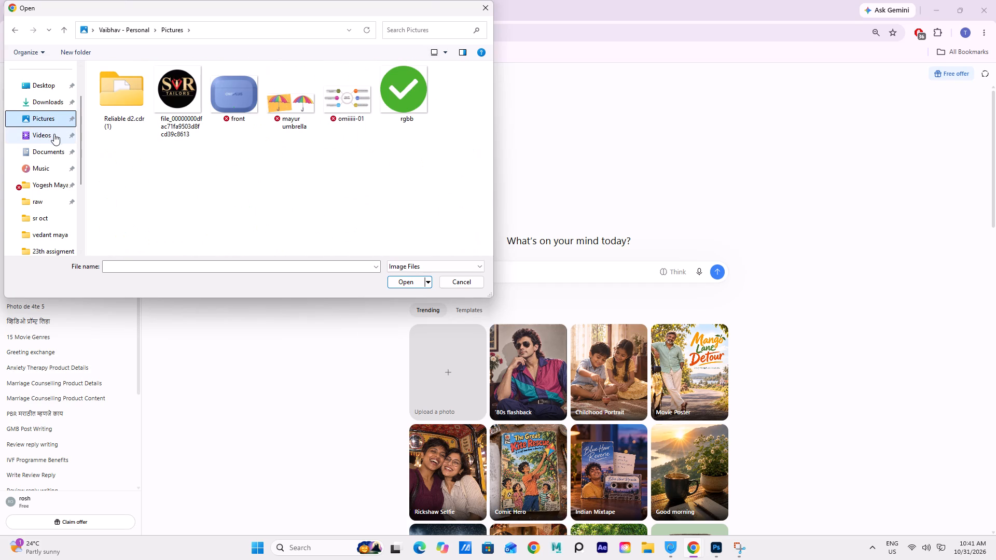
left_click(51, 128)
left_click(60, 148)
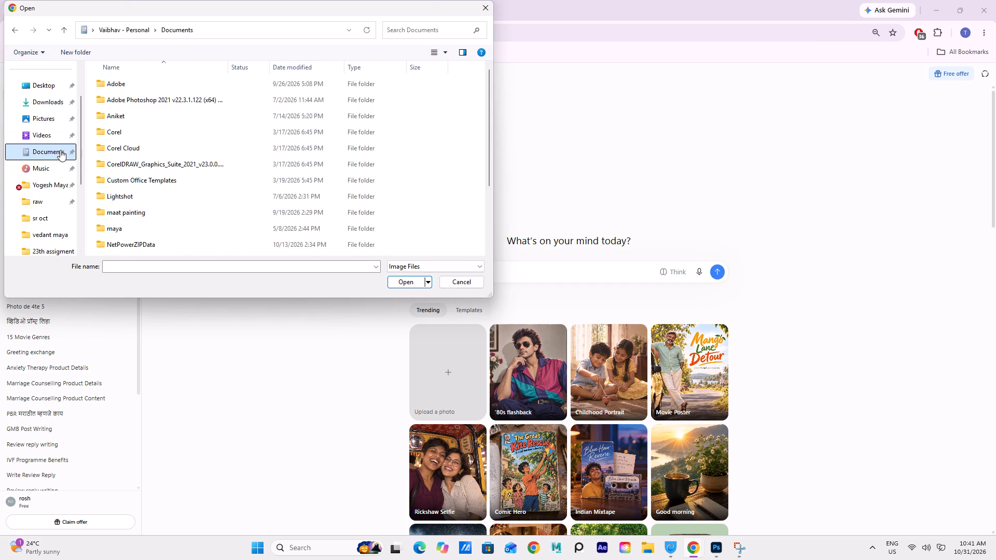
left_click(61, 170)
left_click(60, 183)
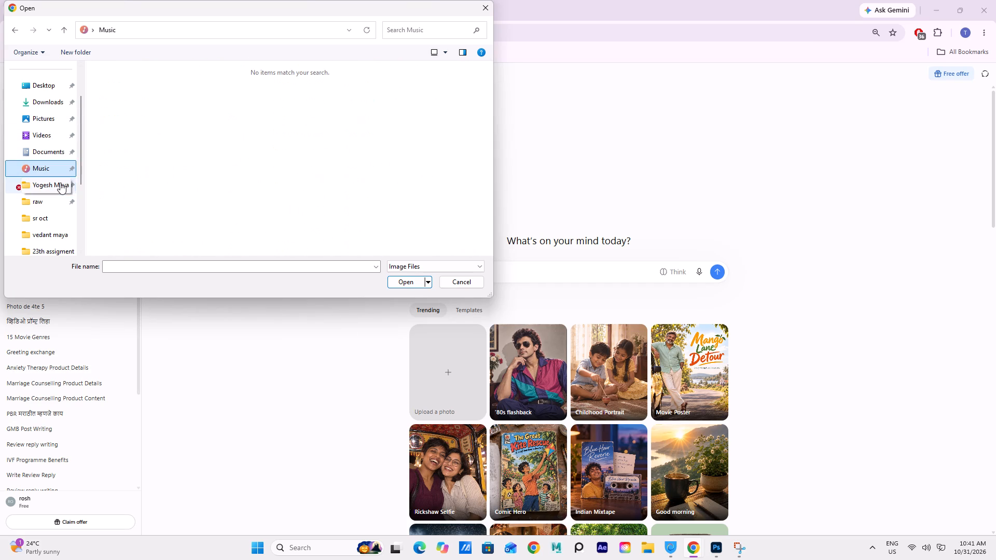
left_click(56, 203)
left_click(56, 220)
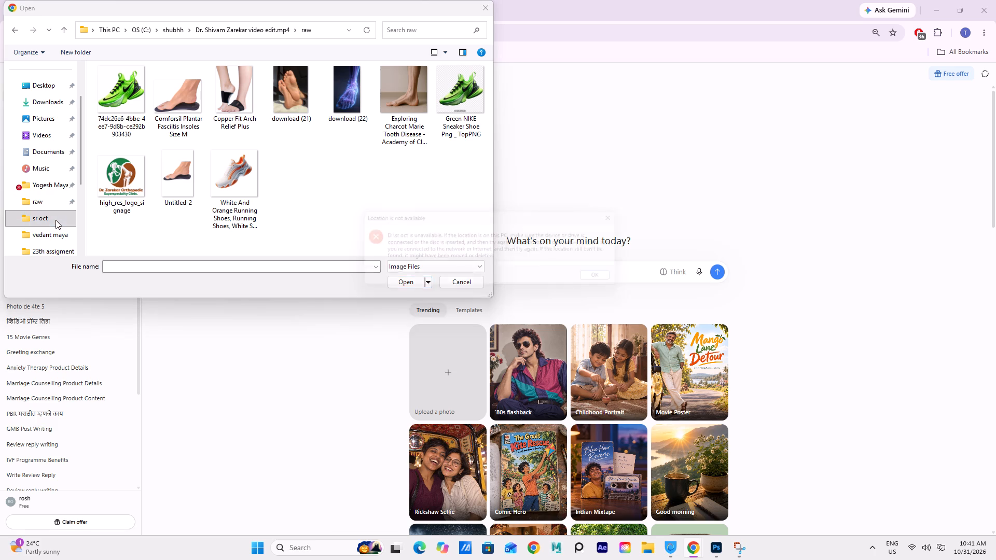
left_click(627, 215)
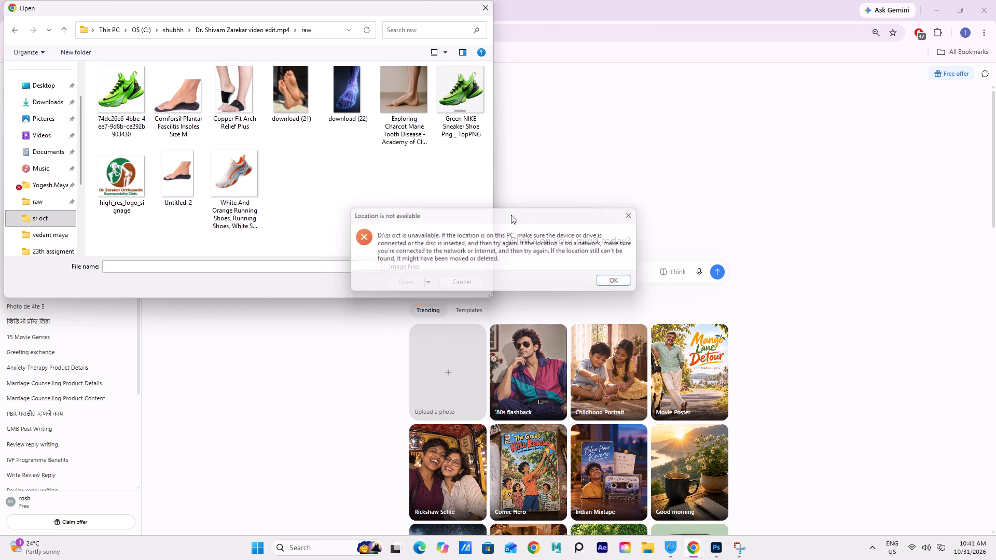
scroll(30, 245, "down", 3)
left_click(39, 226)
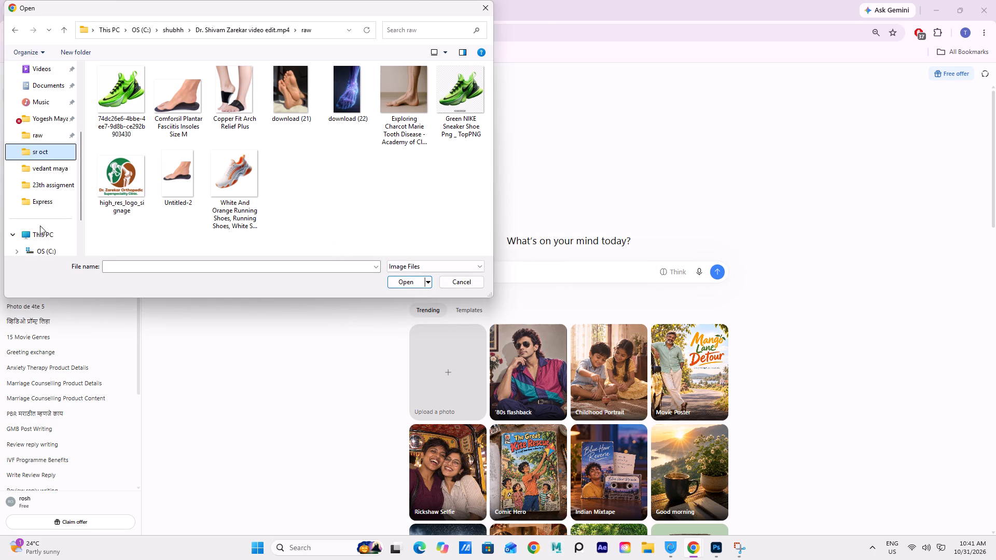
left_click(41, 234)
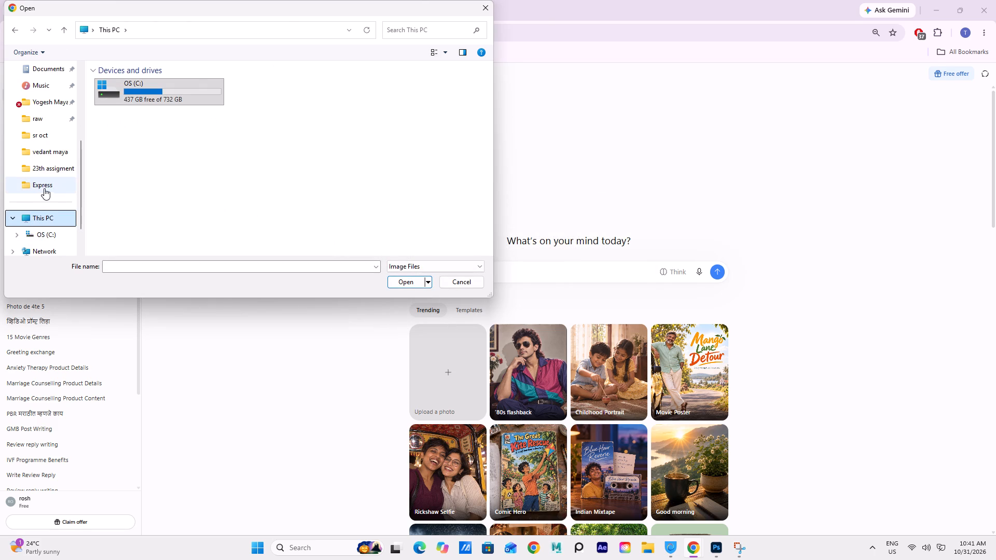
left_click(44, 188)
left_click(53, 170)
left_click(54, 152)
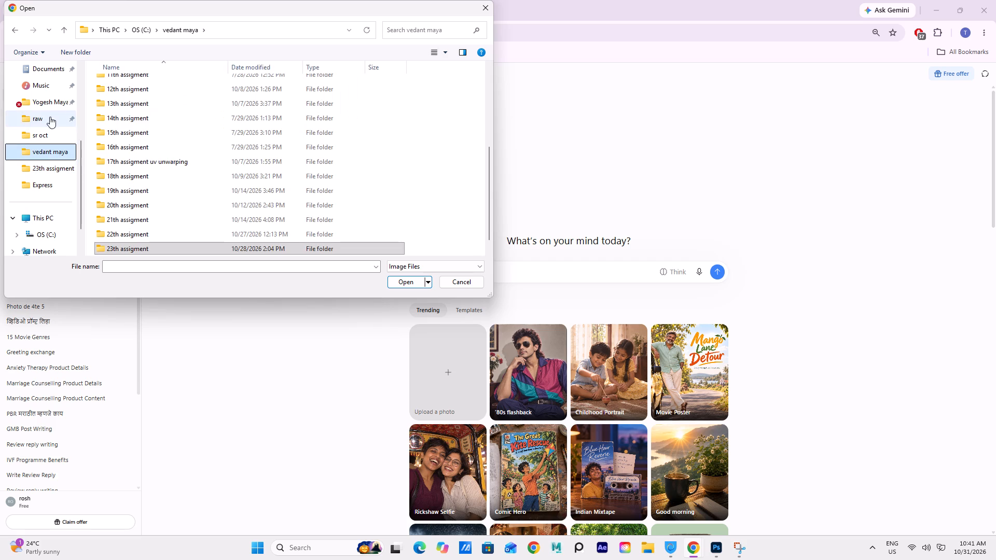
Look for the captured image in the Gallery, the personal cloud folder and the newest Downloads files.
scroll(30, 72, "up", 6)
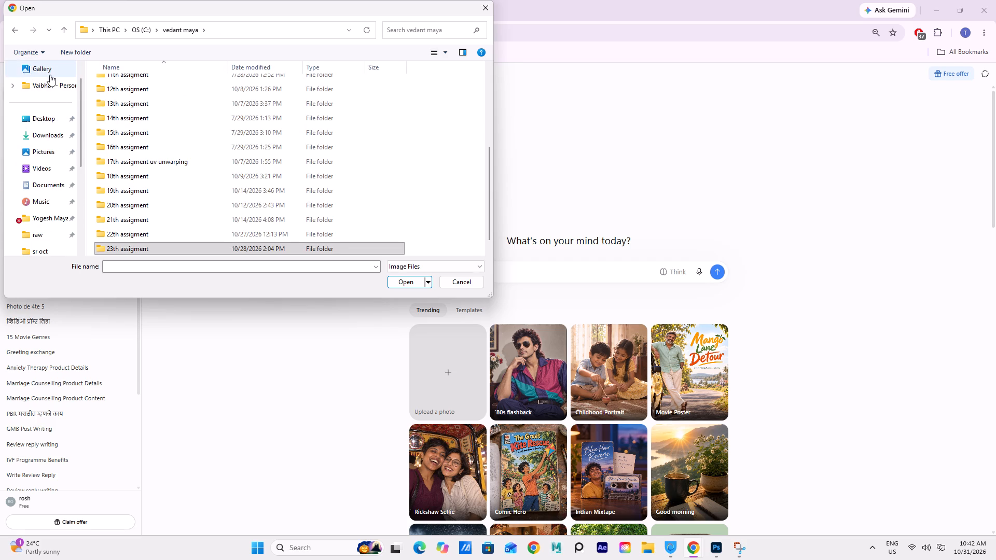
left_click(49, 72)
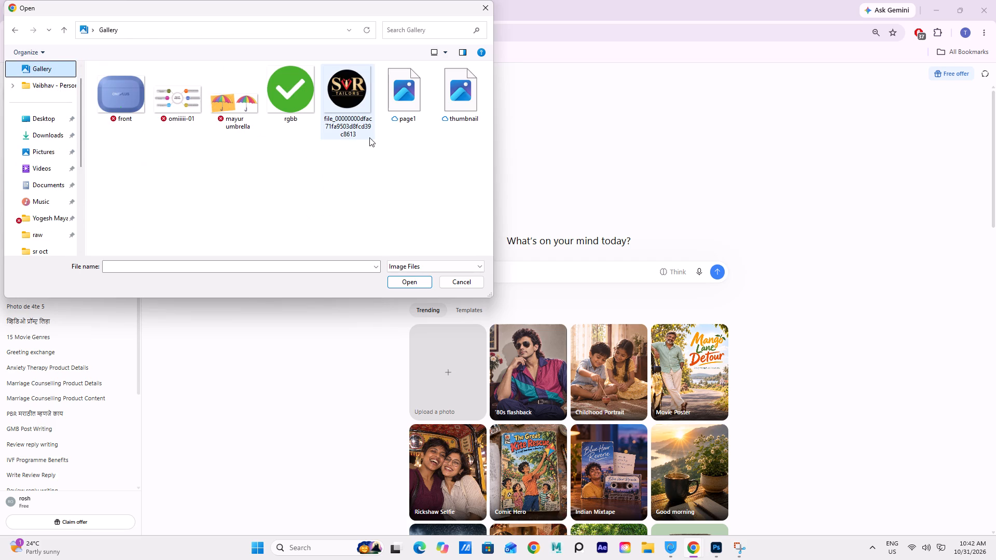
scroll(369, 137, "down", 2)
left_click(49, 92)
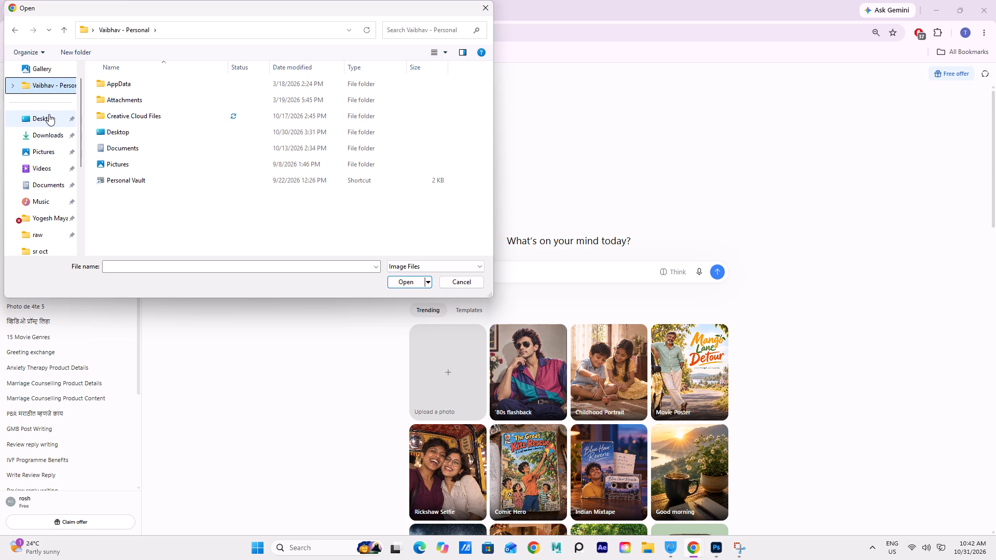
left_click(105, 165)
left_click(120, 148)
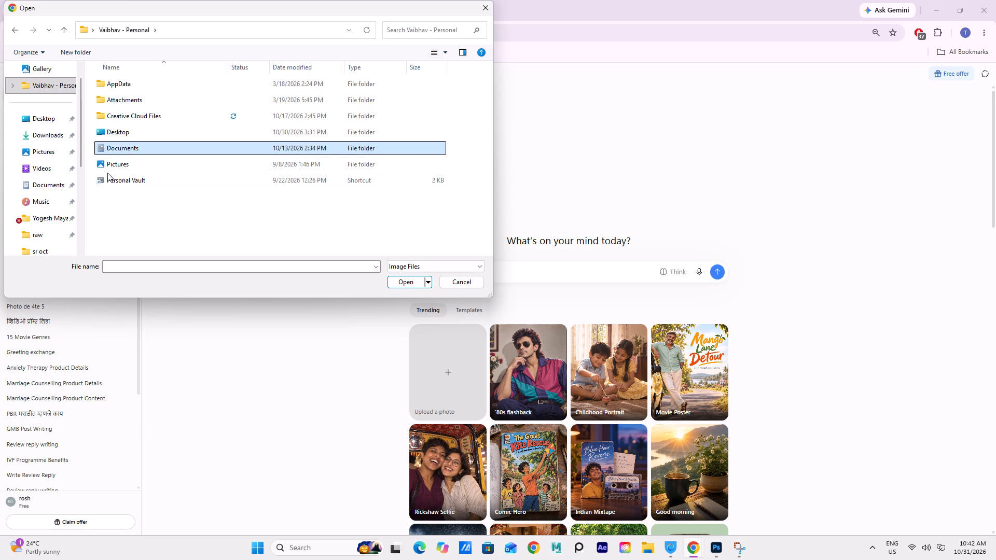
left_click(52, 137)
scroll(245, 204, "down", 4)
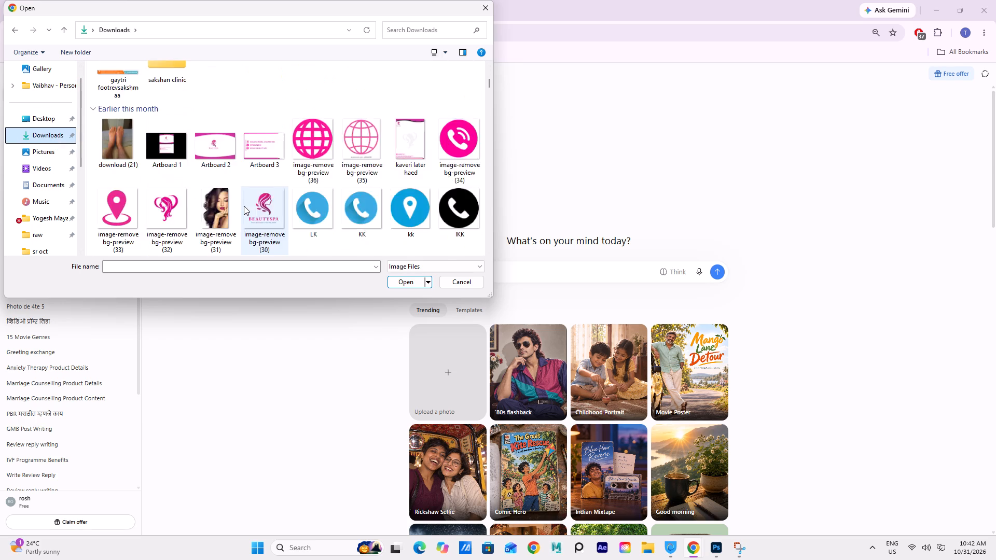
scroll(244, 206, "up", 4)
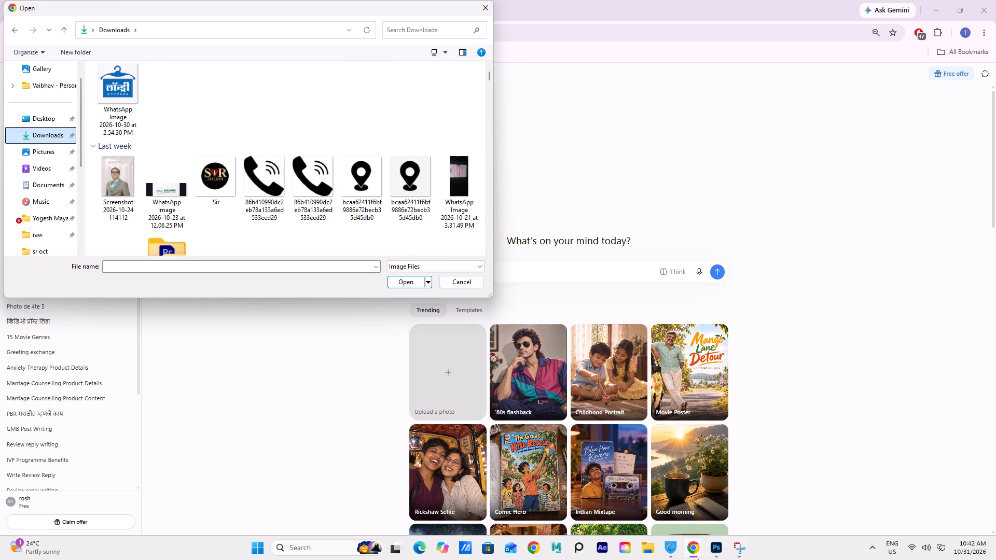
Switch to Photoshop and capture the whole page with all six couples using Snipping Tool.
left_click(715, 545)
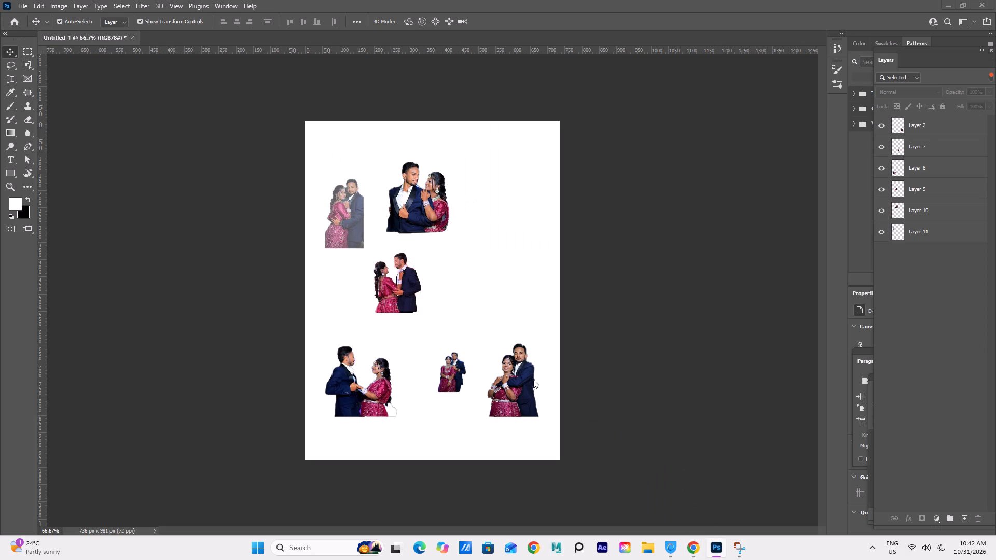
key("shift+super+s")
left_click_drag(307, 119, 381, 328)
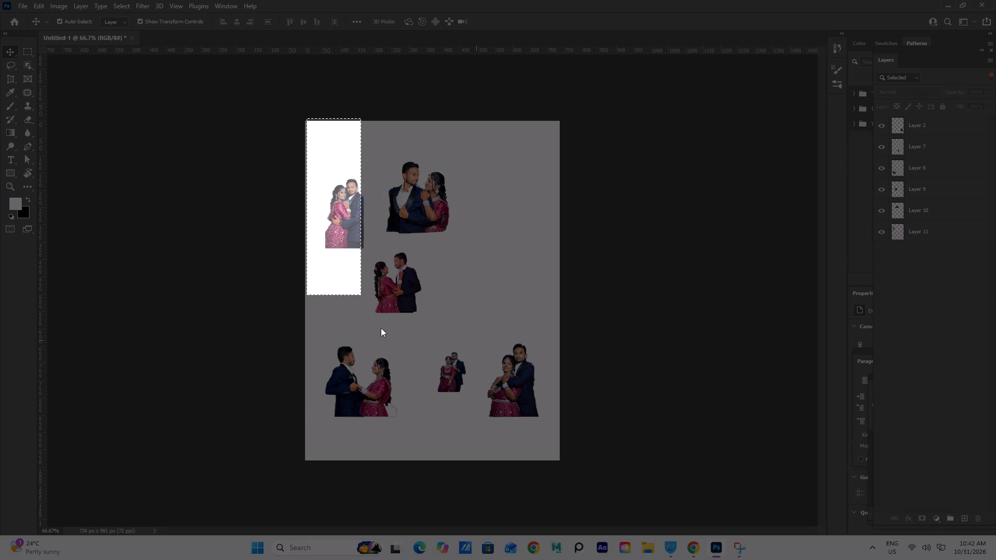
left_click_drag(381, 328, 569, 475)
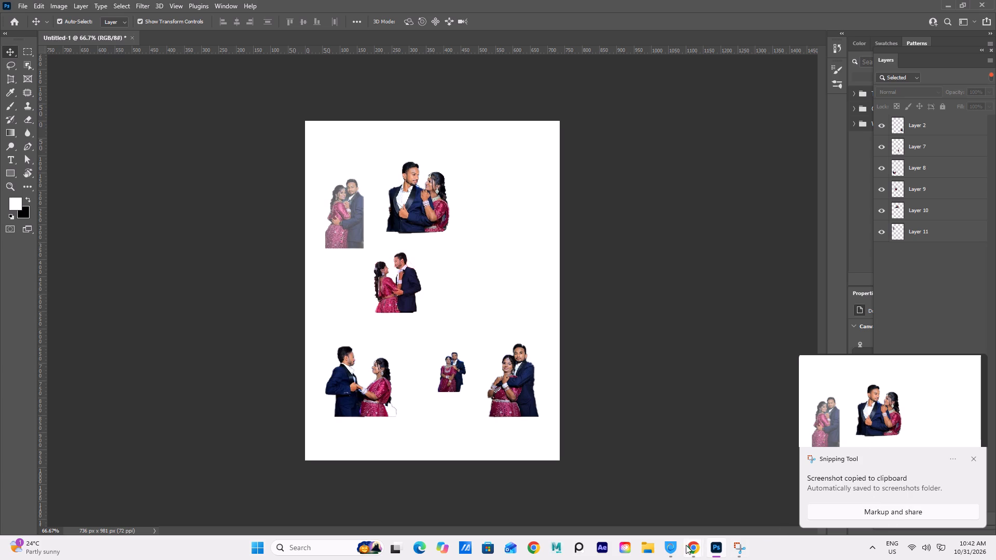
Switch to a new Chrome window, turn on Canvas for the Google prompt and paste the page capture into it.
left_click(530, 549)
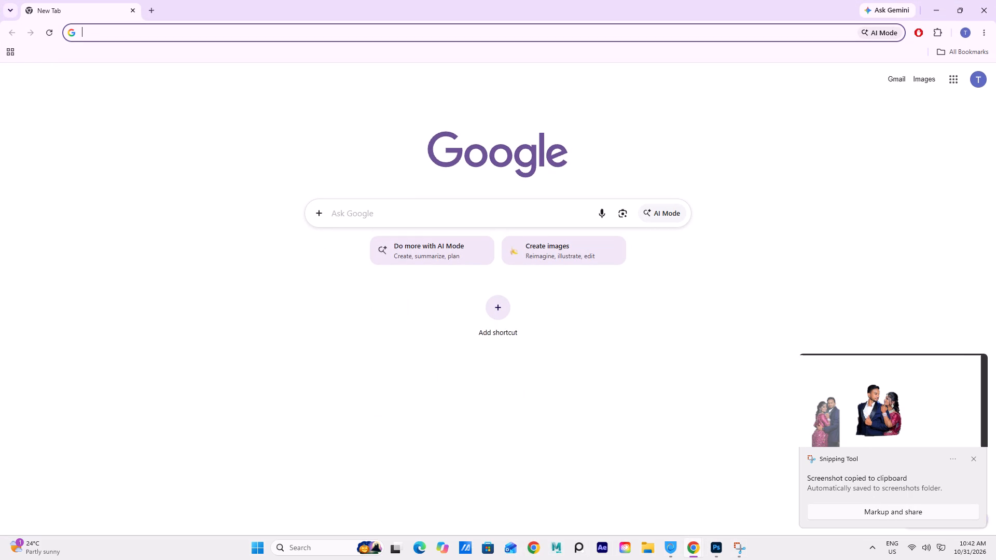
key("ctrl+v")
left_click(324, 215)
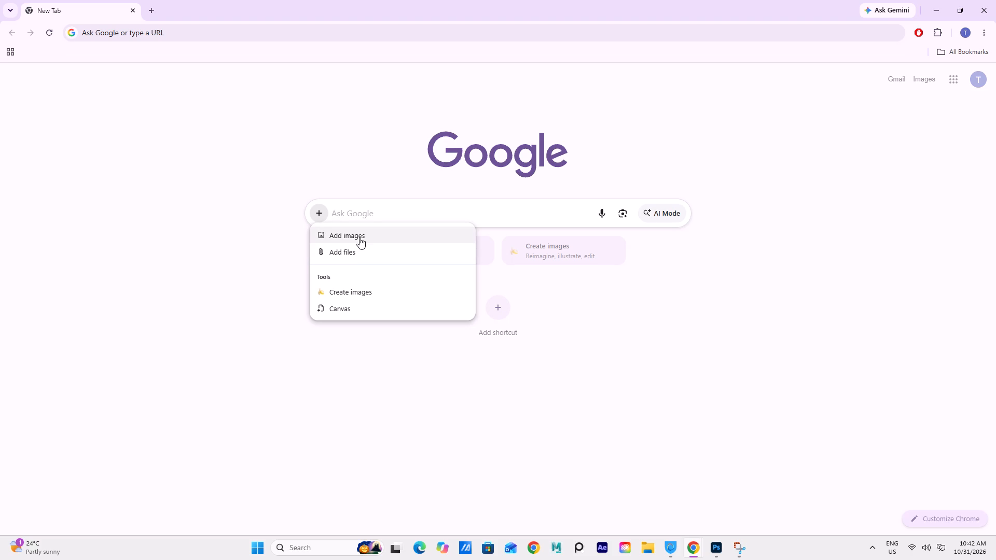
left_click(335, 313)
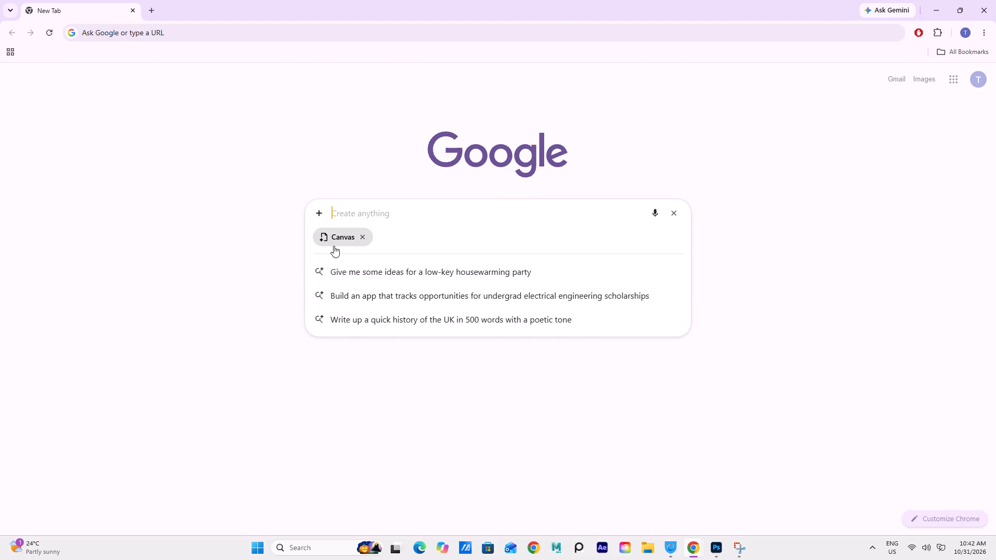
key("ctrl+v")
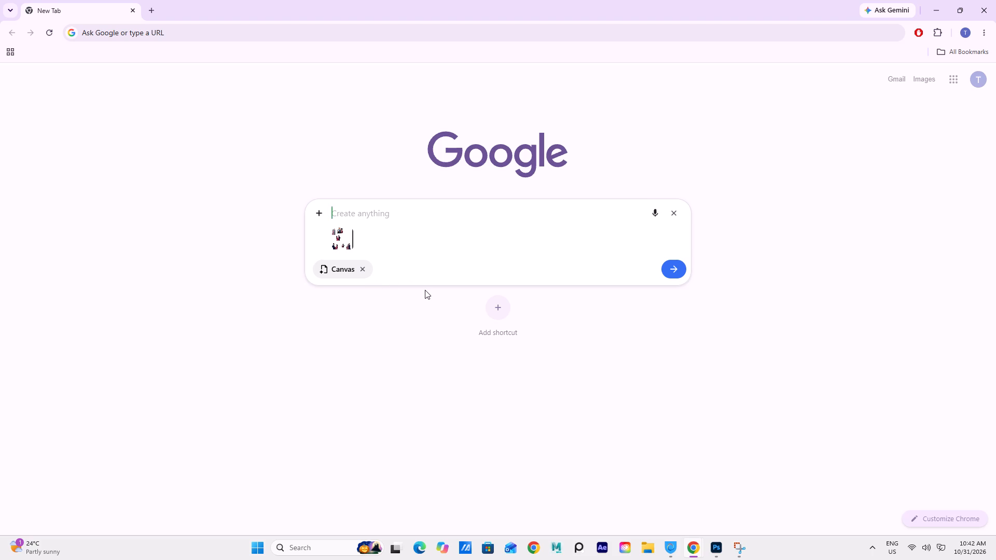
Enter the prompt "mala ya imegeche photode" with the attached capture and submit it.
type("ma")
key("j")
key("BackSpace")
type("la")
key("space")
type("ya imege")
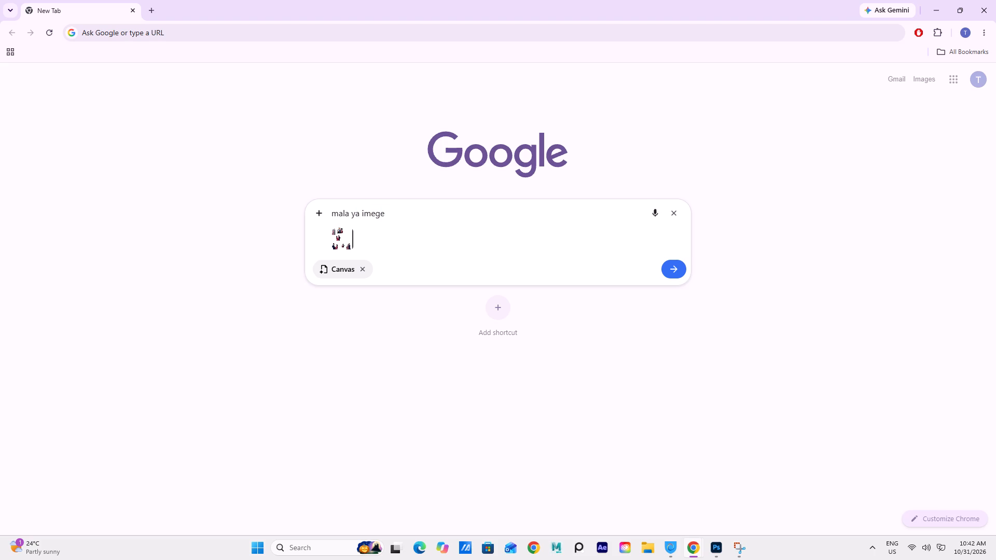
type("che")
key("space")
type("photo")
type("de")
key("Return")
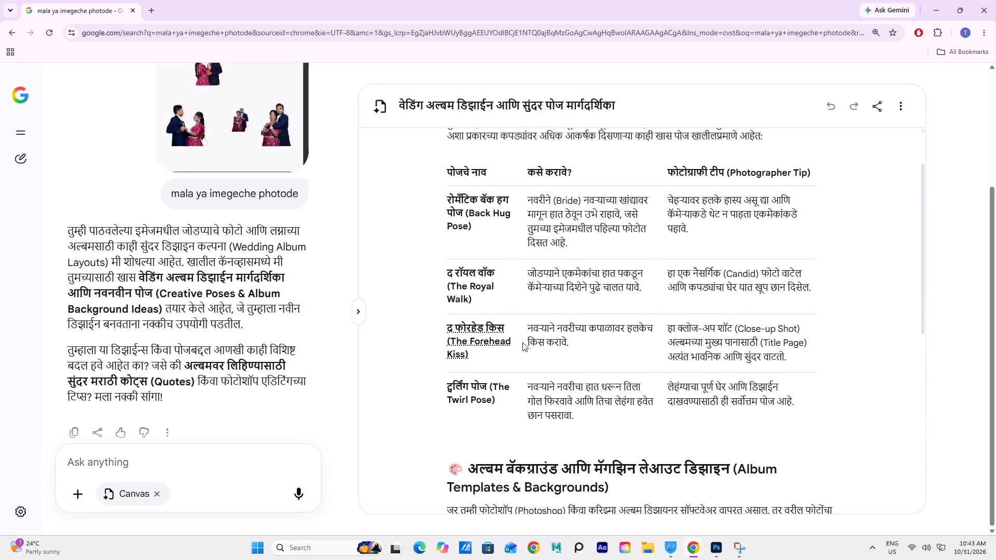
scroll(522, 342, "down", 20)
scroll(522, 342, "down", 19)
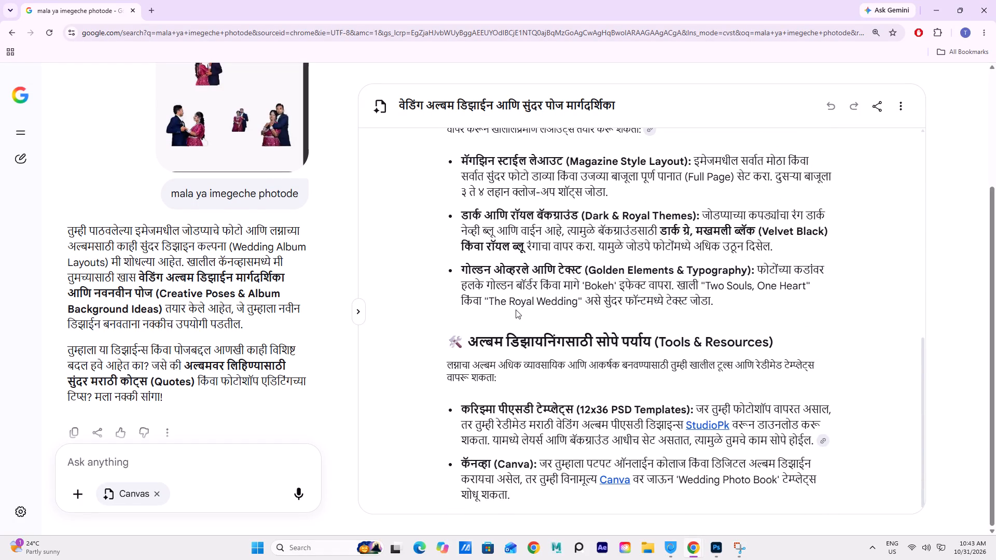
scroll(516, 310, "up", 20)
scroll(475, 291, "up", 4)
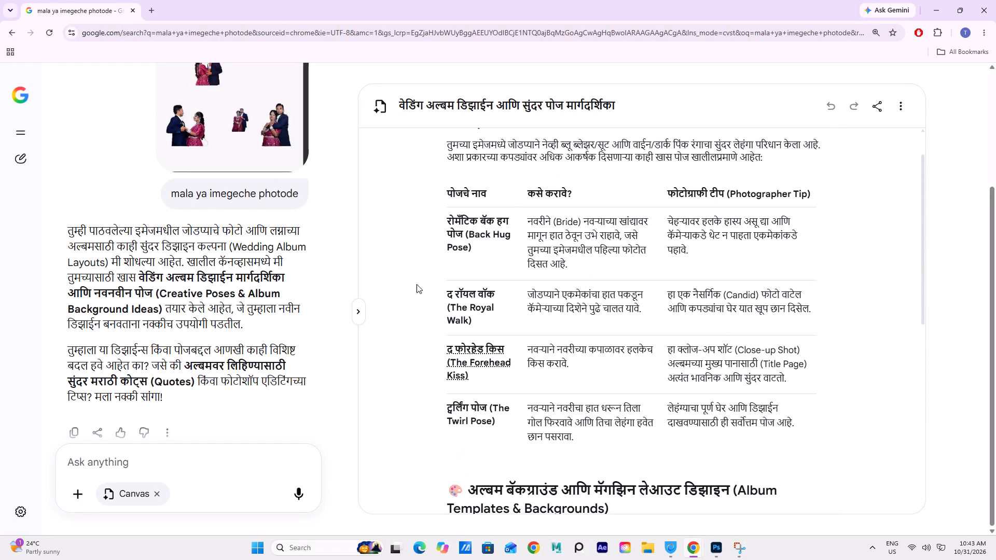
Leave the AI Mode reply and its canvas guide and go back to the Google start page.
scroll(417, 284, "up", 15)
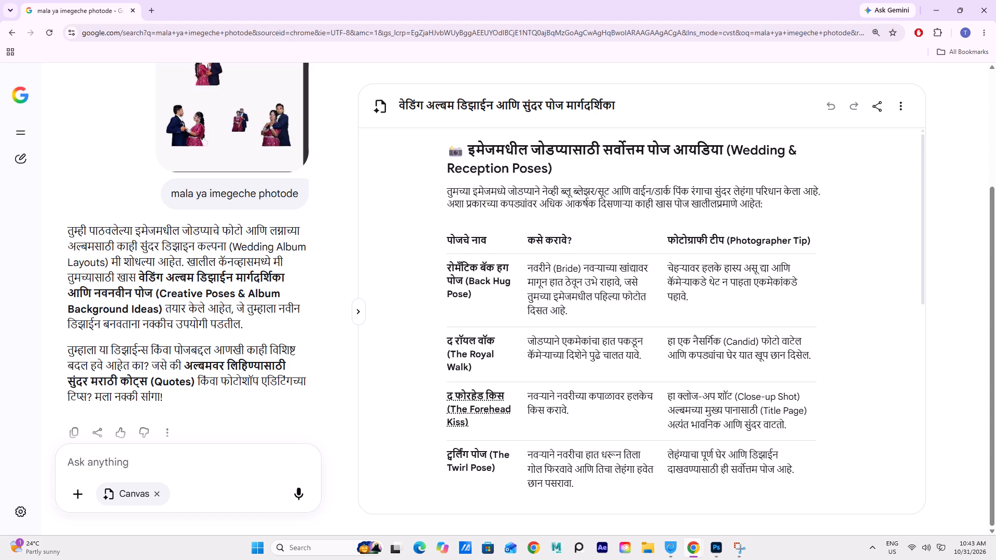
left_click(6, 30)
left_click(370, 215)
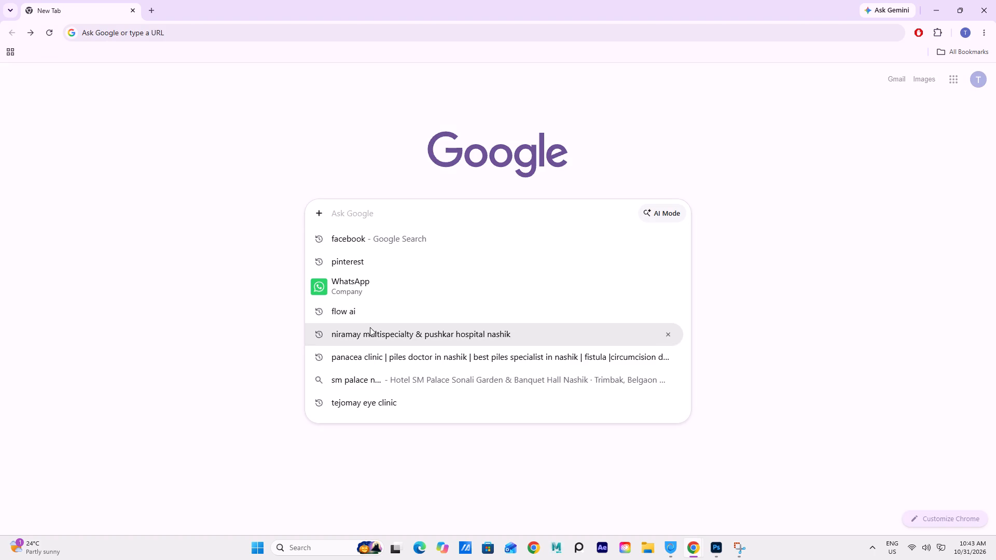
left_click(273, 385)
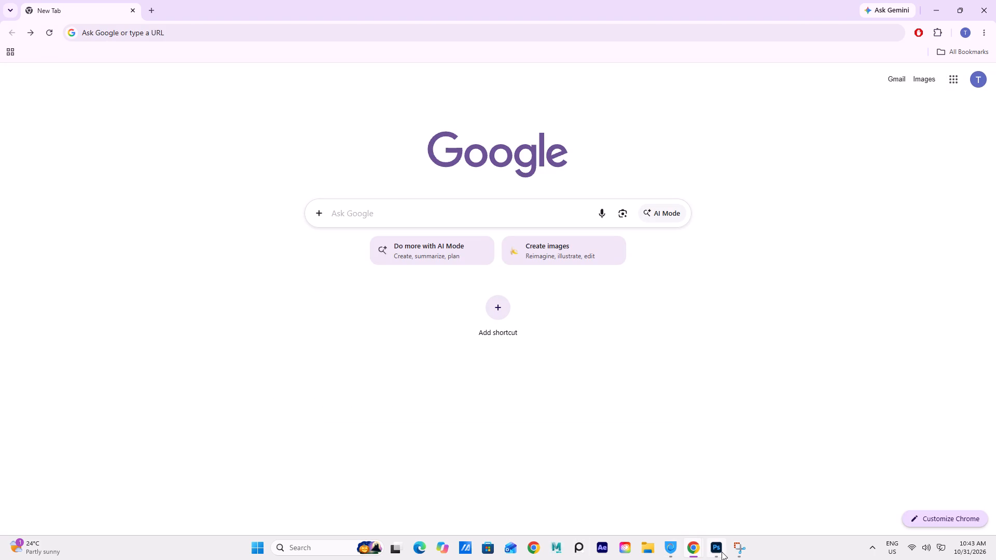
Switch to Photoshop and capture the whole page with all six couples again using Snipping Tool.
left_click(722, 552)
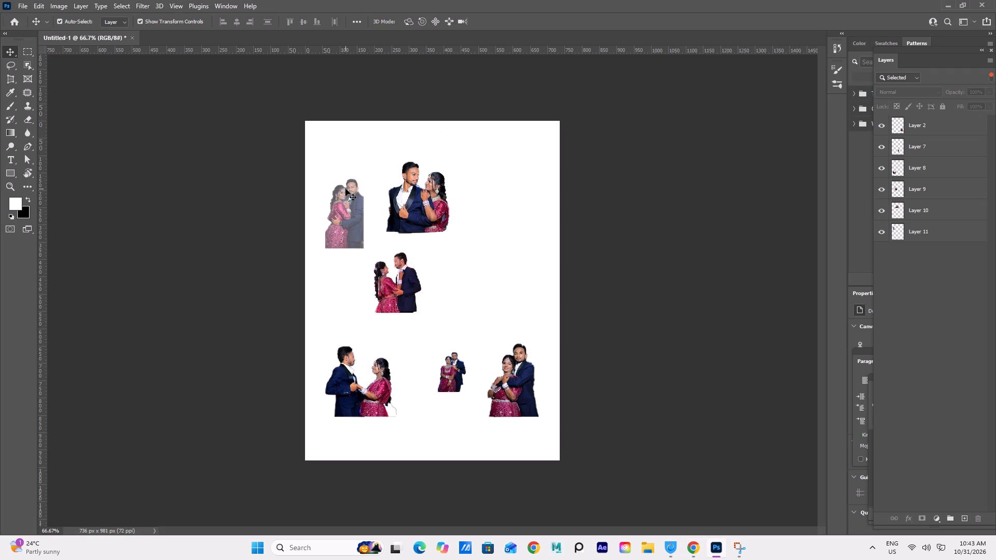
key("shift+s")
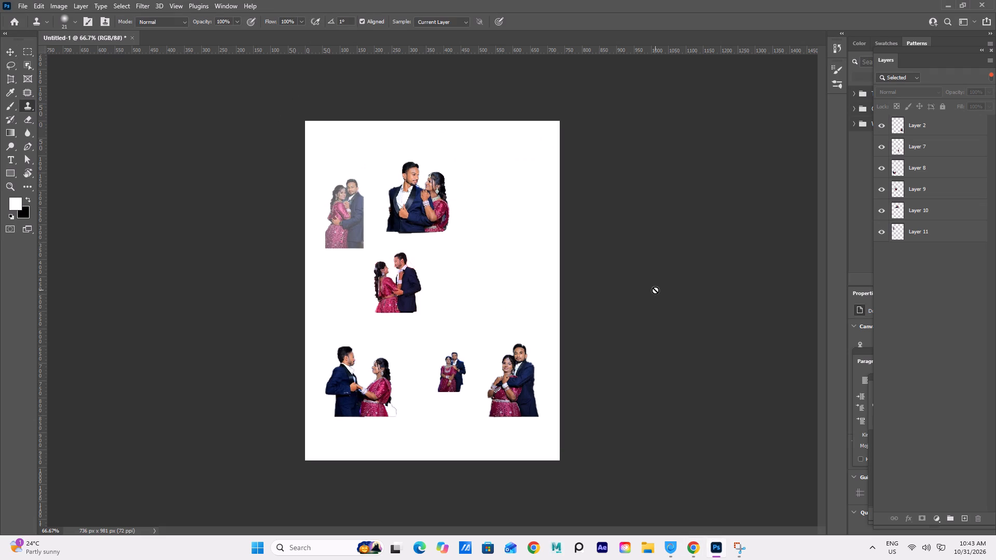
left_click(4, 50)
key("shift+super+s")
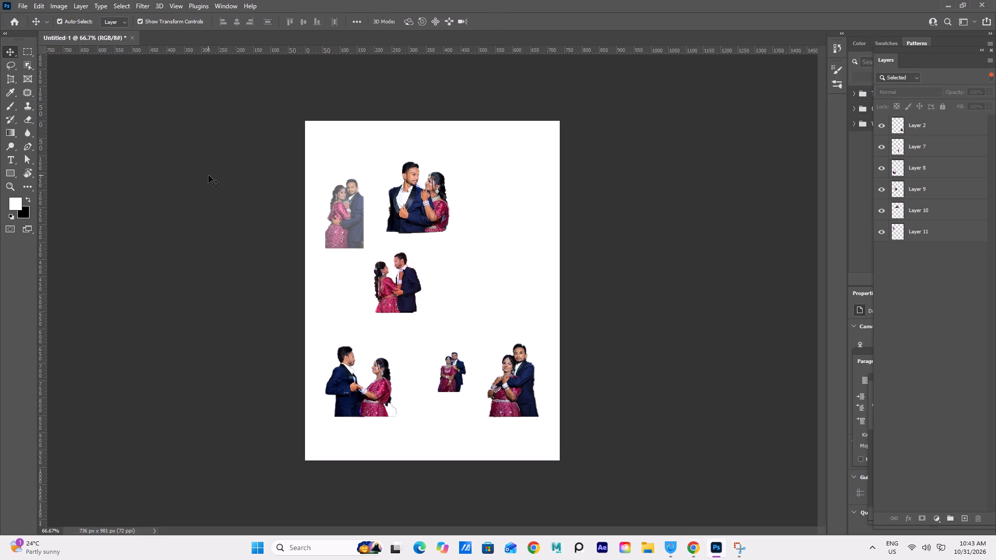
left_click_drag(310, 130, 557, 462)
In a new Chrome window, paste the page capture into the Google prompt, add the text "mala ya imegeche photode" and submit it.
left_click(536, 550)
left_click(368, 216)
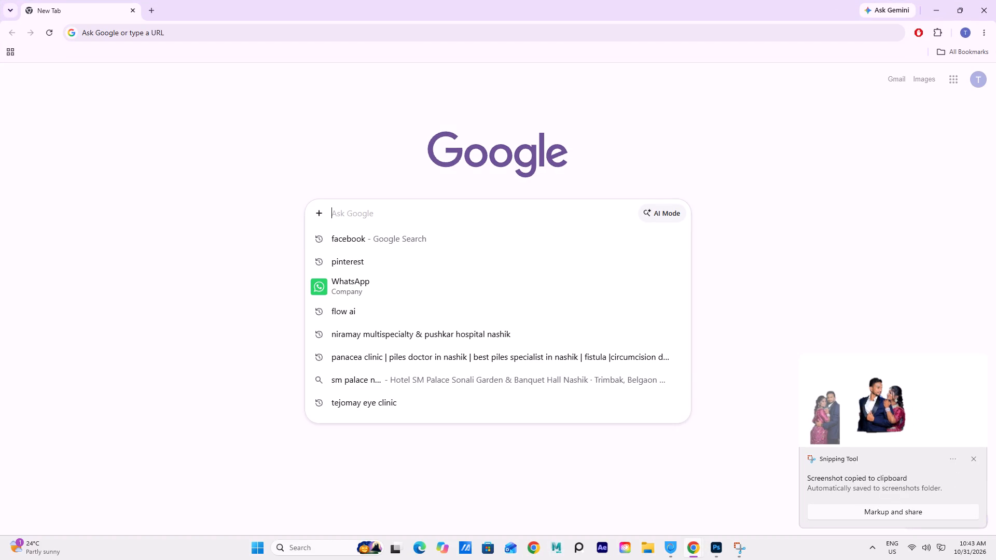
key("ctrl+v")
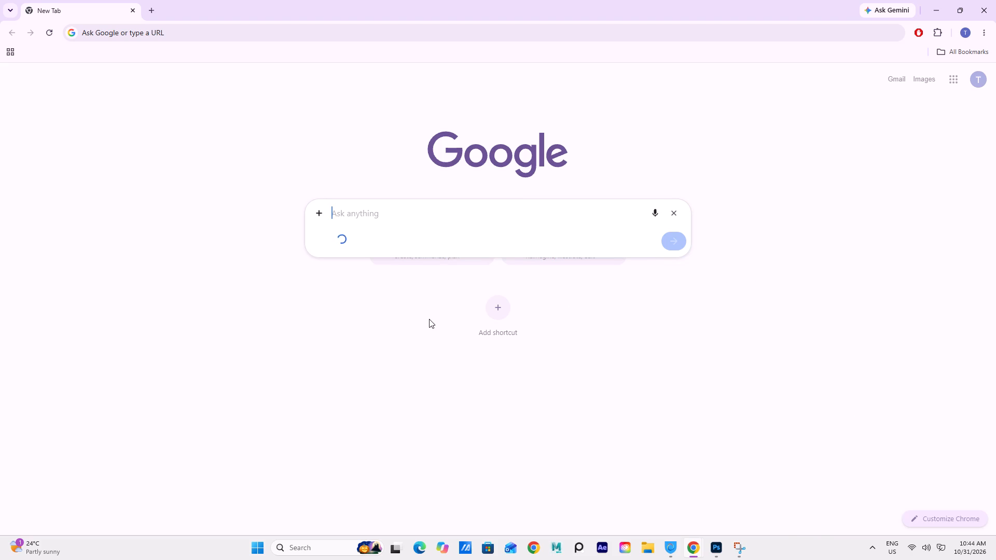
type("mala ya imege")
type("che p")
type("hoto")
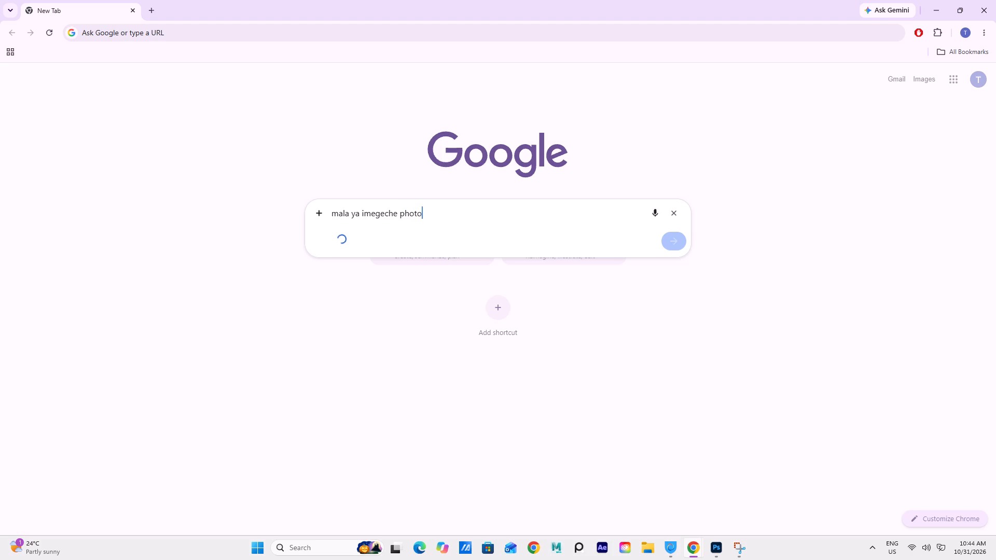
type("de")
key("Return")
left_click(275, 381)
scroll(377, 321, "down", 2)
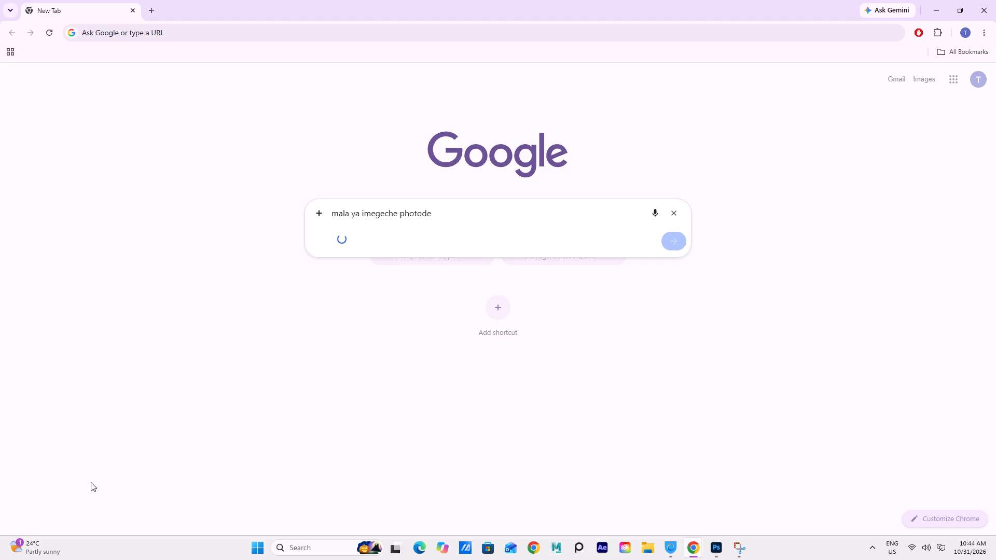
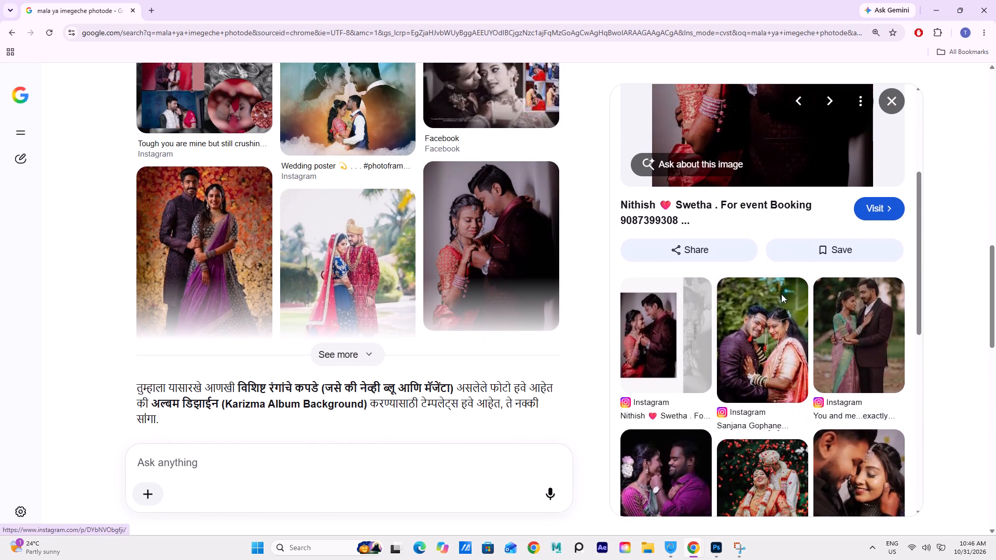
scroll(753, 307, "down", 5)
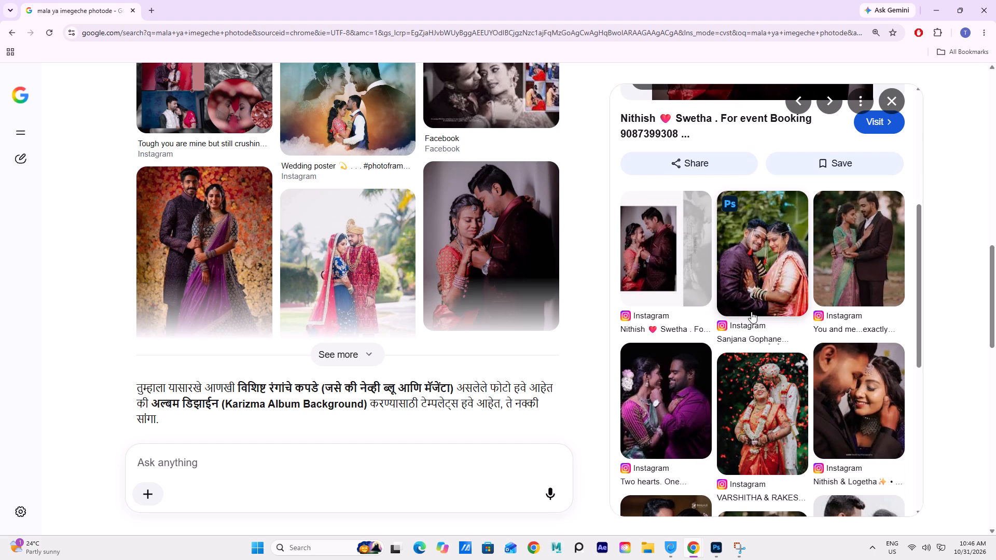
Preview the "love moments" couple collage from the start of the photo grid and browse its related images.
scroll(424, 315, "up", 5)
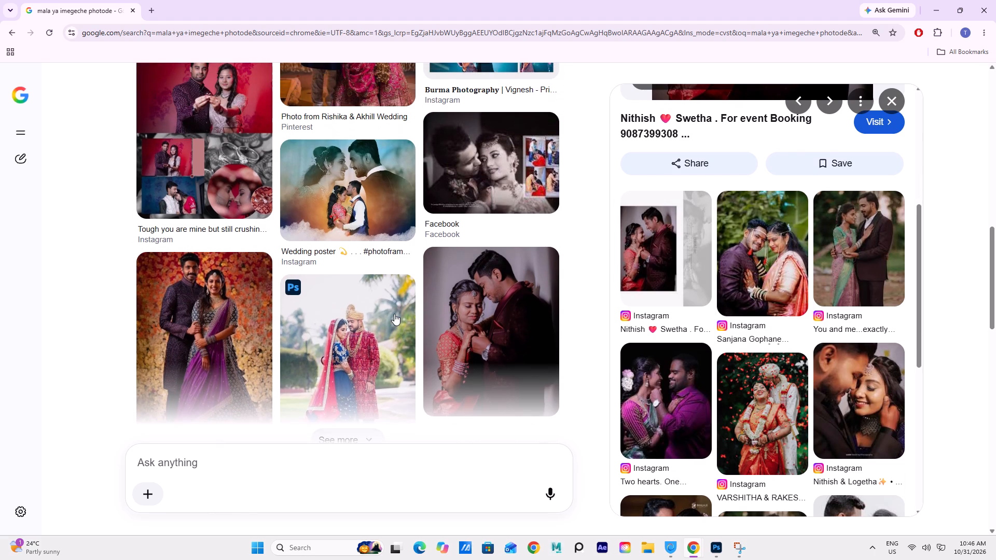
scroll(526, 315, "up", 6)
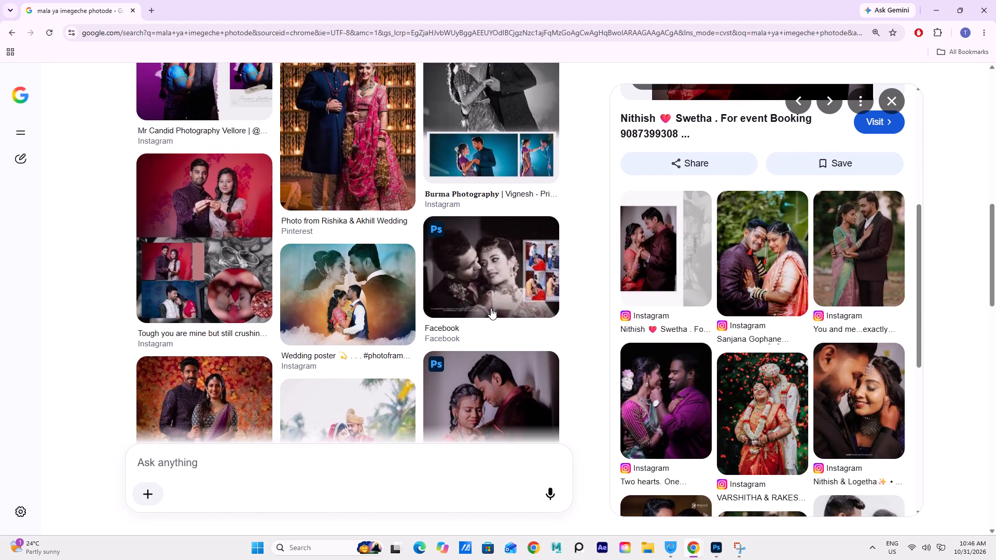
scroll(464, 308, "up", 6)
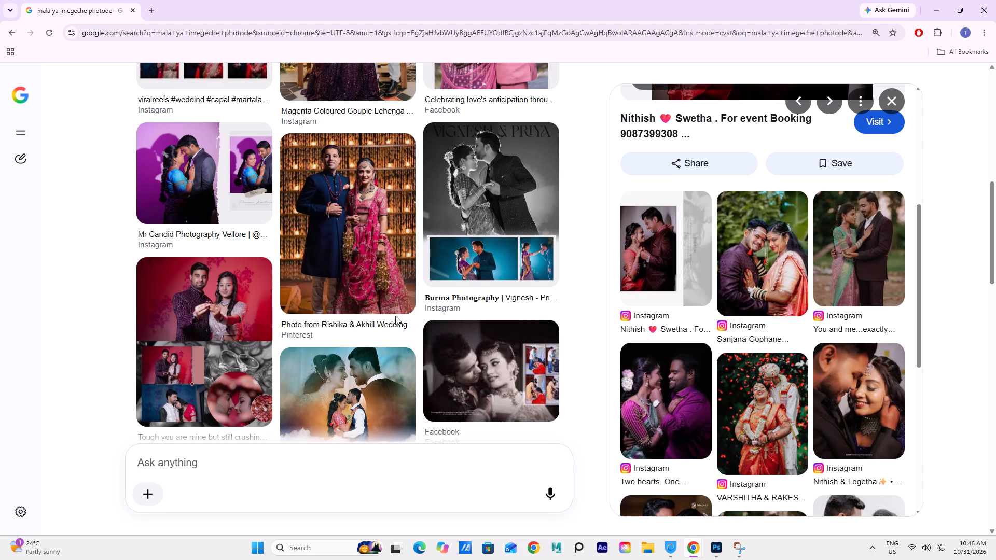
scroll(393, 316, "up", 14)
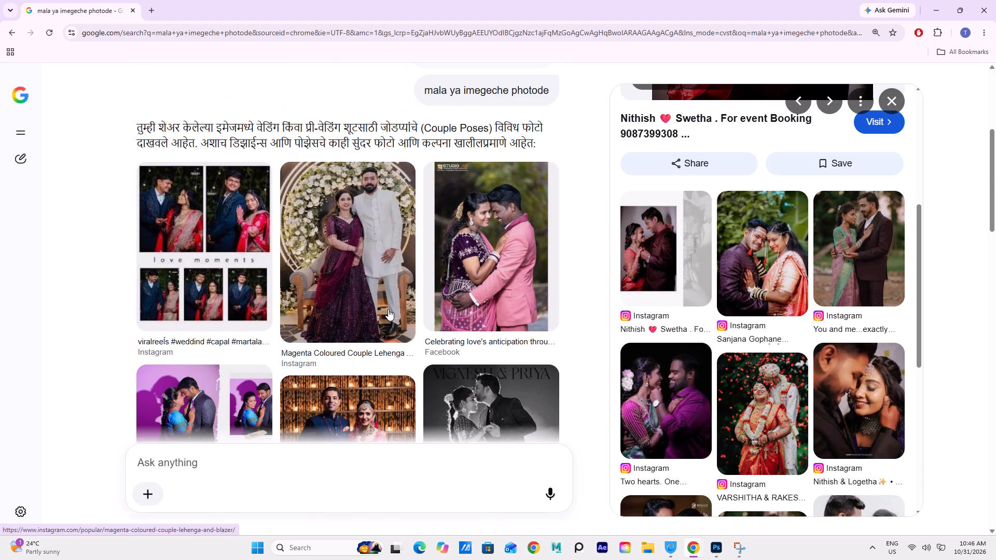
left_click(210, 230)
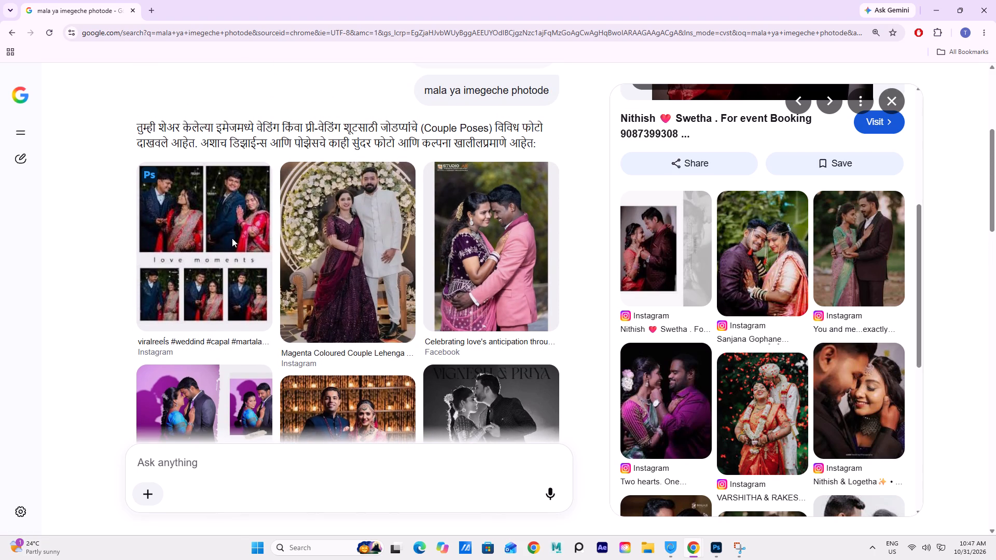
scroll(701, 257, "down", 9)
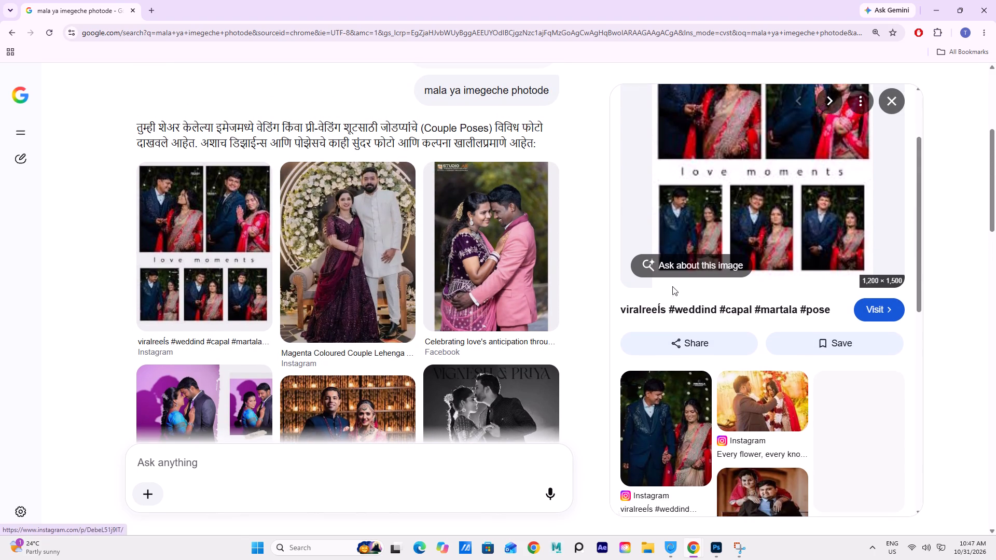
scroll(672, 286, "down", 2)
Preview the photo of the couple with the groom in a pink suit and browse its related images.
left_click(489, 248)
scroll(789, 288, "down", 6)
scroll(663, 283, "down", 2)
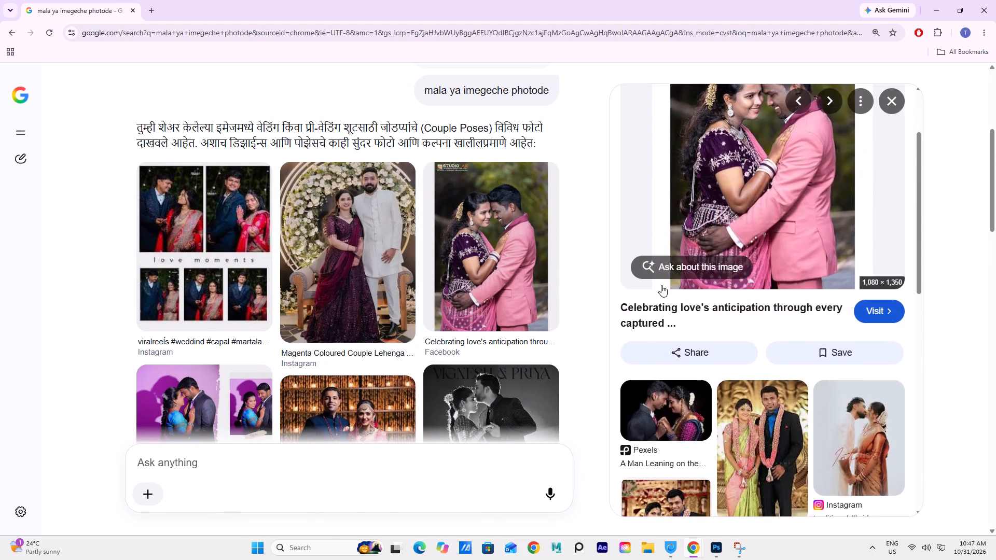
scroll(661, 285, "down", 8)
Reopen the preview of the couple in red saree and dark maroon suit and look over its details.
scroll(497, 318, "down", 5)
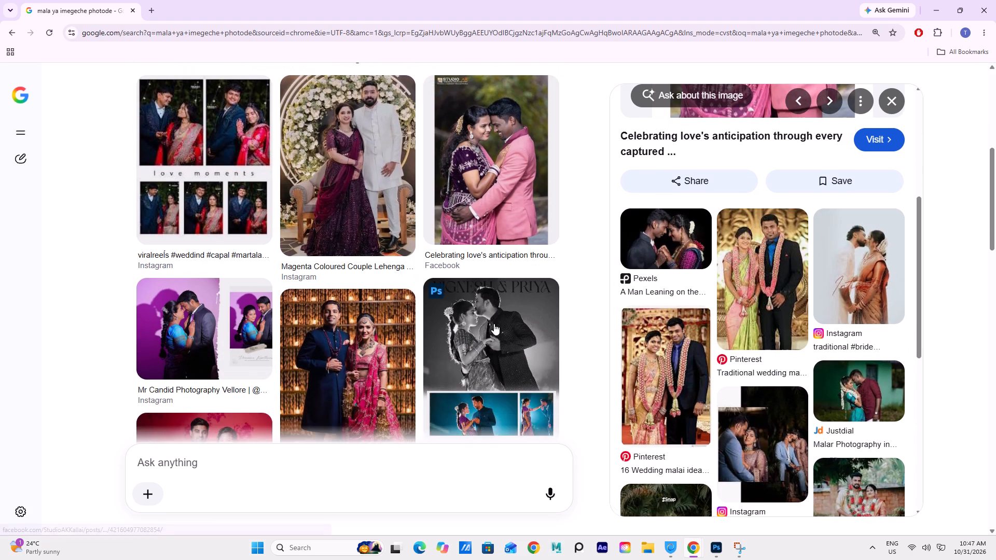
scroll(494, 324, "down", 15)
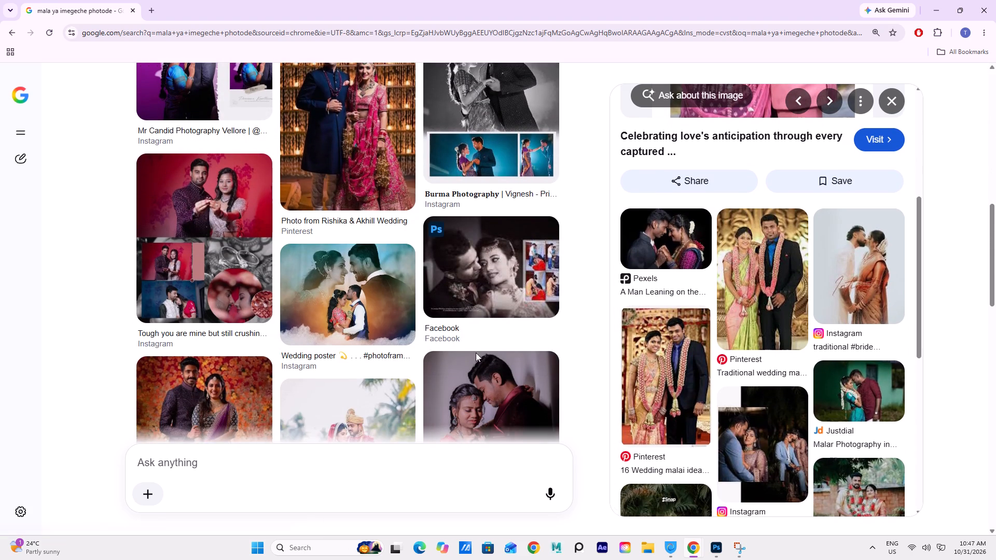
scroll(473, 362, "down", 4)
left_click(473, 369)
scroll(784, 328, "down", 6)
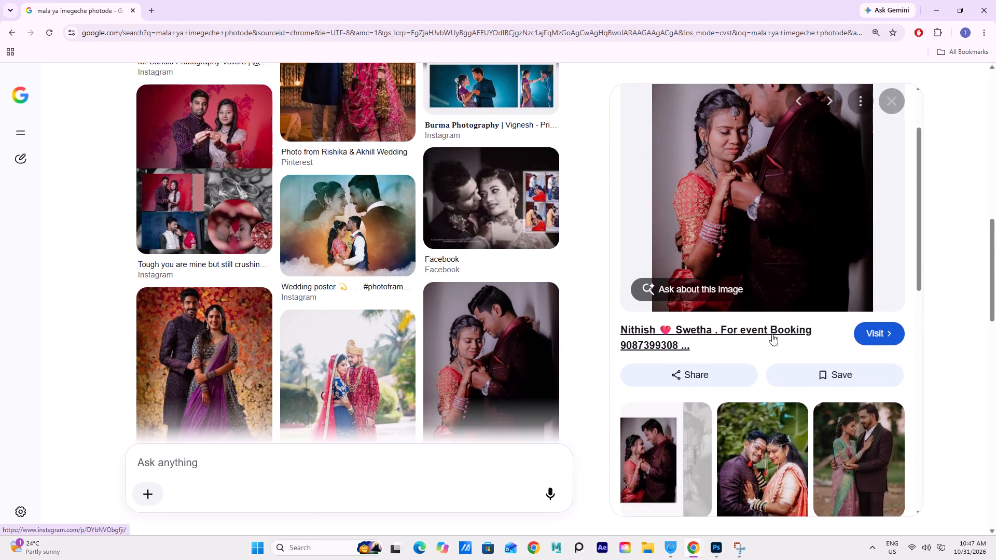
Copy the full preview image of the couple in red saree and dark maroon suit.
scroll(765, 332, "down", 5)
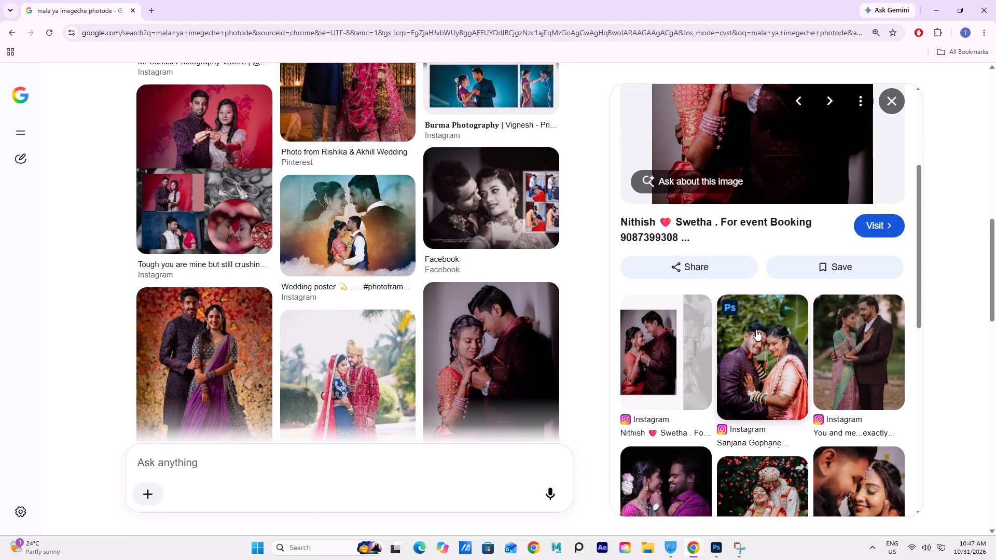
scroll(756, 329, "up", 5)
right_click_drag(809, 249, 793, 249)
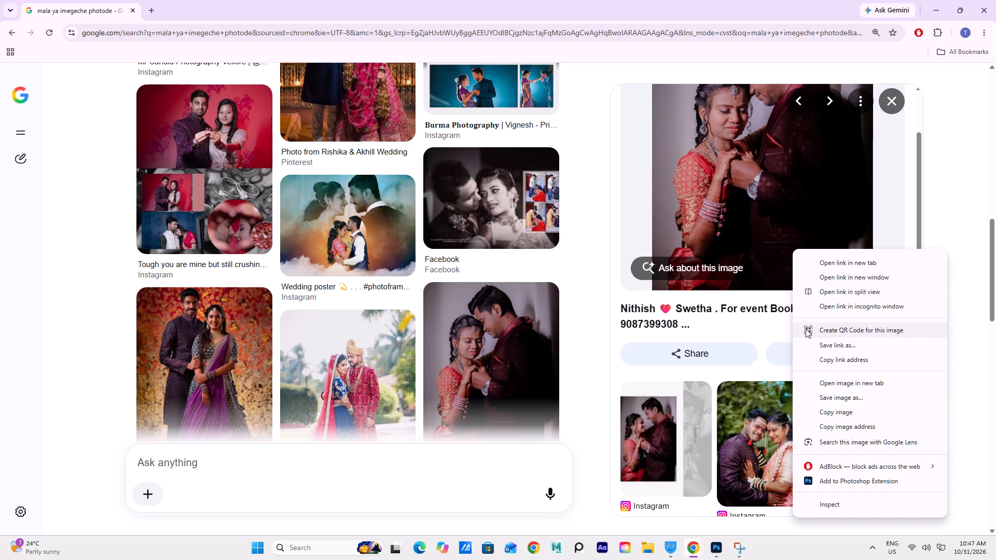
left_click(837, 411)
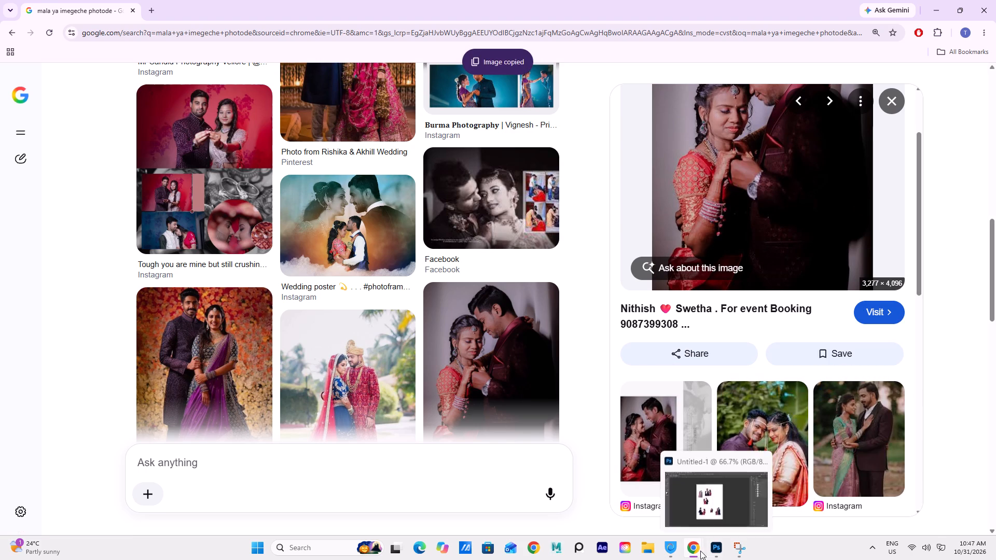
Switch to Photoshop and delete the old couple cutouts, starting with the lower-right one and including the large upper one.
left_click(717, 549)
left_click(498, 396)
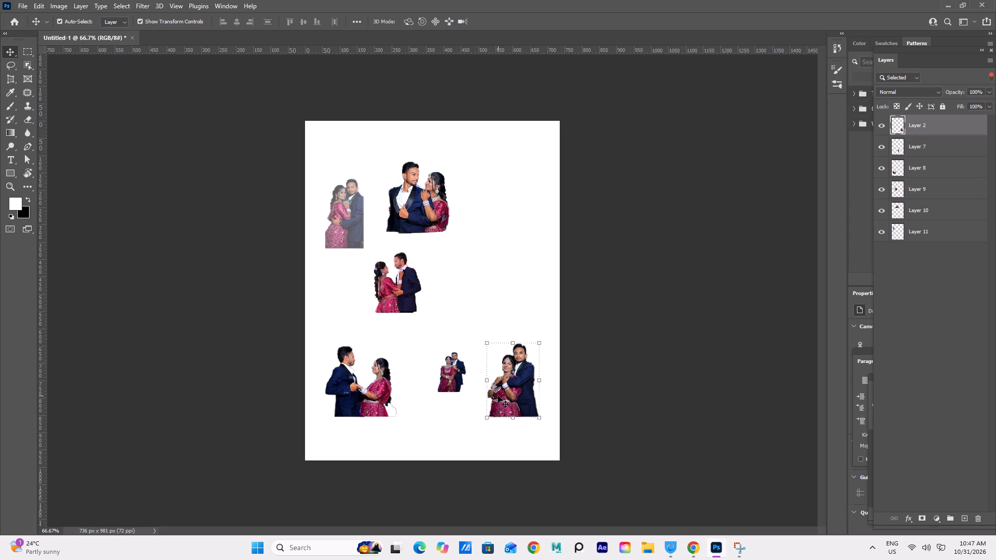
key("Delete")
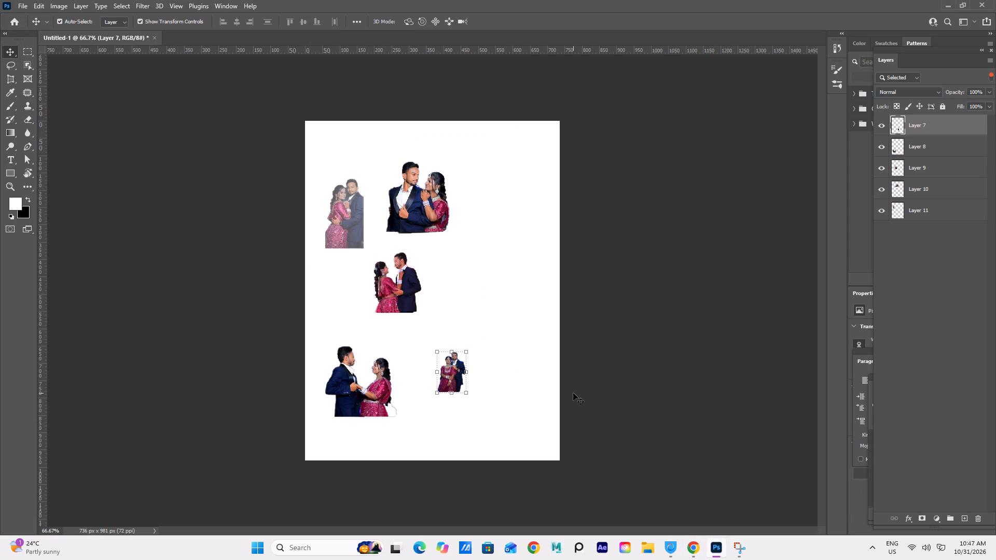
left_click(337, 232)
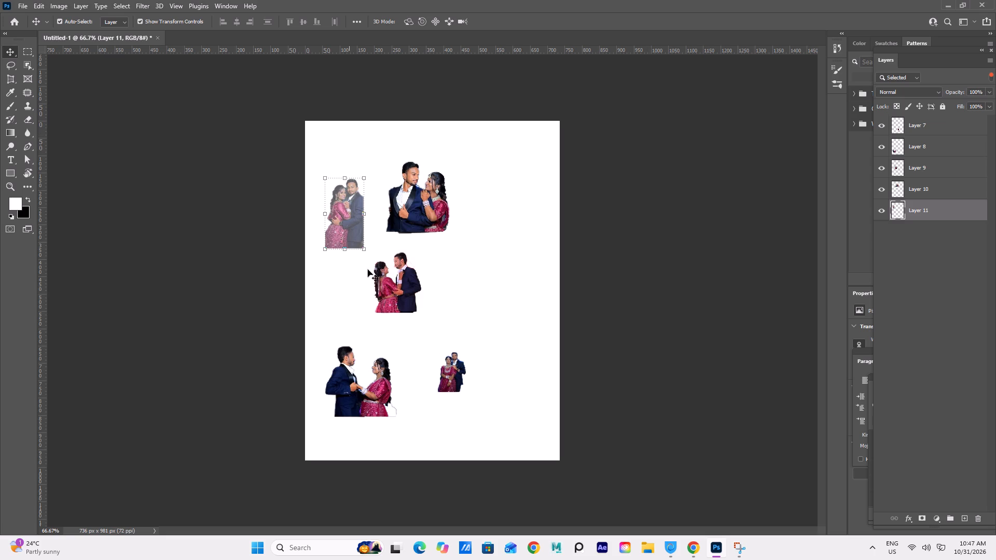
left_click(405, 205)
key("Delete")
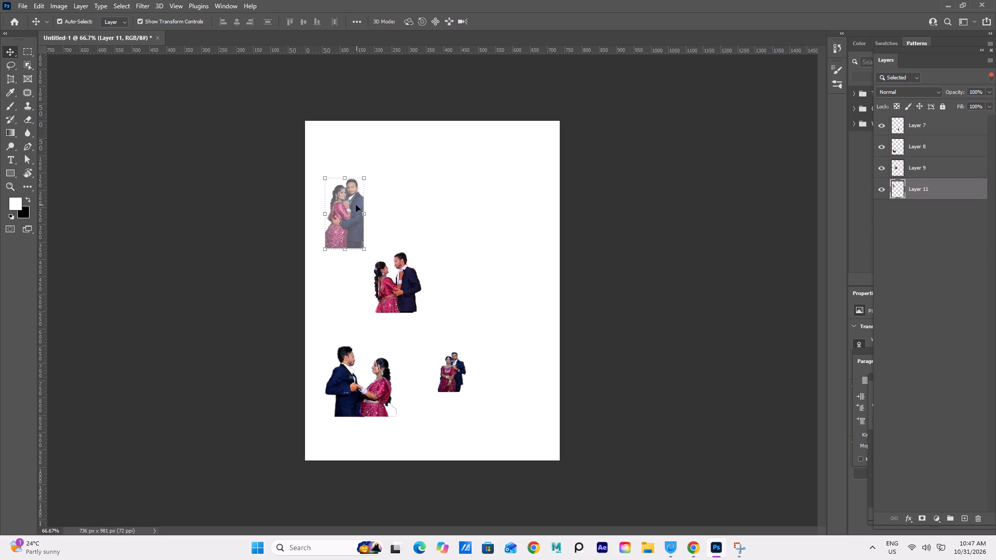
Delete the remaining couple cutouts from the page, including both leftover upper ones, the lower-left one and the small one.
left_click(352, 206)
key("Delete")
left_click(379, 308)
key("Delete")
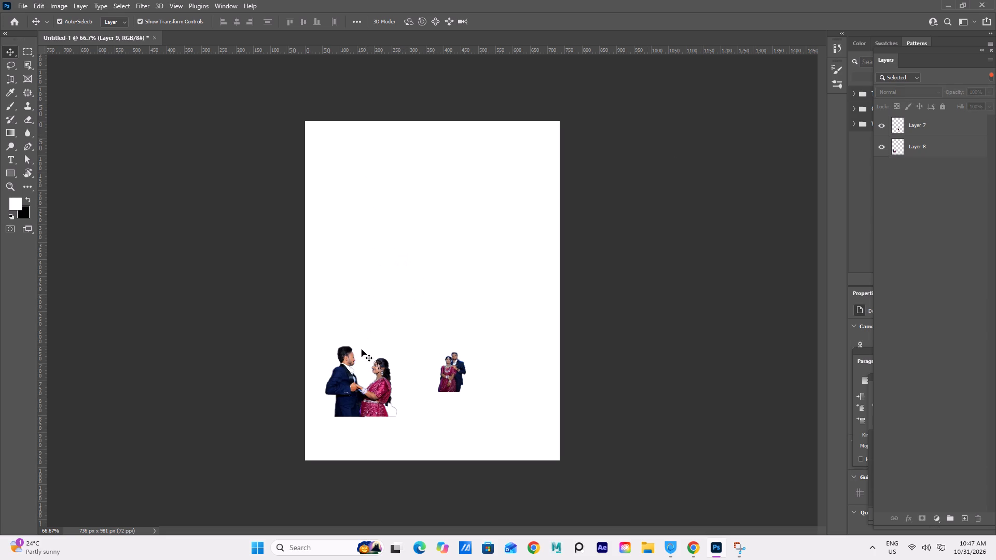
left_click(347, 405)
key("Delete")
left_click(442, 366)
key("Delete")
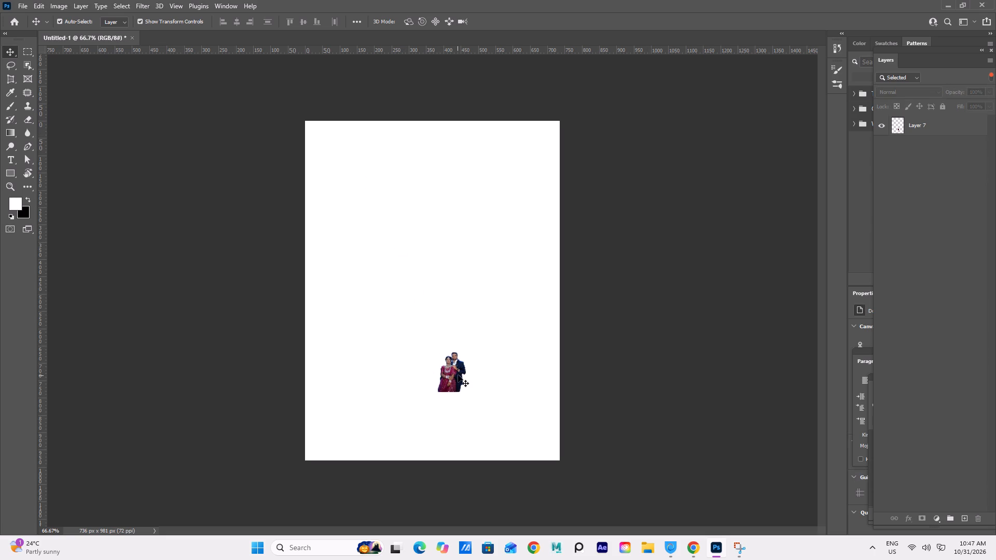
left_click(458, 373)
key("Delete")
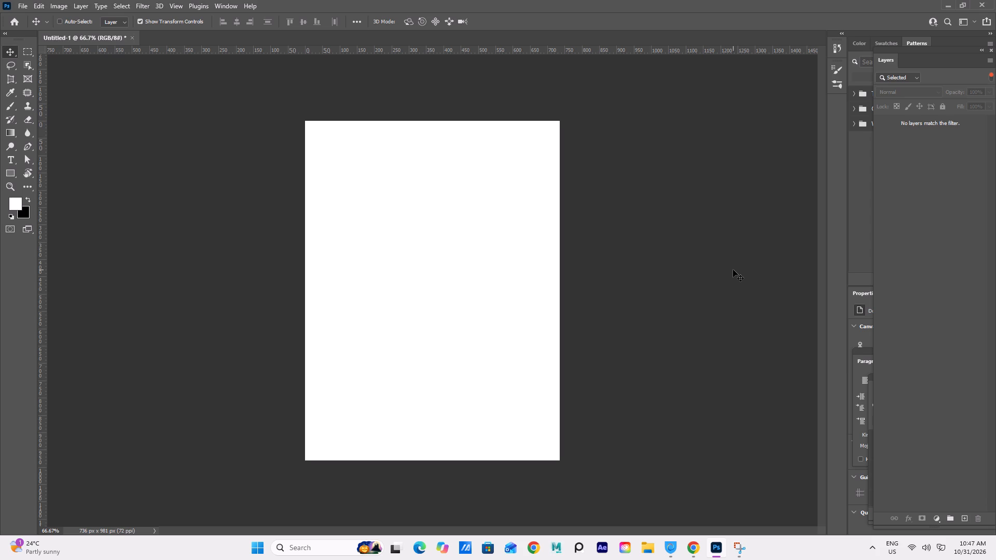
Paste the copied photo of the couple in red saree and maroon suit and place it at the page's lower left.
key("ctrl+v")
left_click_drag(426, 303, 378, 344)
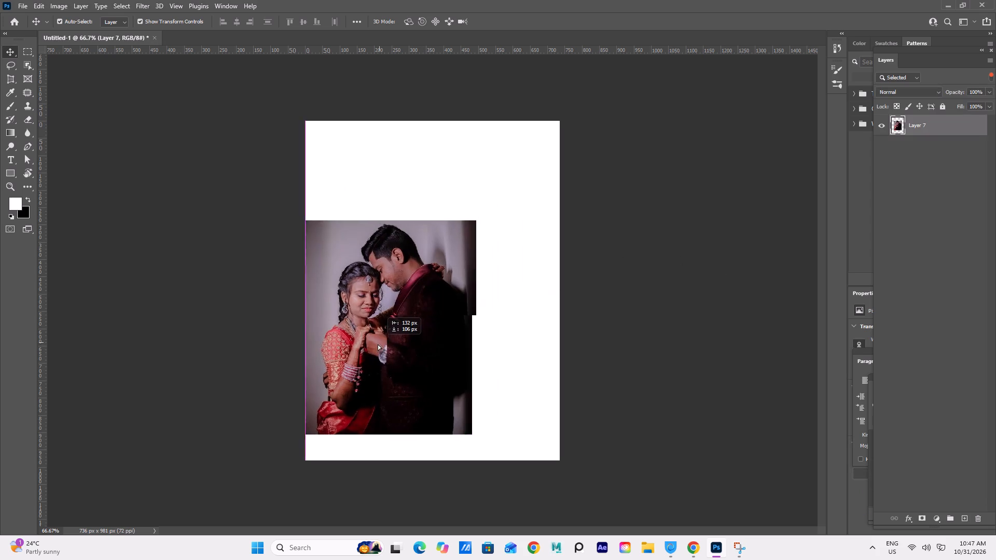
left_click_drag(378, 344, 378, 382)
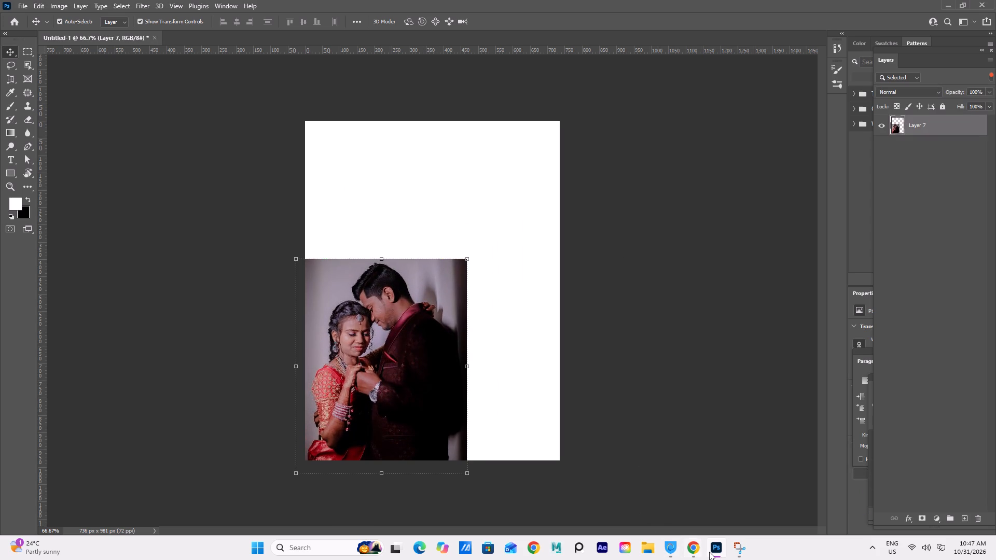
Return to Chrome, open the related photo of the couple in purple suit and pink-orange saree, and copy its image.
left_click(711, 552)
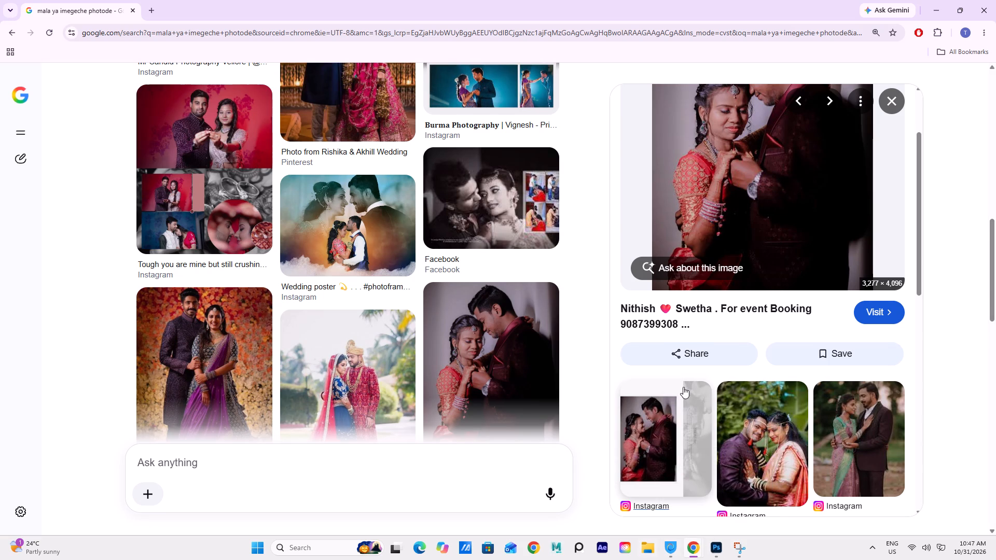
scroll(679, 386, "down", 5)
scroll(556, 450, "down", 5)
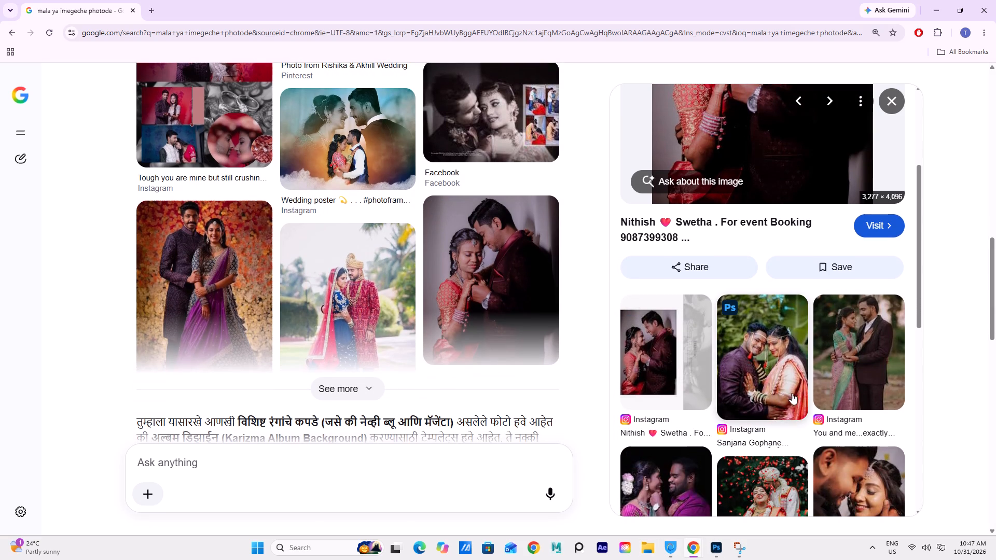
left_click(760, 366)
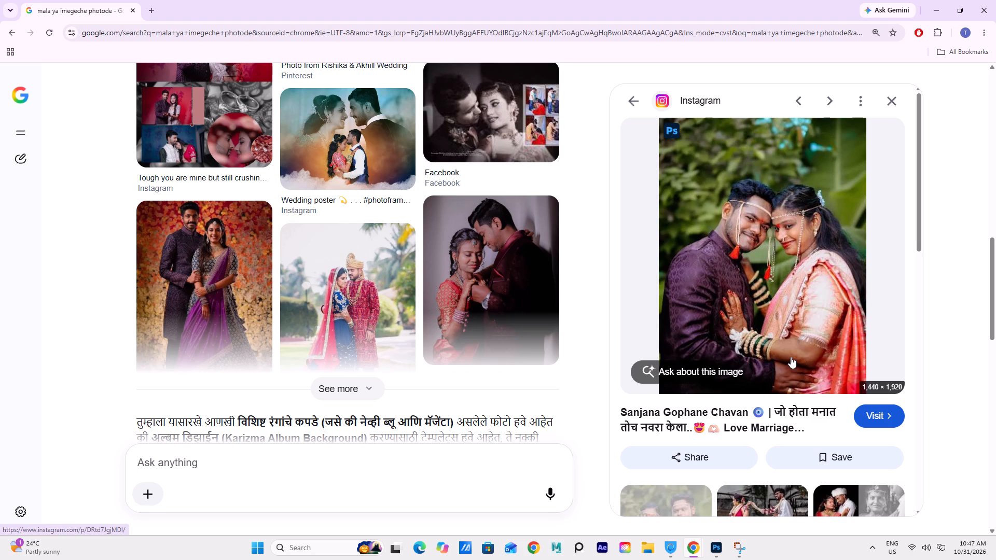
right_click(781, 342)
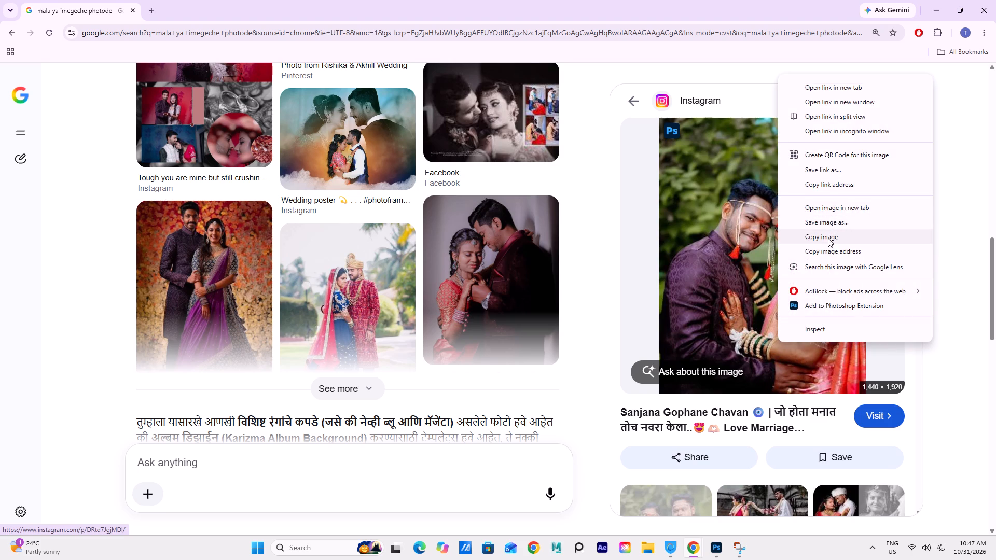
left_click(828, 242)
Switch to Photoshop, paste the purple-suit couple photo and place it at the page's lower right.
left_click(716, 550)
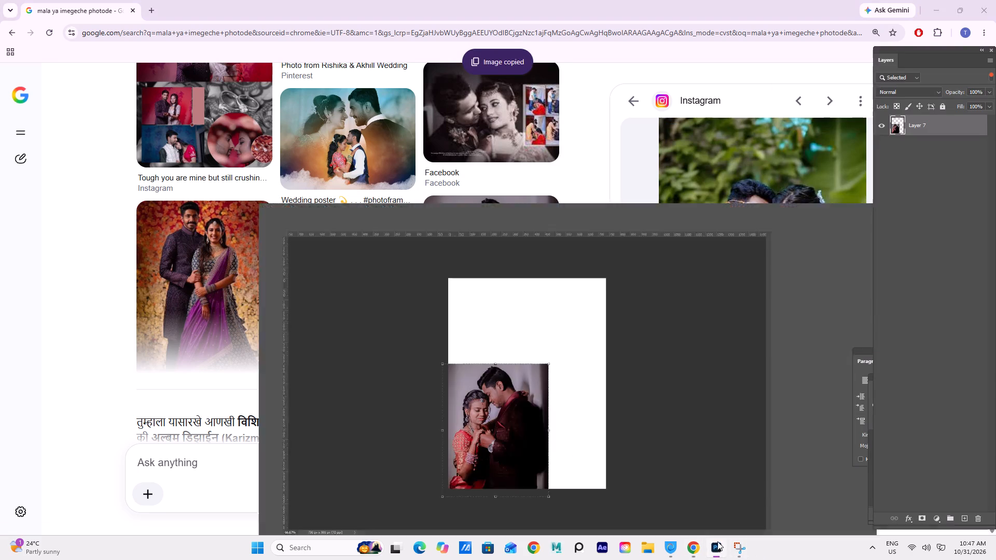
left_click(508, 295)
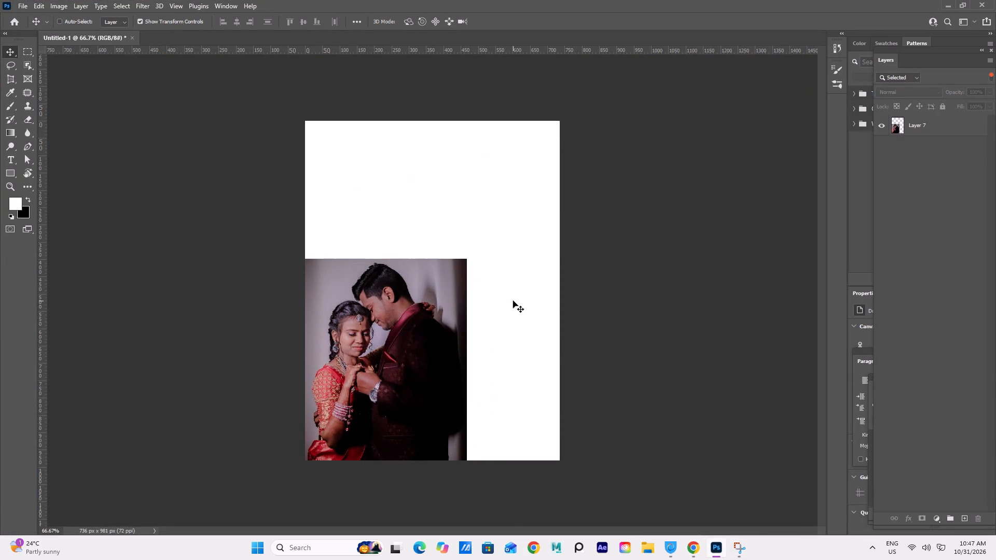
key("ctrl+v")
left_click_drag(478, 300, 521, 377)
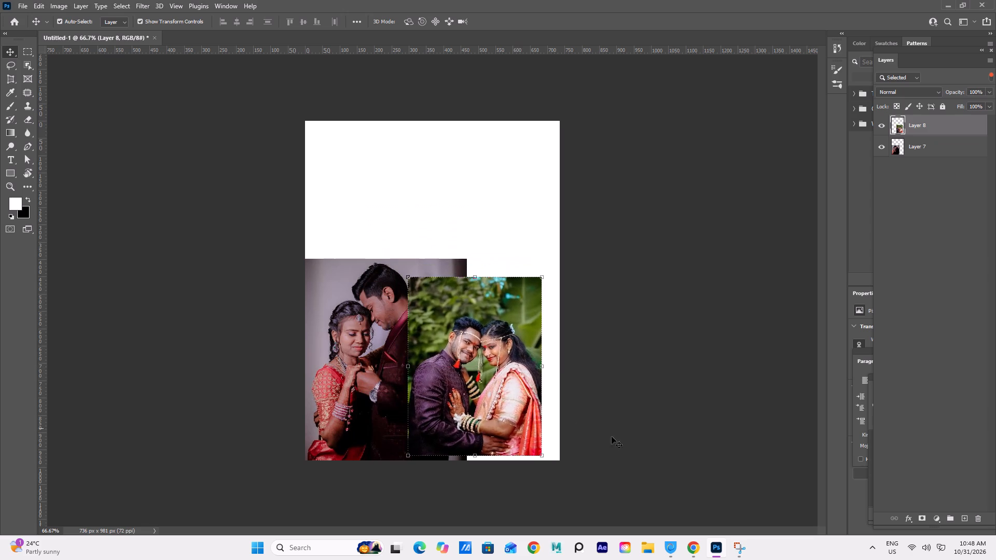
Return to the image search in Chrome and look through the related images of the purple-suit couple photo.
left_click(539, 546)
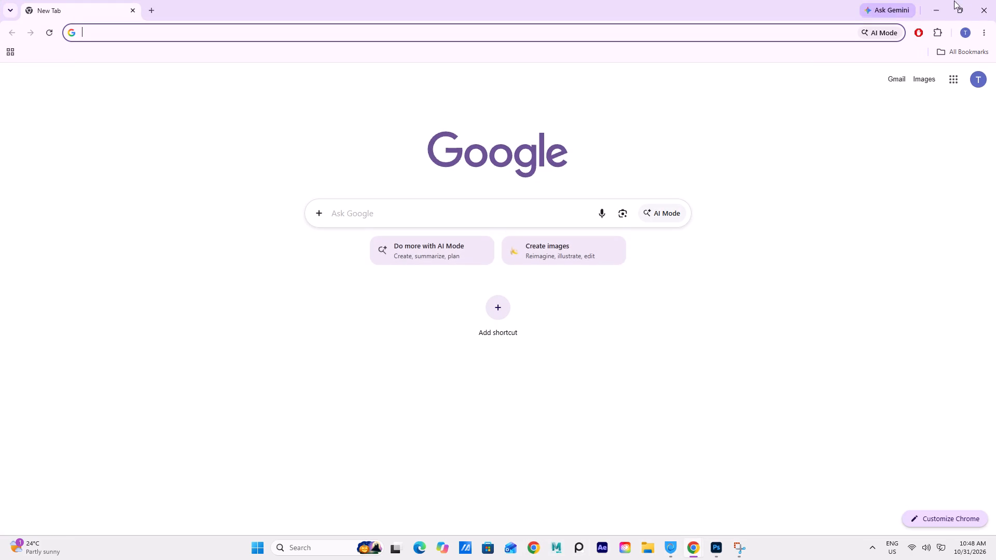
left_click(984, 5)
left_click(696, 550)
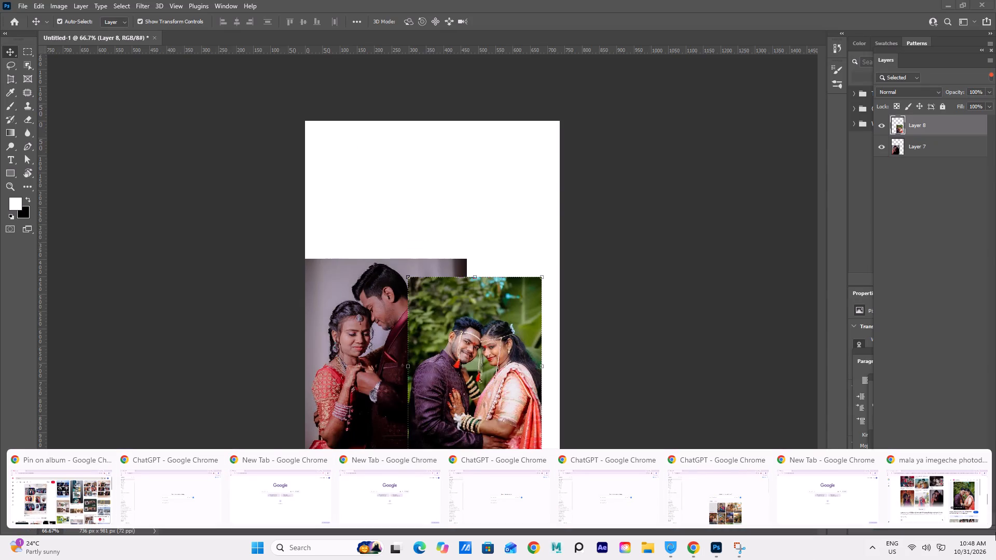
left_click(915, 494)
scroll(682, 446, "down", 5)
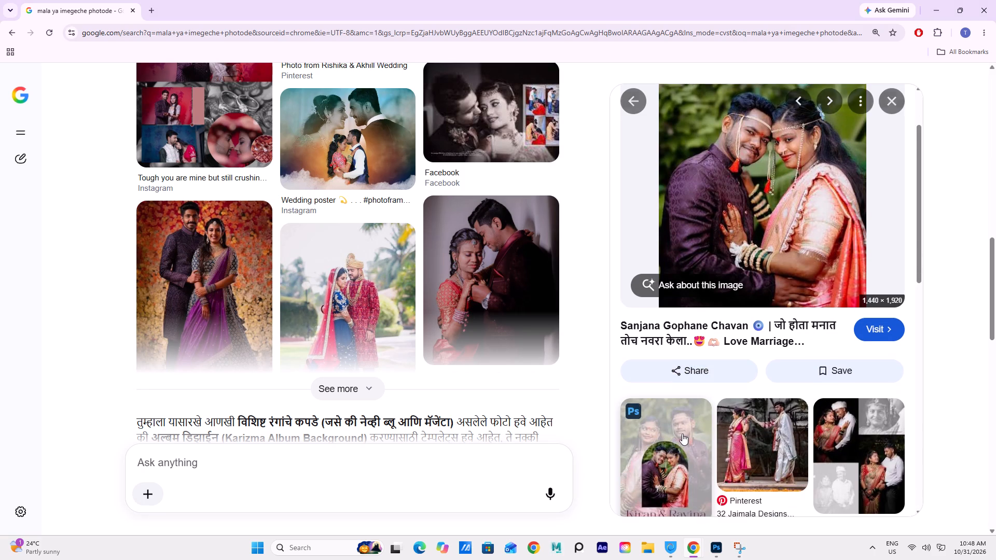
scroll(682, 433, "down", 15)
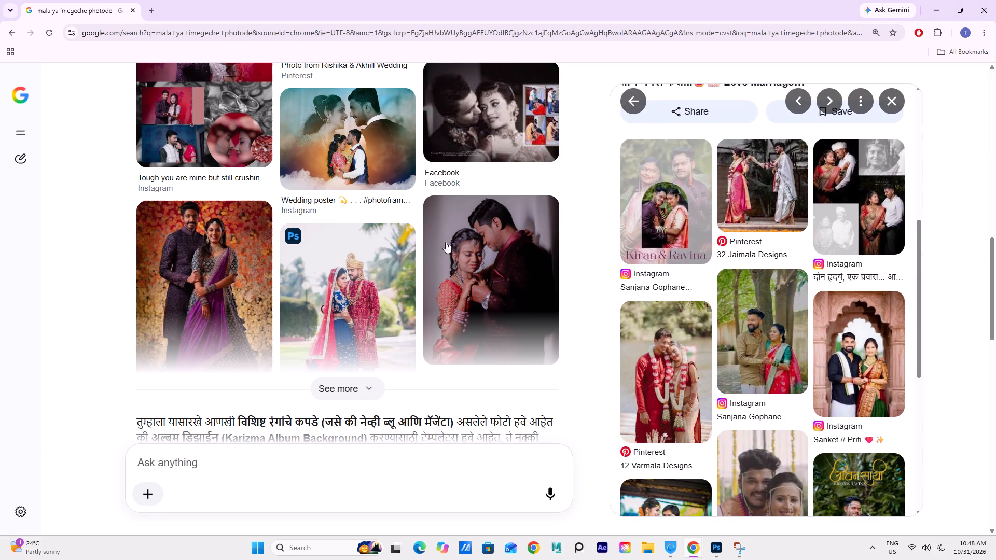
scroll(605, 342, "down", 5)
scroll(722, 384, "down", 6)
scroll(726, 389, "up", 5)
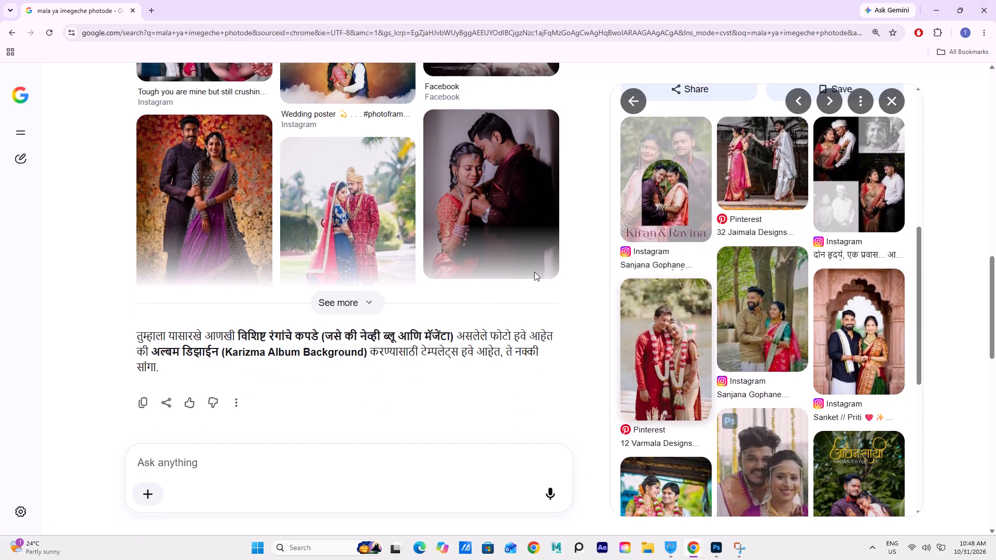
Reopen the preview of the couple in red saree and maroon suit and browse its related images.
left_click(420, 226)
left_click(444, 214)
scroll(726, 383, "down", 6)
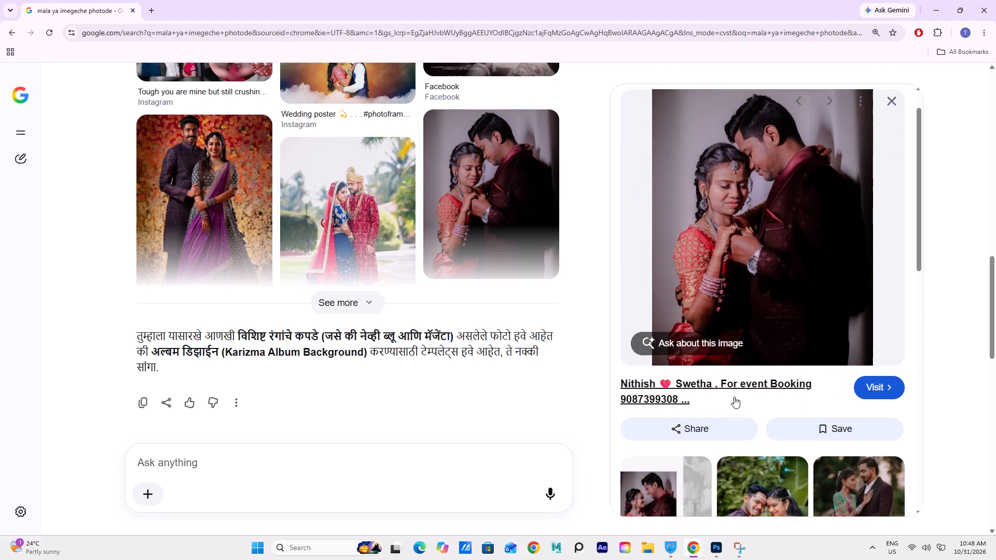
scroll(732, 382, "down", 14)
scroll(635, 328, "down", 3)
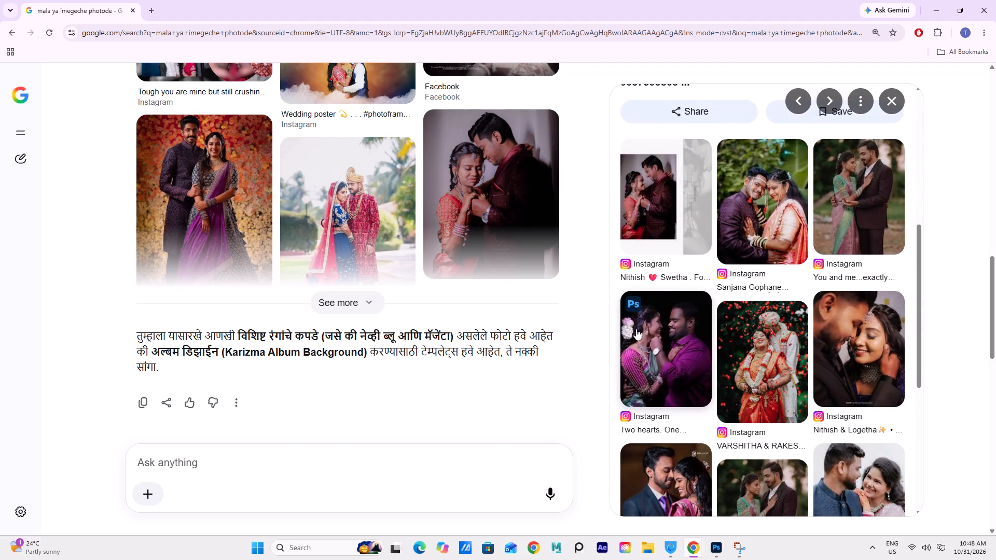
scroll(636, 329, "down", 2)
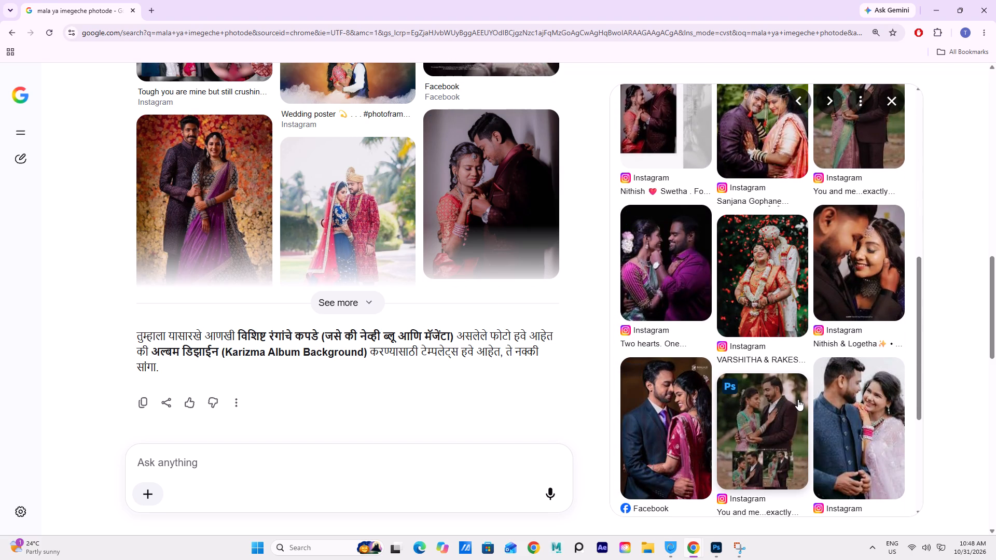
scroll(797, 403, "down", 11)
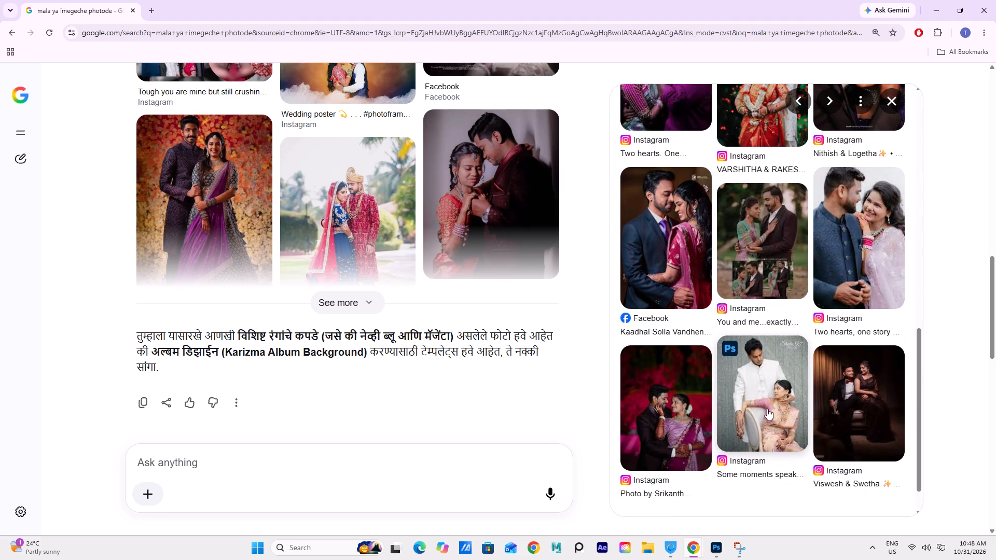
scroll(754, 403, "down", 13)
scroll(743, 405, "up", 6)
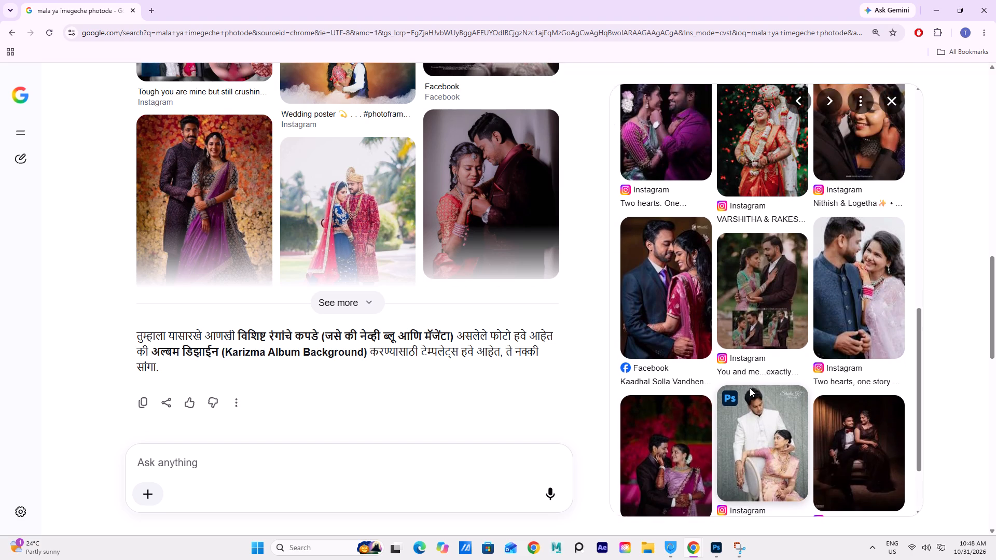
scroll(750, 382, "up", 9)
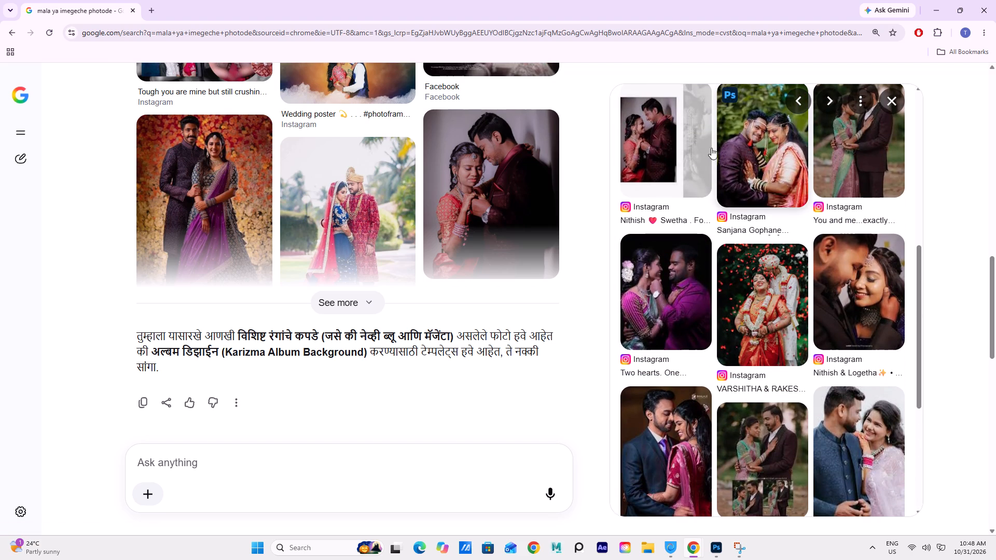
Open the related album-style photo of the same red-saree couple beside a grey strip and copy its image.
left_click(644, 148)
right_click_drag(715, 291, 713, 289)
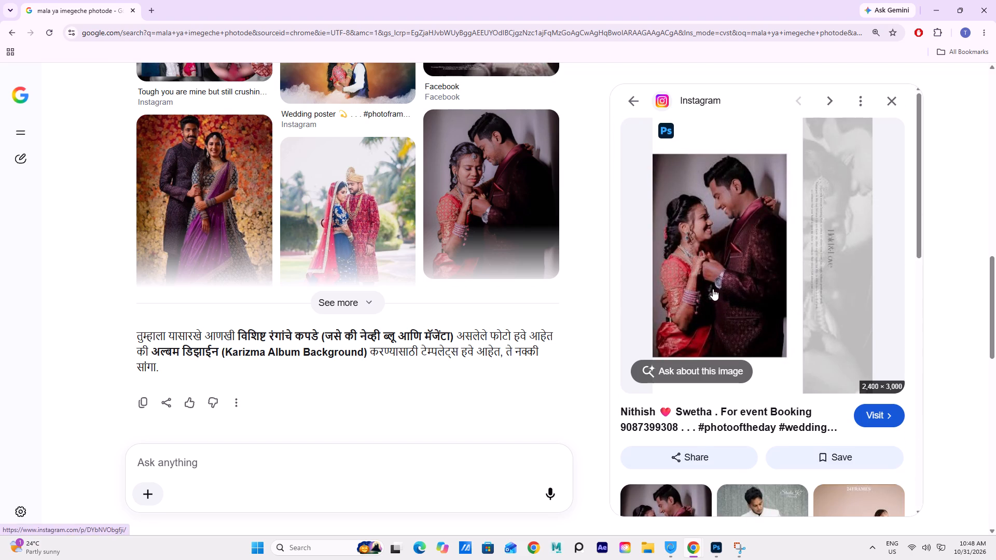
right_click_drag(713, 289, 711, 286)
left_click(748, 179)
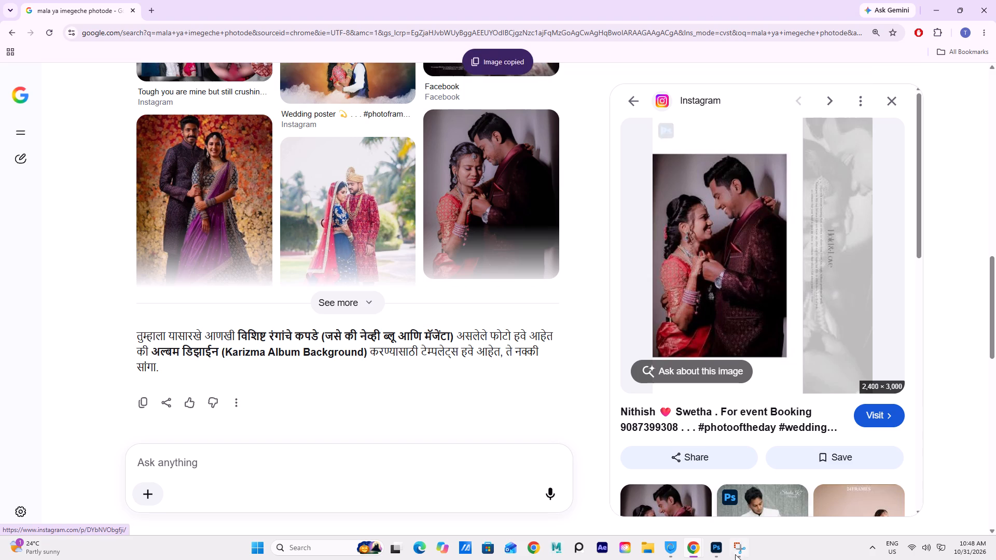
Switch to Photoshop, paste the album-style couple photo and place it at the page's upper right, above the purple-suit couple.
left_click(705, 547)
left_click(434, 209)
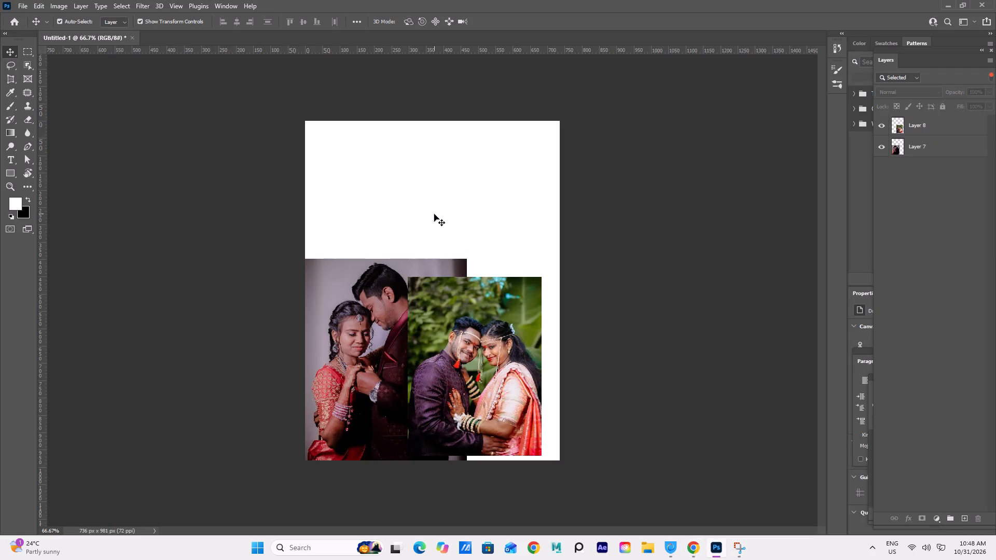
key("ctrl+v")
left_click_drag(411, 309, 449, 254)
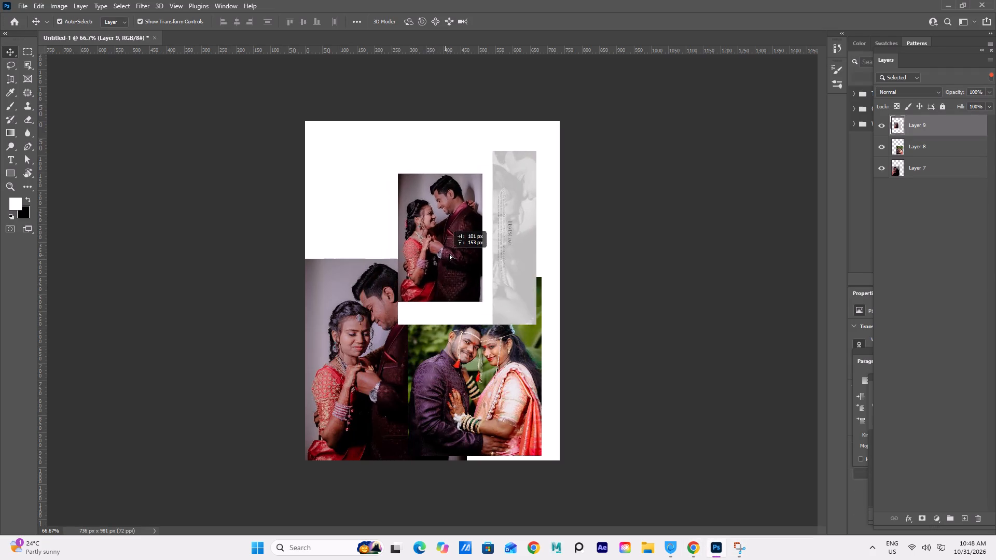
left_click_drag(449, 254, 454, 250)
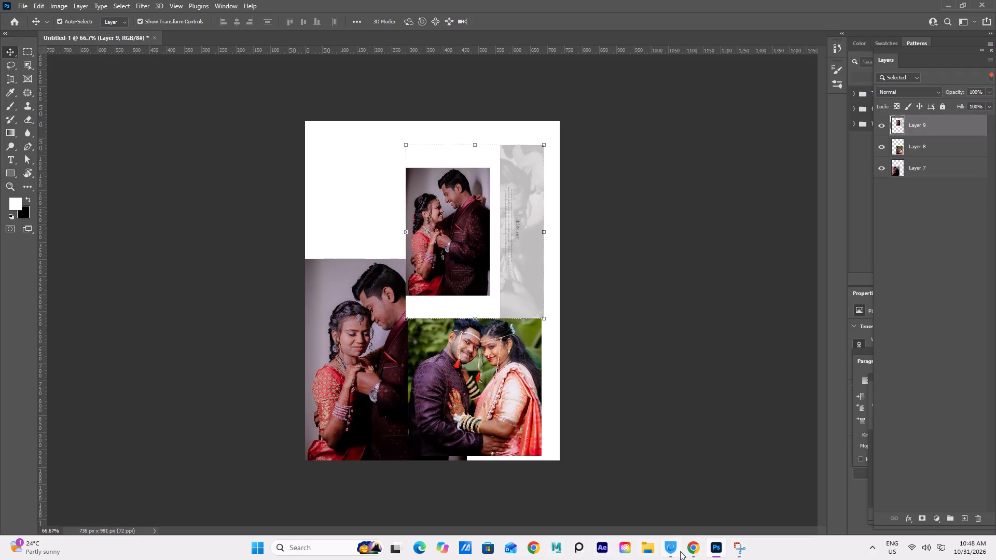
Return to Chrome, look through the related images of the album-style couple photo, and close the search window.
left_click(958, 492)
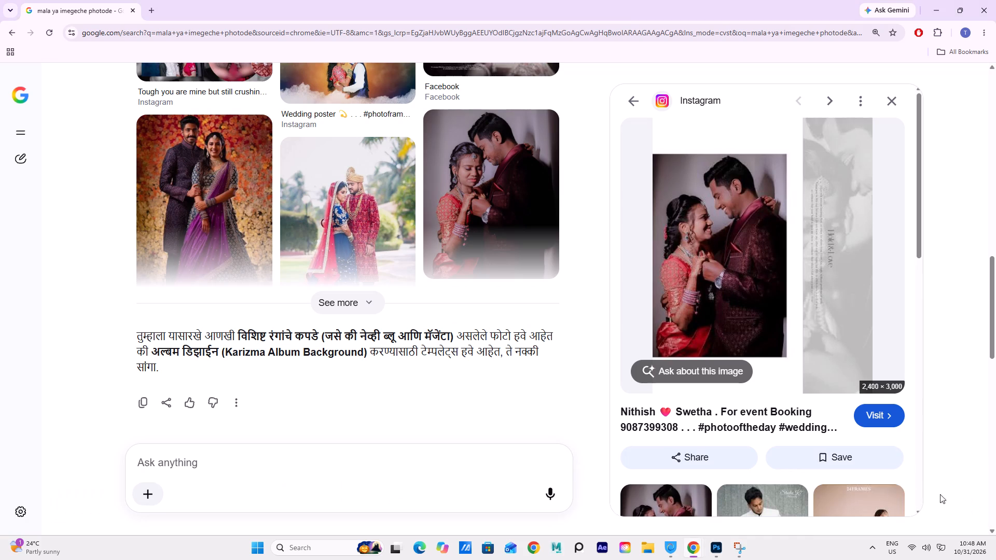
scroll(732, 400, "down", 15)
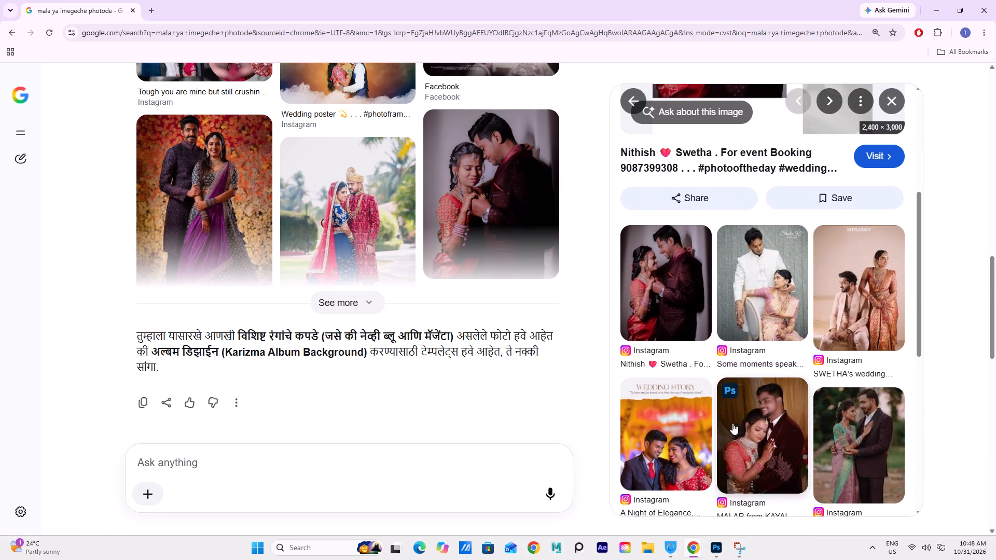
scroll(795, 410, "down", 1)
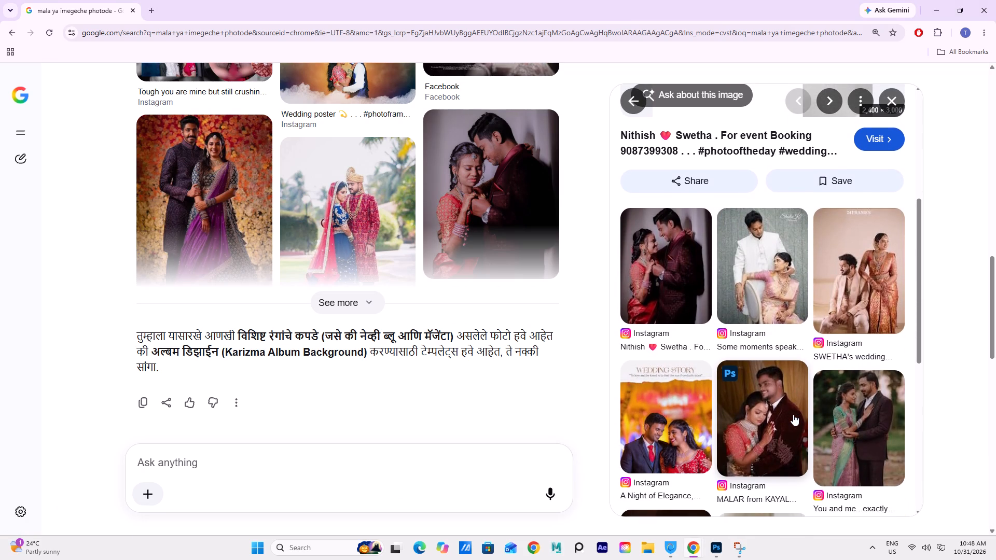
scroll(755, 435, "down", 9)
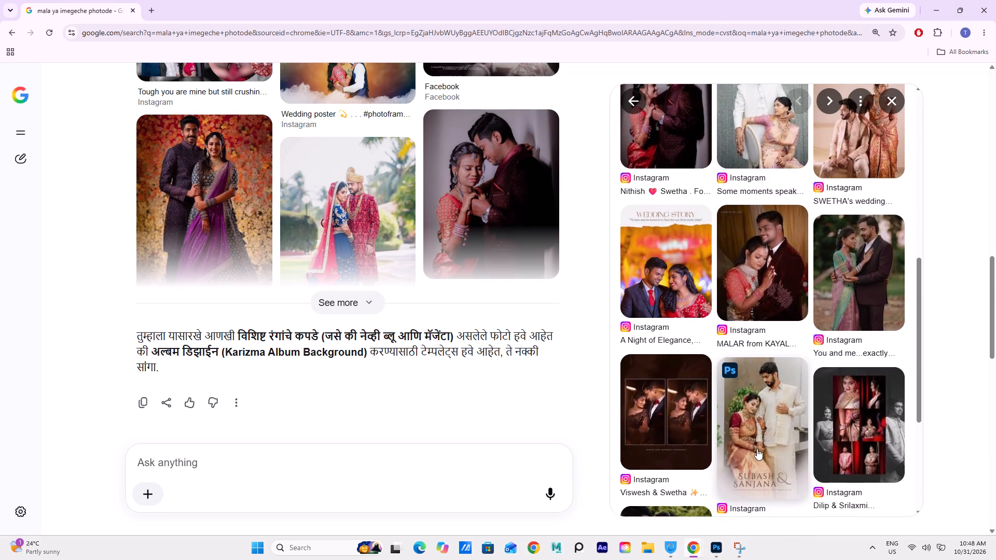
scroll(757, 449, "down", 9)
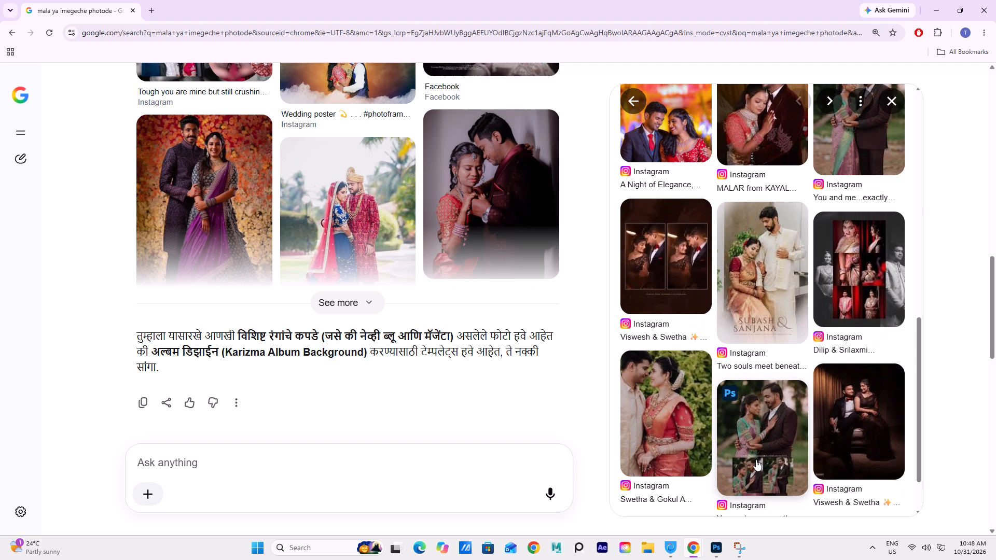
scroll(754, 462, "down", 9)
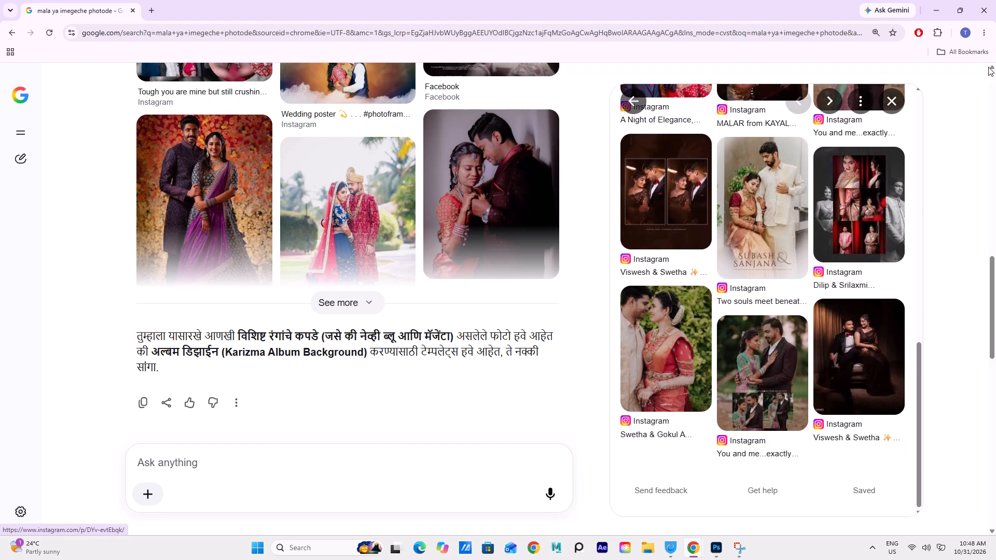
left_click(985, 5)
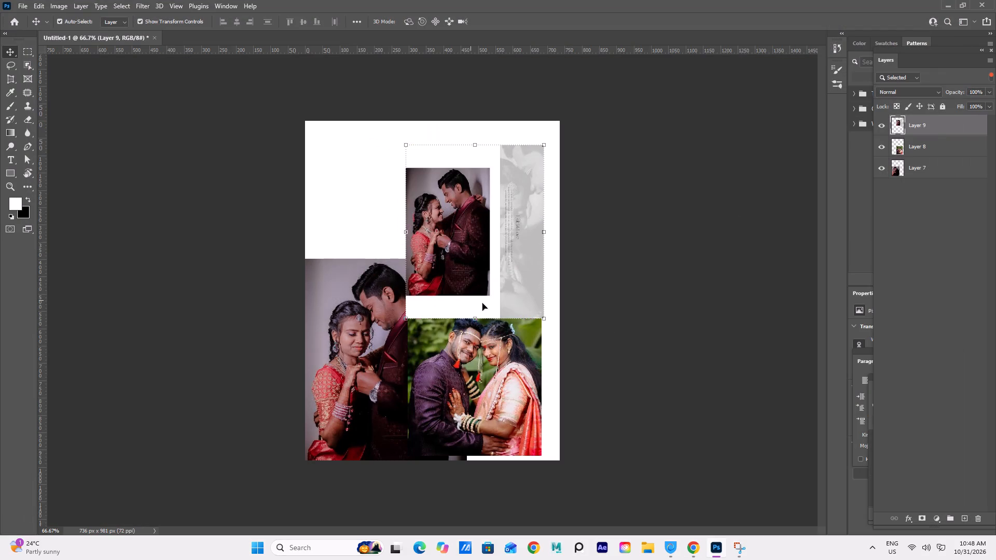
Move the album-style couple photo up and inward so it sits near the page's top centre.
left_click_drag(453, 233, 410, 219)
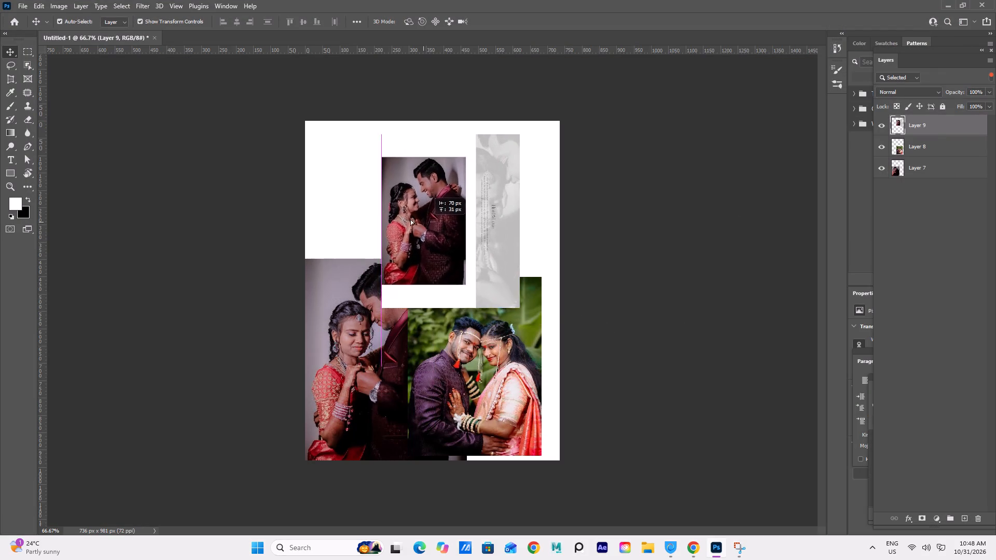
left_click_drag(410, 219, 408, 219)
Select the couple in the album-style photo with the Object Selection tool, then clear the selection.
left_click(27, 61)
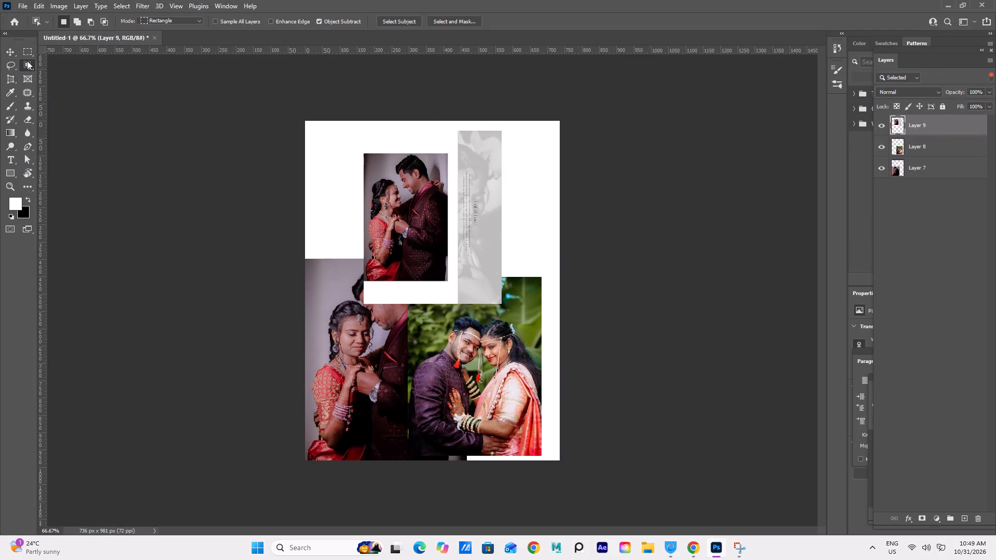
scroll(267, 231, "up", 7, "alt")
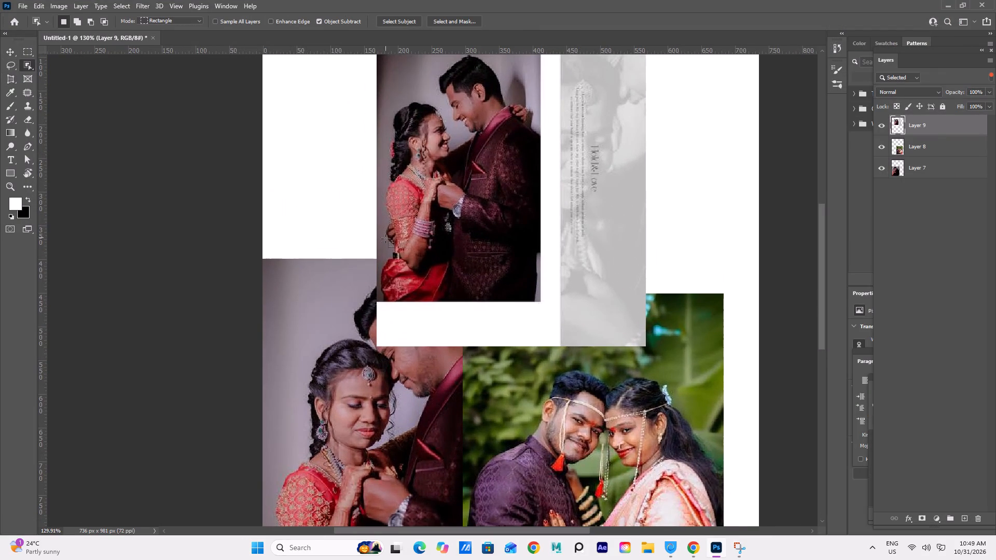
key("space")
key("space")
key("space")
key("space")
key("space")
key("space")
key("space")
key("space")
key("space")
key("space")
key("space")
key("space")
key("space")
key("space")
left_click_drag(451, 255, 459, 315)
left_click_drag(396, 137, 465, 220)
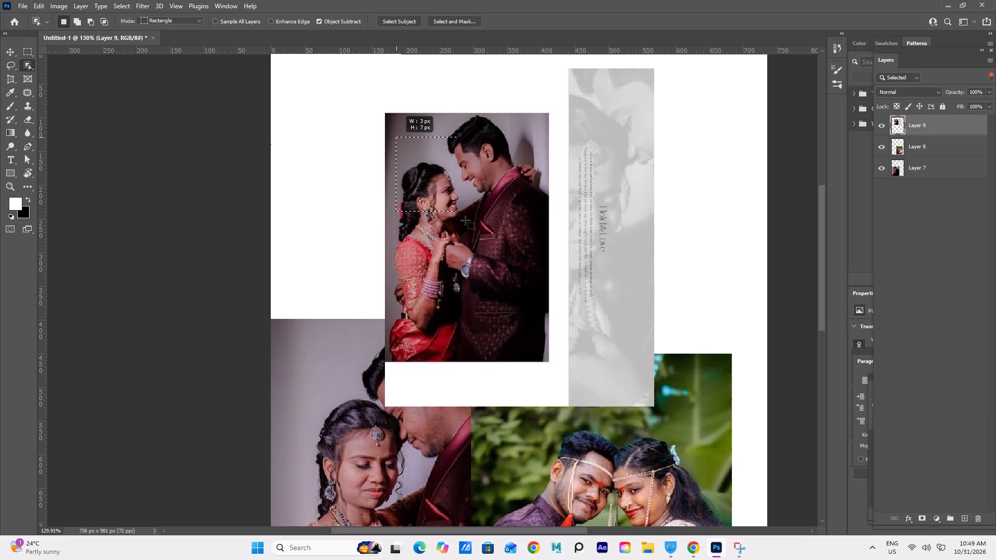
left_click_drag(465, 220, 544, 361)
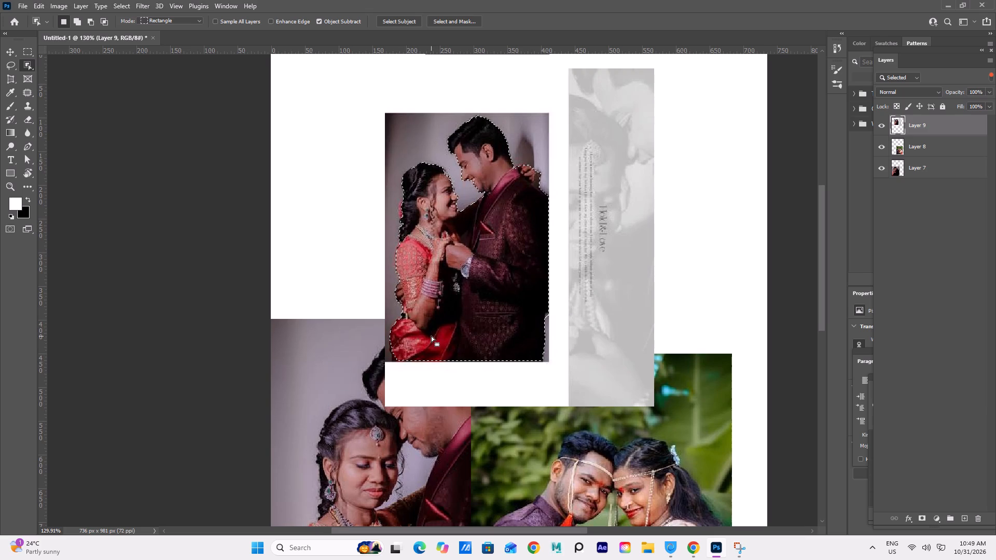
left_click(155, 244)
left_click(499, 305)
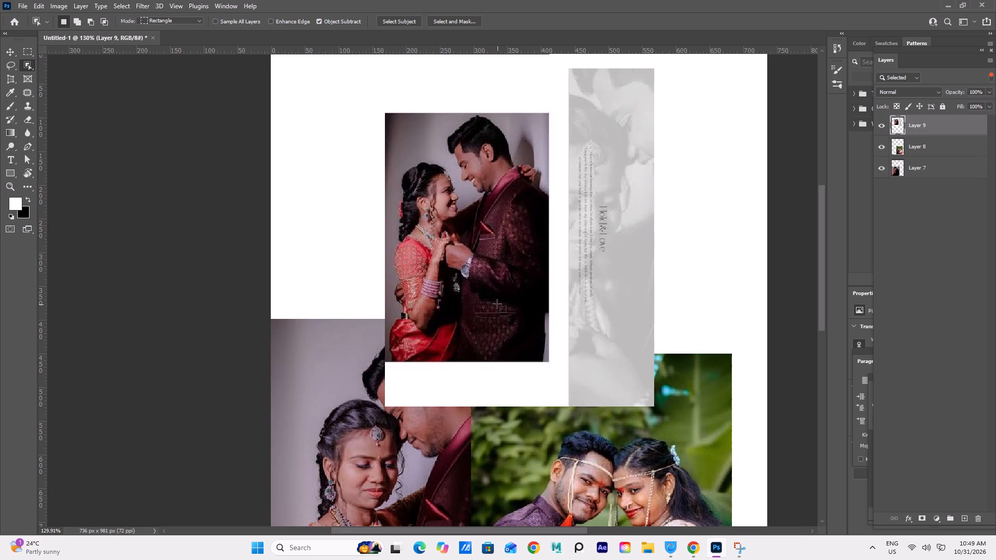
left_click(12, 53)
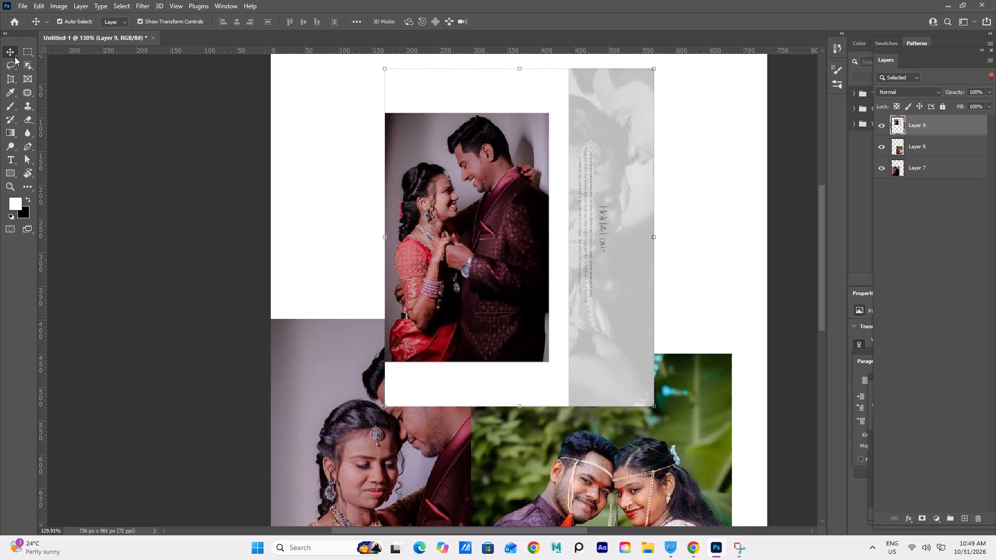
Switch to Chrome and open a new browser window for another search.
left_click(535, 551)
Switch to Chrome, search for "bg remove" and open the remove.bg site.
left_click(135, 26)
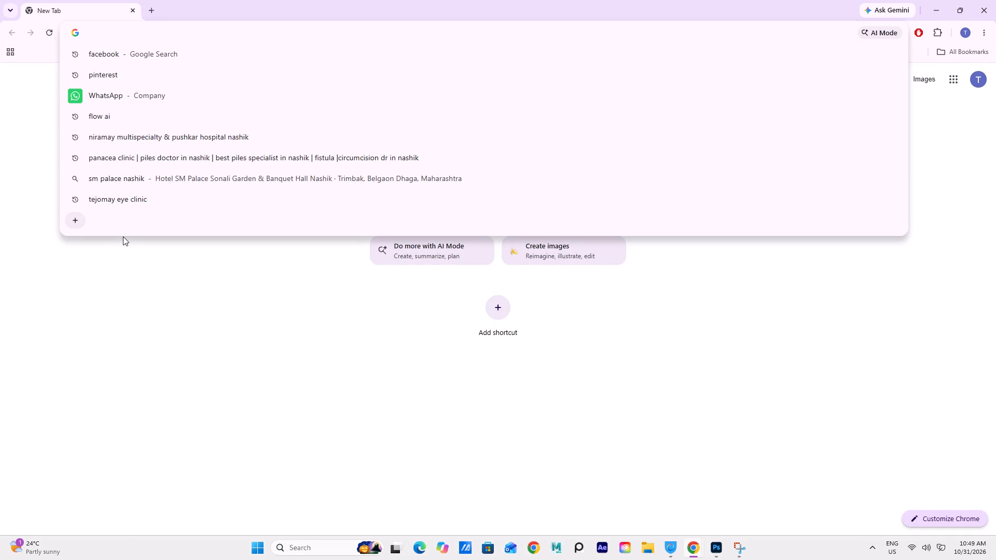
key("b")
key("g")
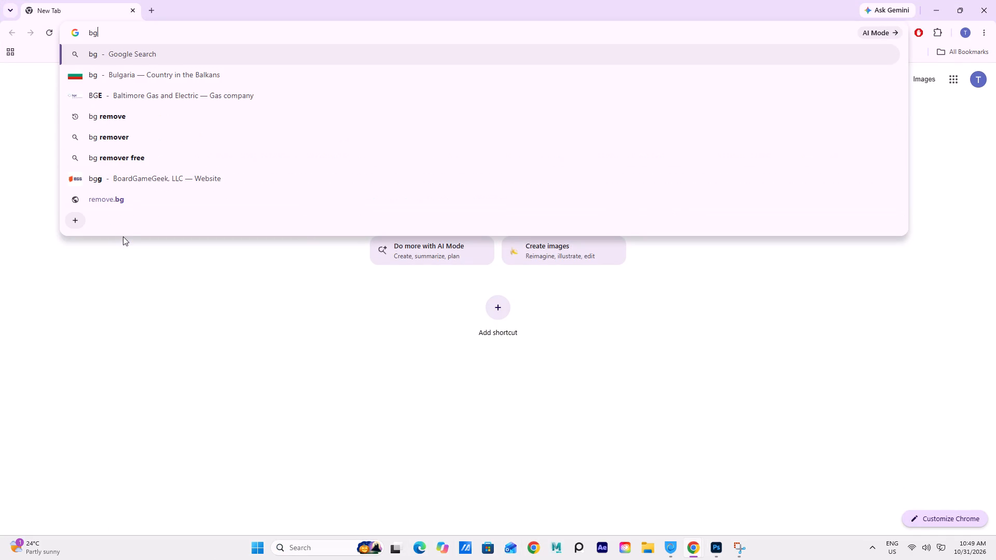
left_click(112, 118)
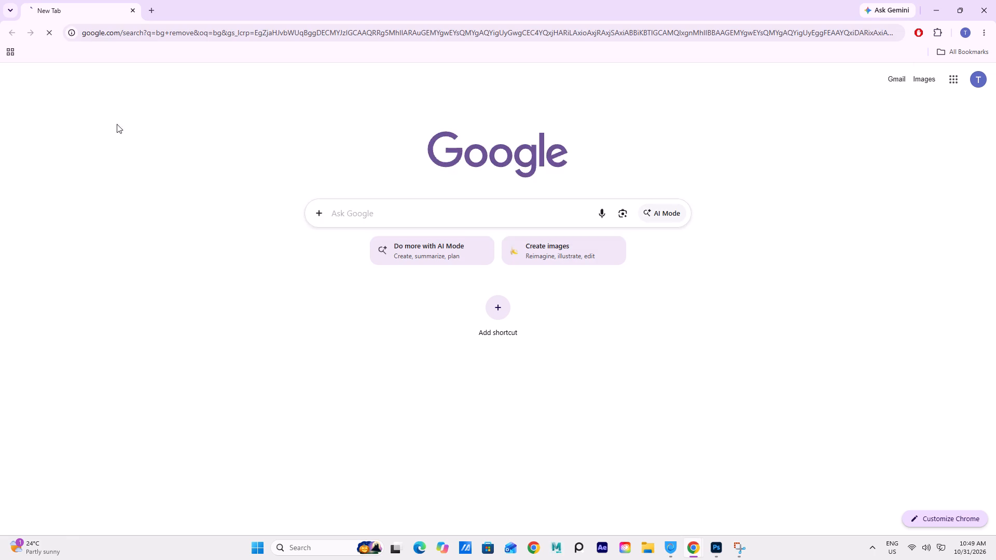
left_click(203, 215)
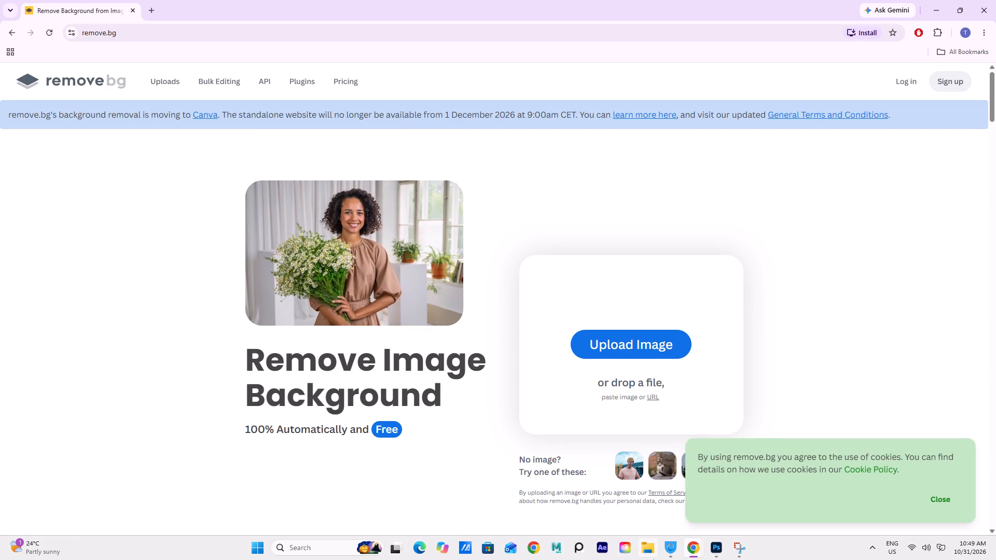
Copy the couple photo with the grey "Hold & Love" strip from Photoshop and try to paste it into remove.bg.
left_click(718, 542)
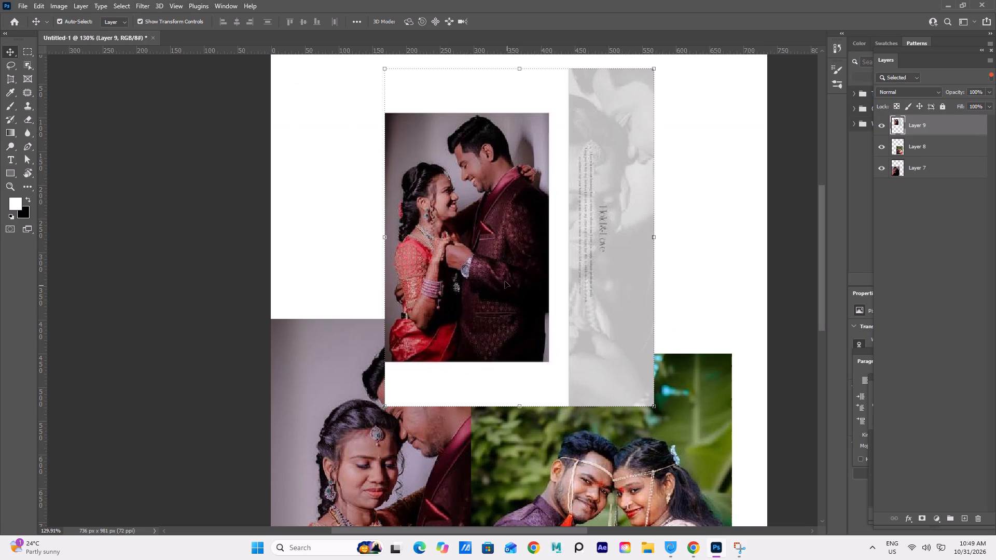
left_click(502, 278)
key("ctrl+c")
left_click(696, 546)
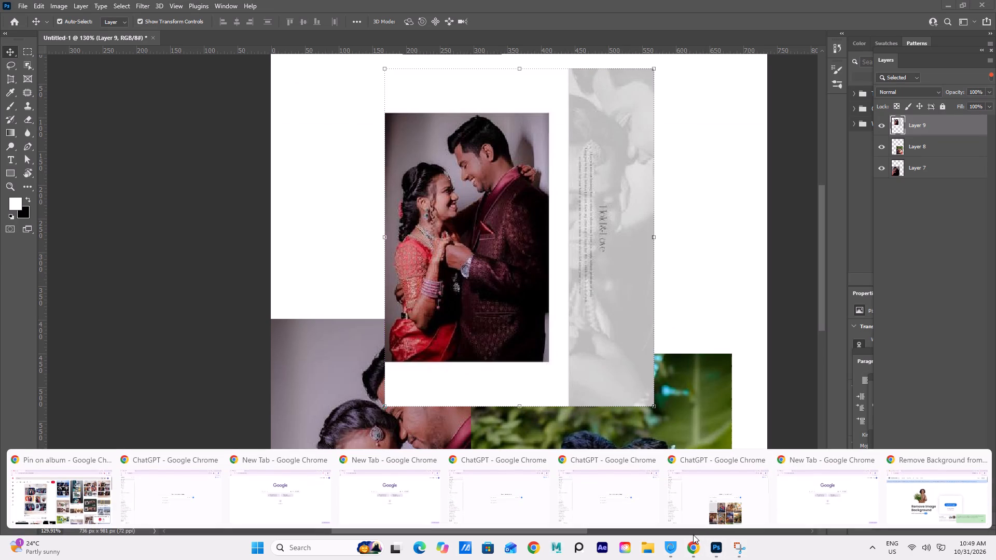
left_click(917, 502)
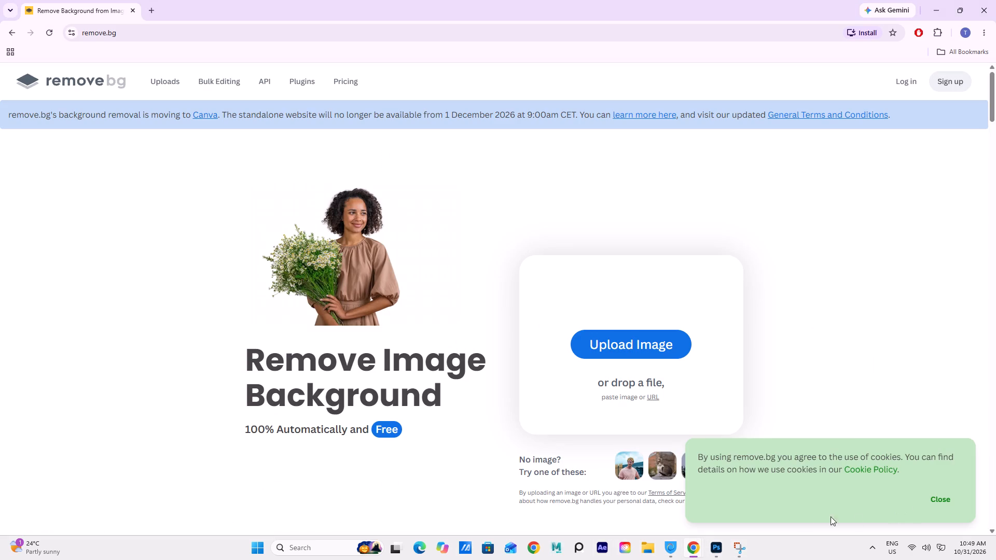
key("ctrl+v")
Return to Photoshop and move the couple photo with the grey strip up and left on the canvas.
left_click(714, 552)
right_click(465, 318)
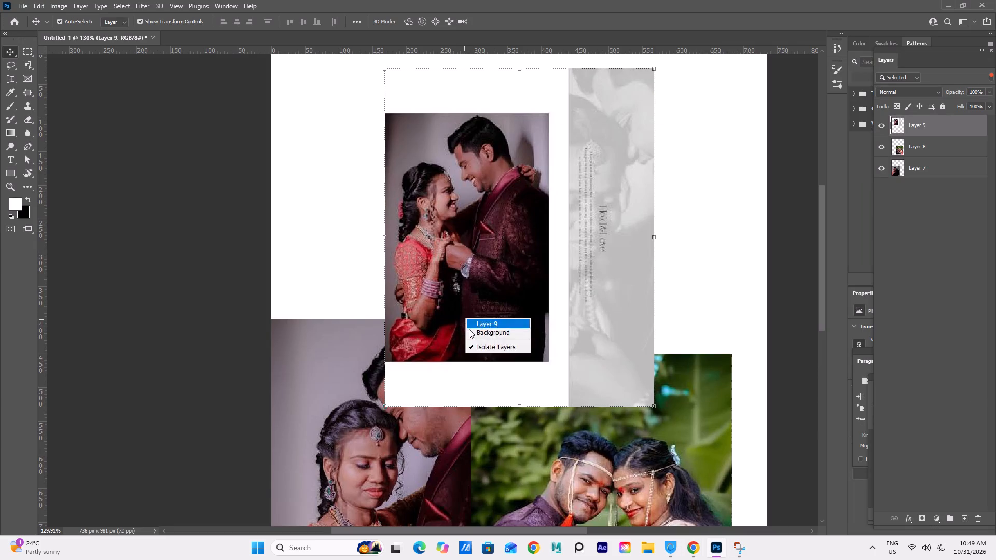
left_click(539, 376)
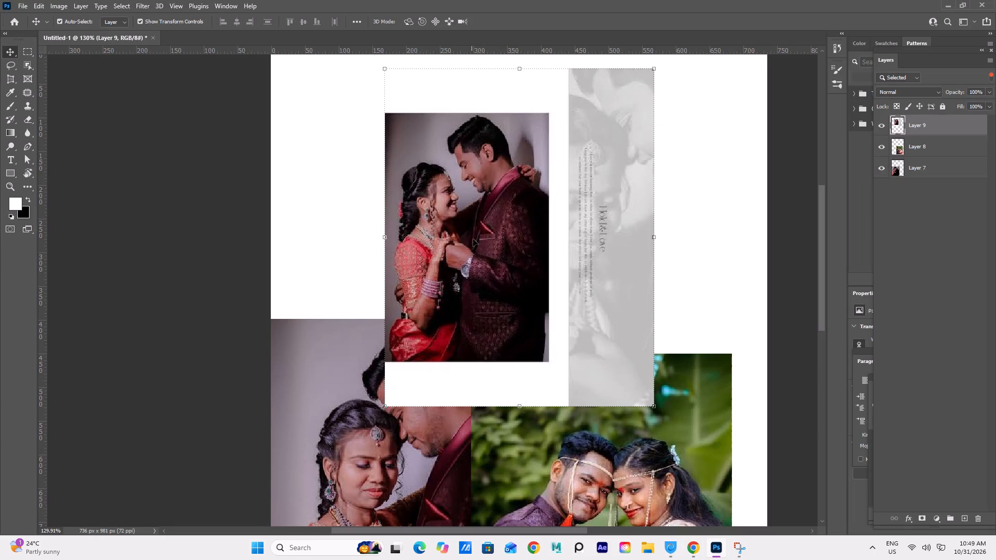
left_click_drag(474, 239, 424, 204)
scroll(424, 202, "down", 5)
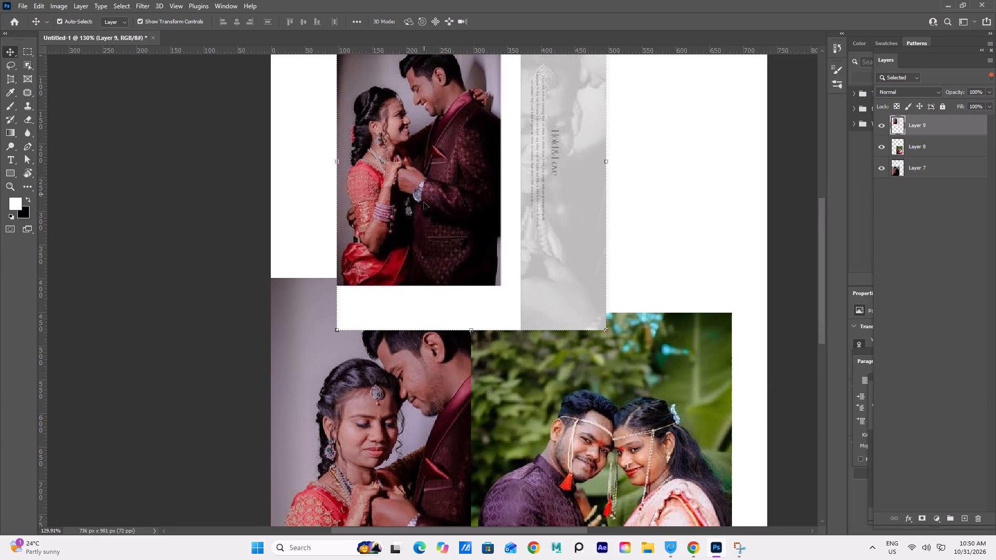
scroll(422, 206, "down", 1)
left_click(91, 213)
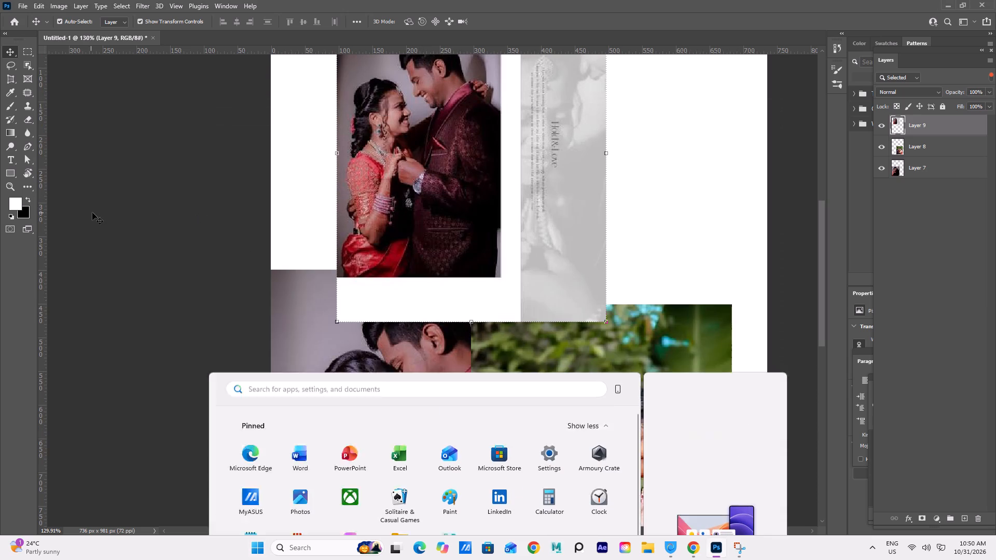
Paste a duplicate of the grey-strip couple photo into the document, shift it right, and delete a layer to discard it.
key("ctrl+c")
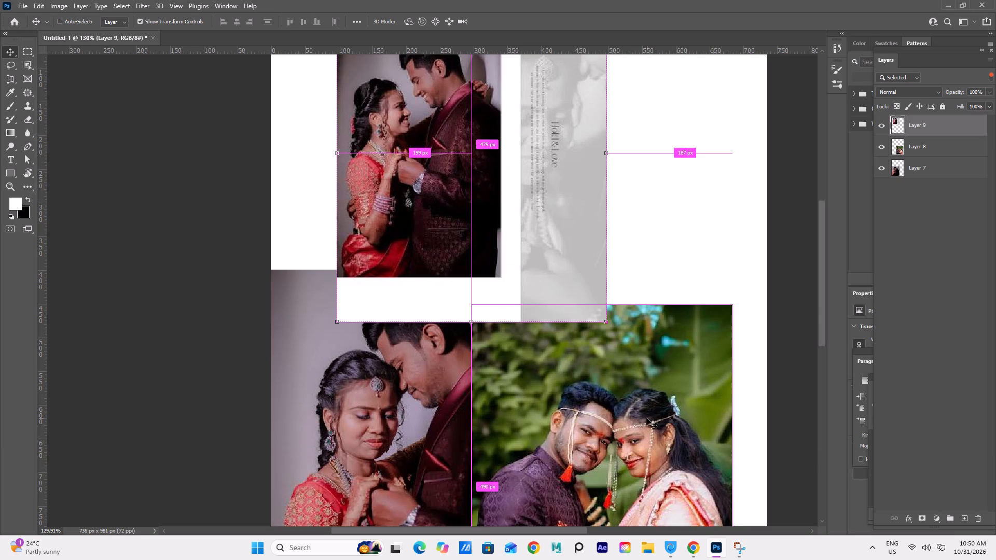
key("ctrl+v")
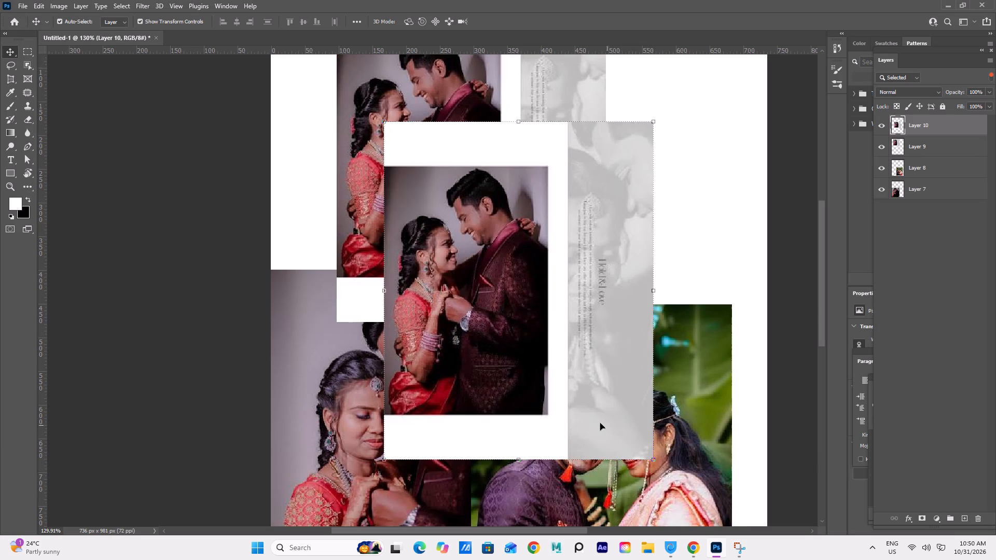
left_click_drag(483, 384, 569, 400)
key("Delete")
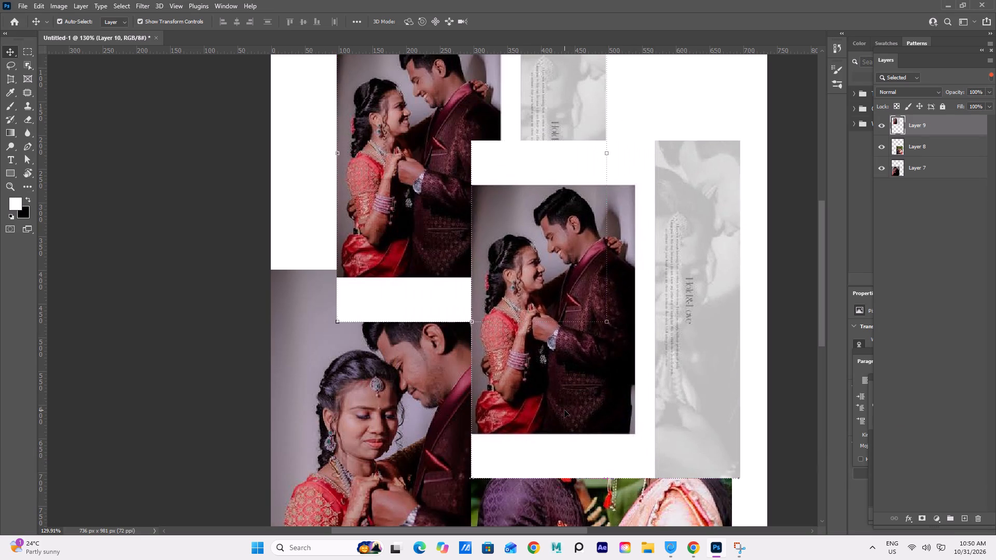
Spread out the three photos by moving the garden couple, the close-up couple and the grey-strip couple photo lower on the canvas.
scroll(531, 387, "down", 5, "alt")
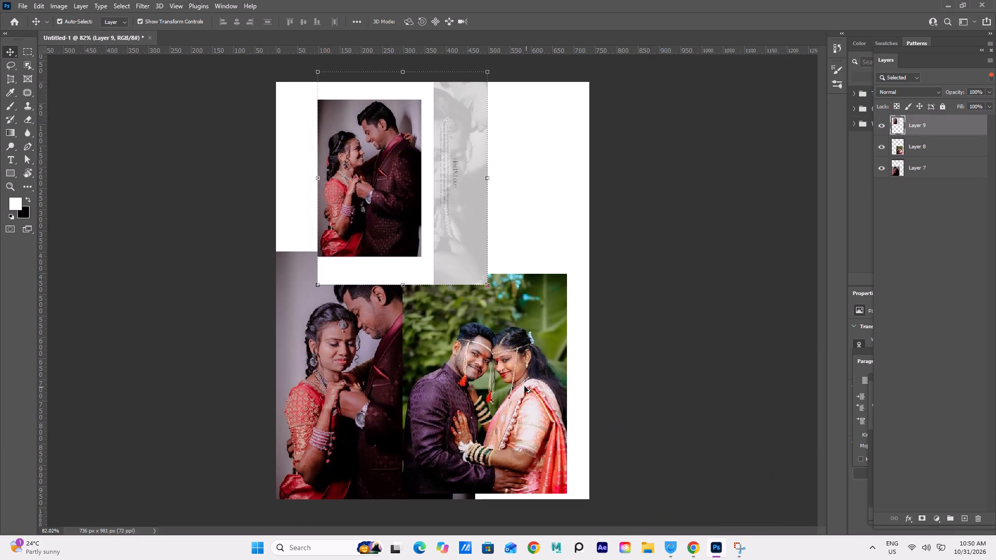
key("space")
key("space")
key("space")
key("space")
key("space")
key("space")
key("space")
key("space")
key("space")
key("space")
key("space")
key("space")
left_click_drag(419, 374, 480, 409)
left_click_drag(479, 385, 470, 457)
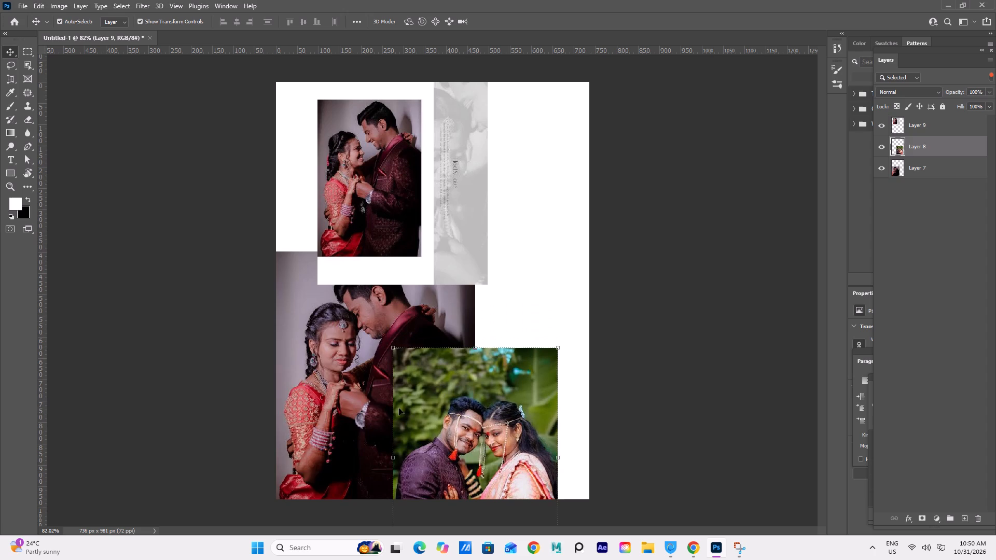
left_click_drag(314, 368, 349, 453)
left_click_drag(366, 196, 382, 231)
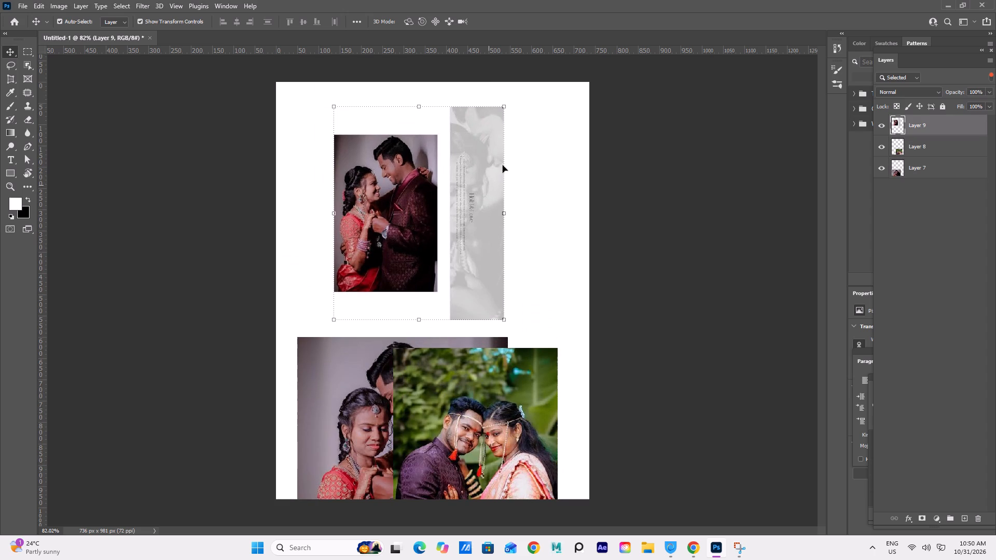
Enlarge the grey-strip couple photo to about 119% and hide the other two photo layers, Layer 8 and Layer 7.
left_click_drag(505, 107, 572, 93)
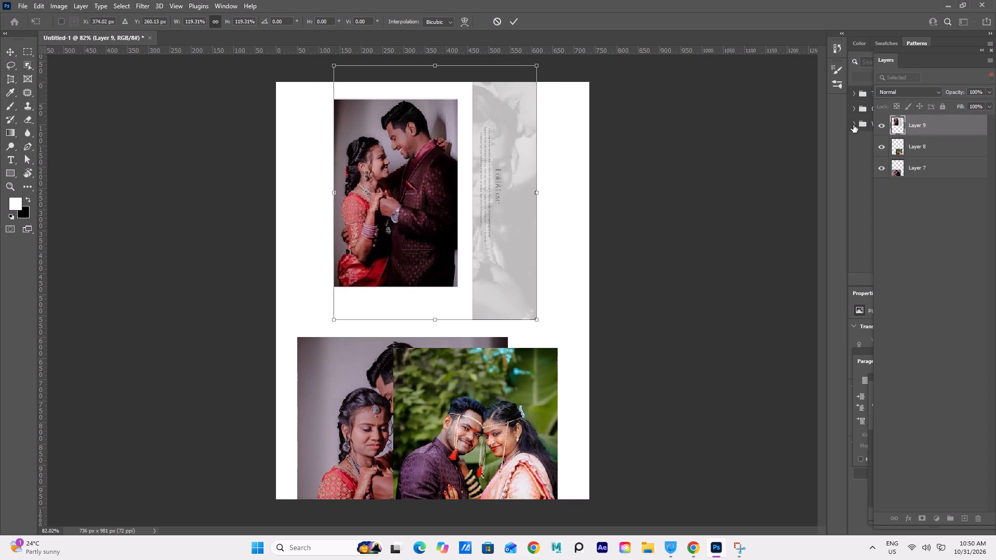
left_click(881, 148)
left_click(878, 162)
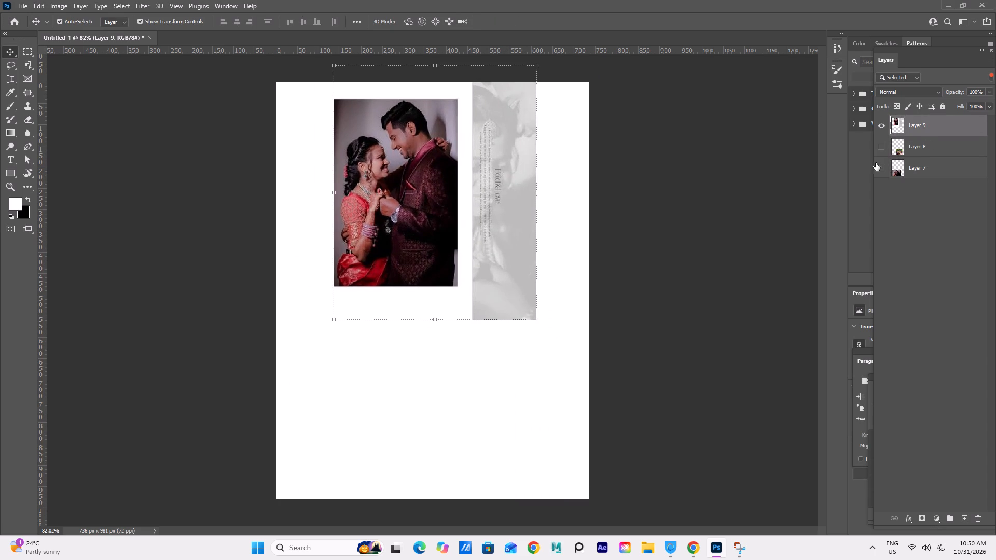
Move the grey-strip couple photo down and enlarge it to about 141% so it nearly fills the canvas width.
left_click_drag(414, 254, 413, 328)
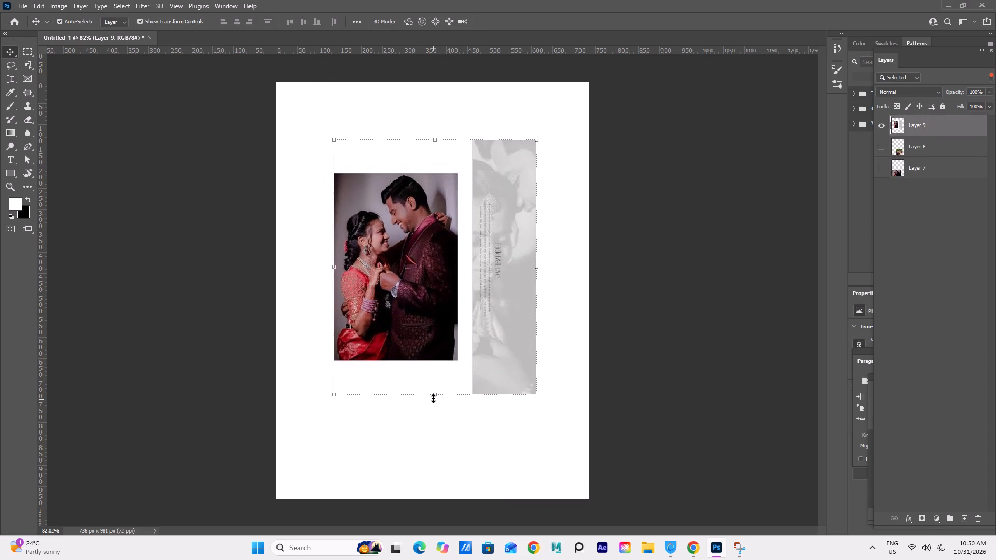
left_click_drag(435, 396, 516, 499)
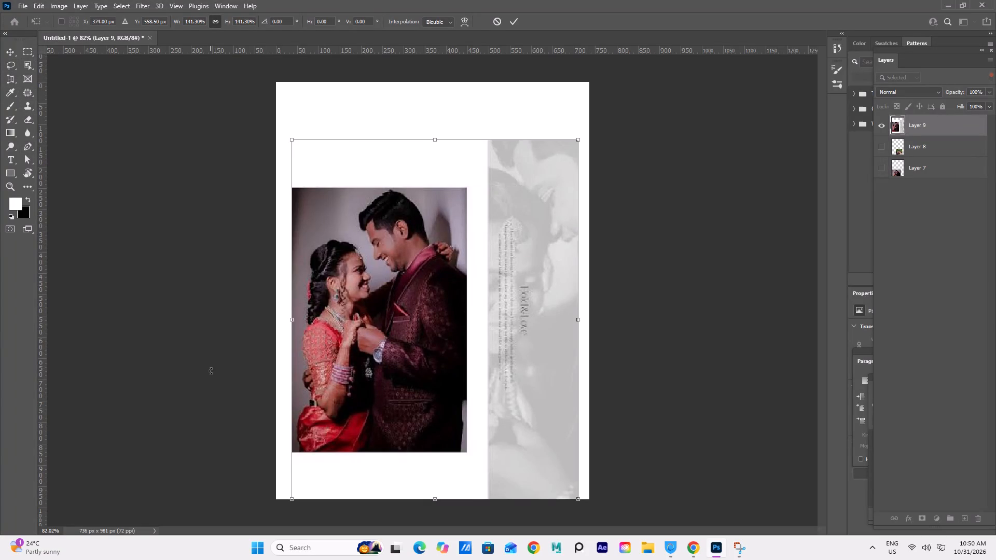
Take a rectangular screen snip around the couple in the enlarged photo, excluding the grey strip.
key("shift+super+s")
left_click_drag(296, 163, 338, 337)
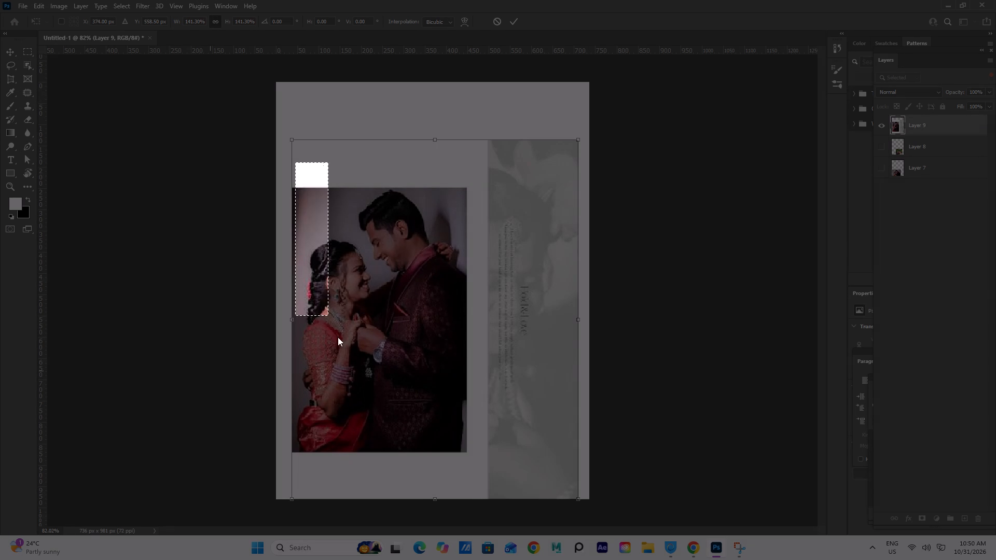
left_click_drag(338, 337, 466, 459)
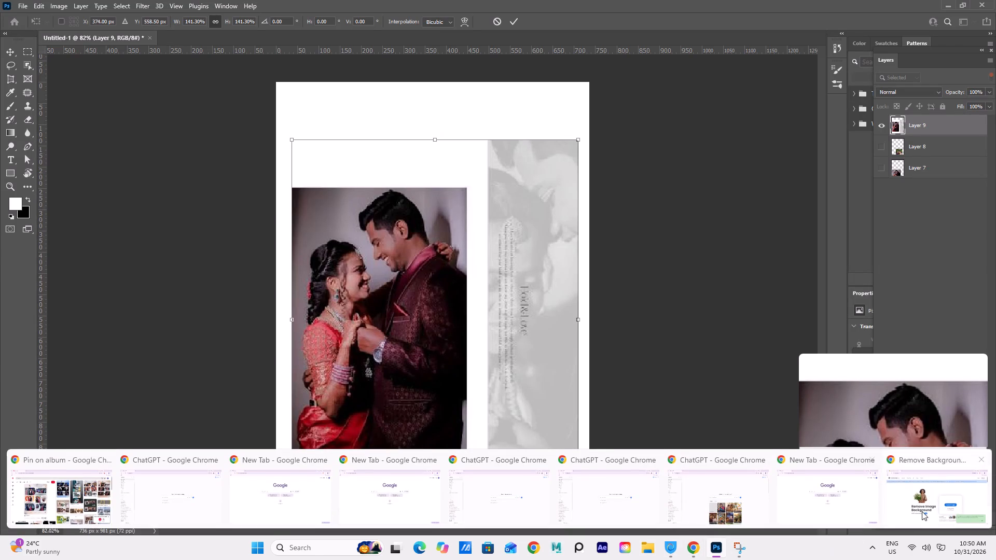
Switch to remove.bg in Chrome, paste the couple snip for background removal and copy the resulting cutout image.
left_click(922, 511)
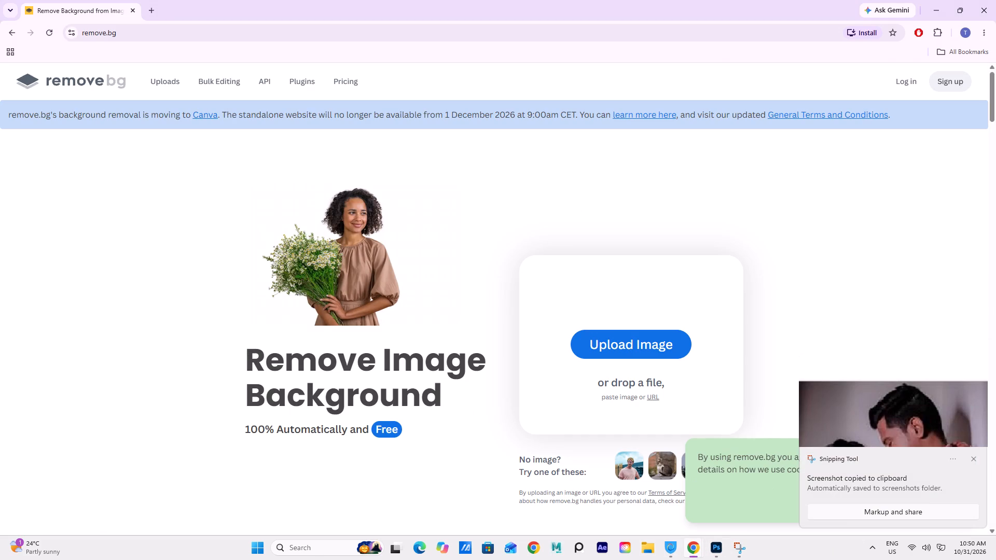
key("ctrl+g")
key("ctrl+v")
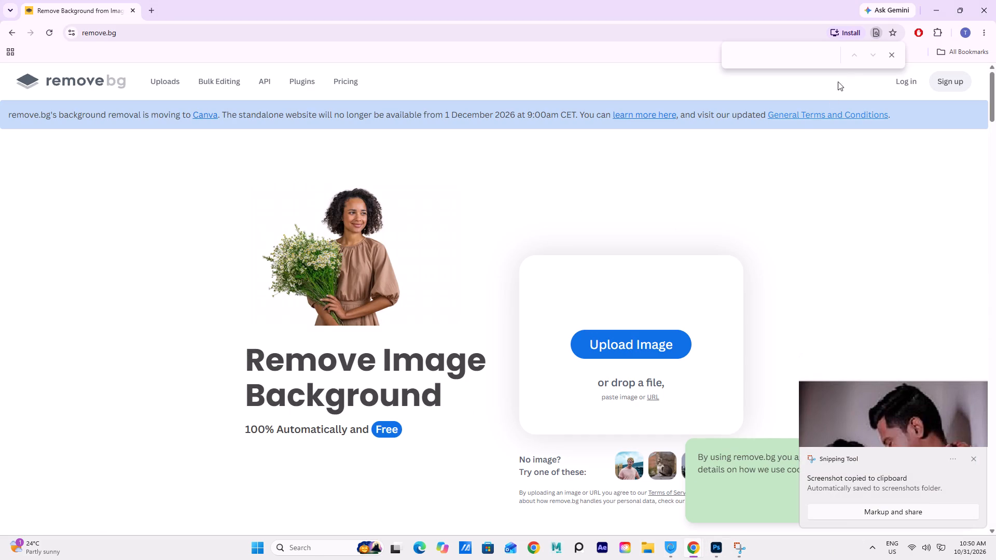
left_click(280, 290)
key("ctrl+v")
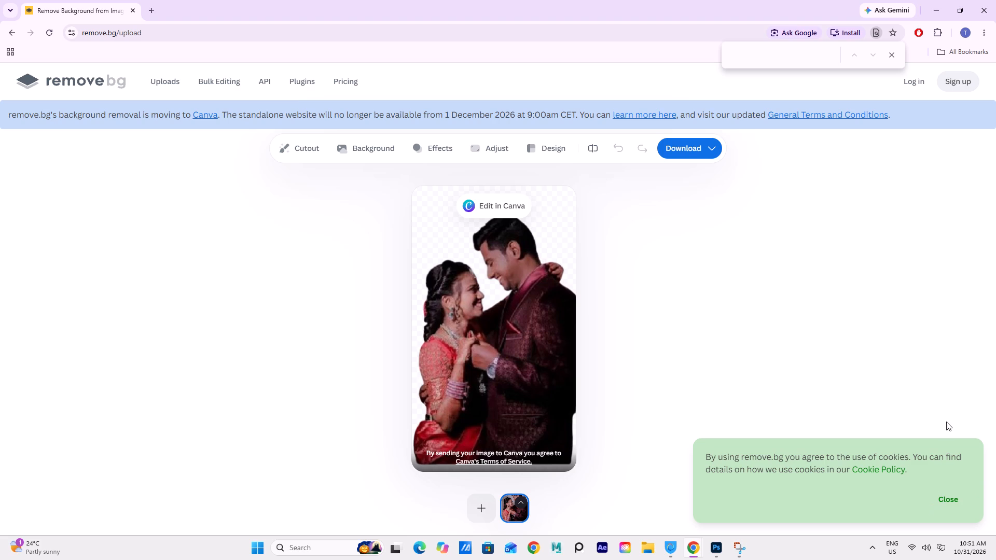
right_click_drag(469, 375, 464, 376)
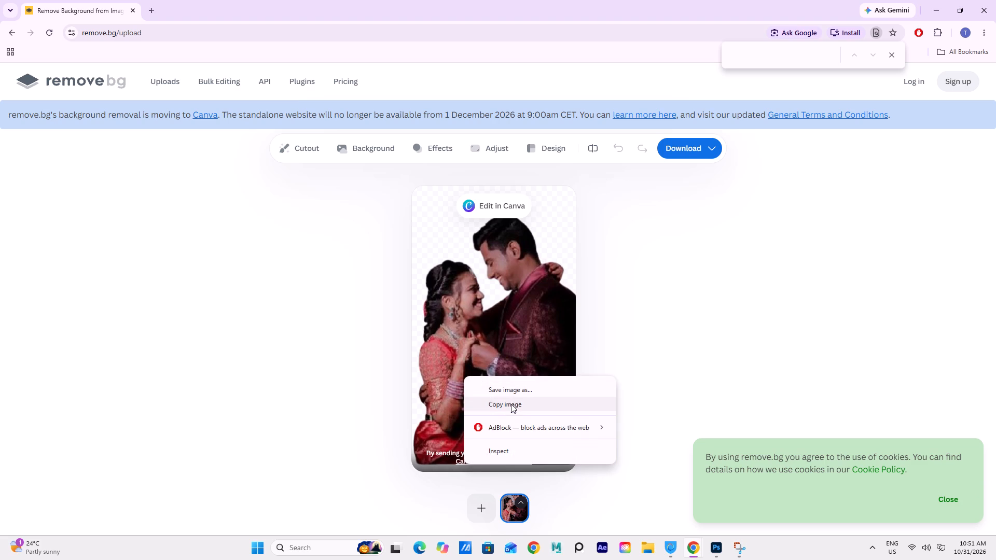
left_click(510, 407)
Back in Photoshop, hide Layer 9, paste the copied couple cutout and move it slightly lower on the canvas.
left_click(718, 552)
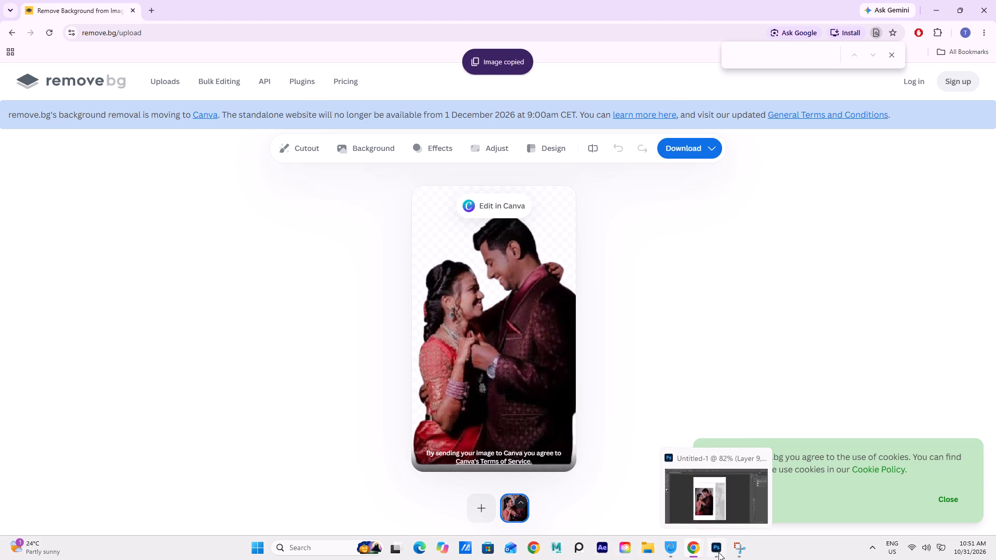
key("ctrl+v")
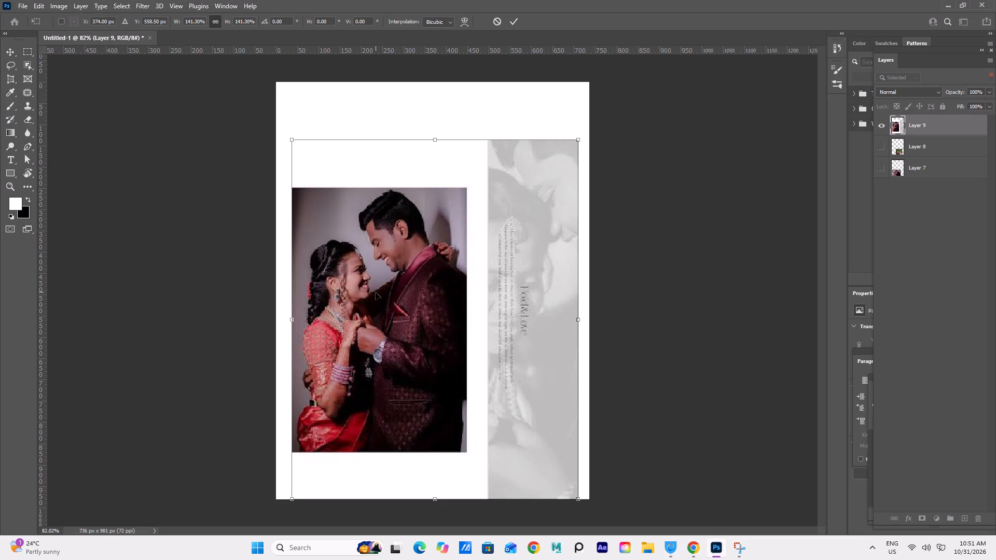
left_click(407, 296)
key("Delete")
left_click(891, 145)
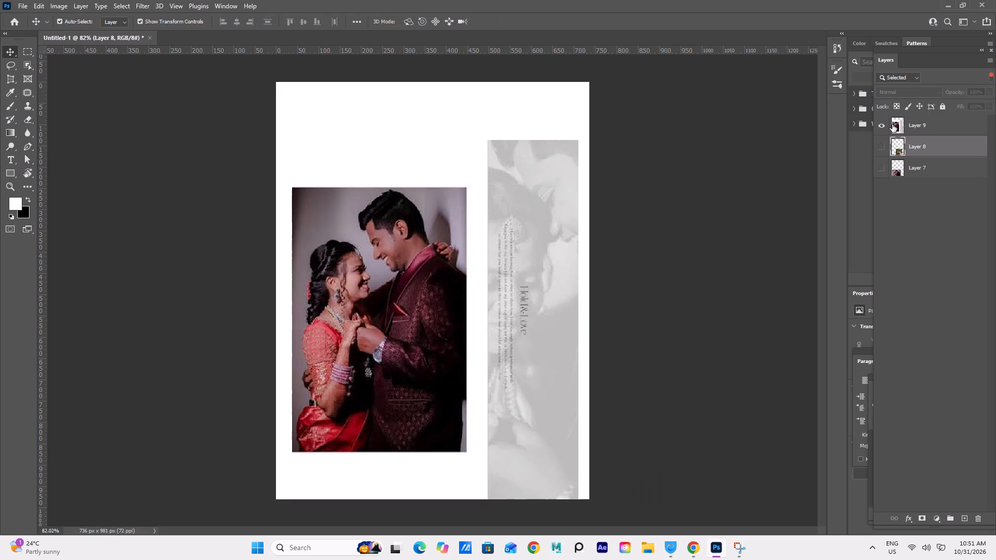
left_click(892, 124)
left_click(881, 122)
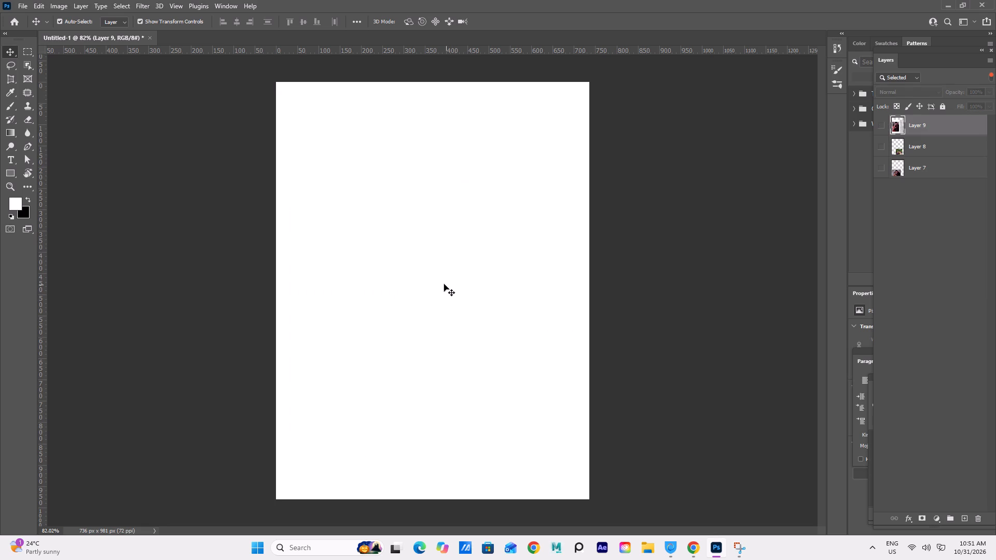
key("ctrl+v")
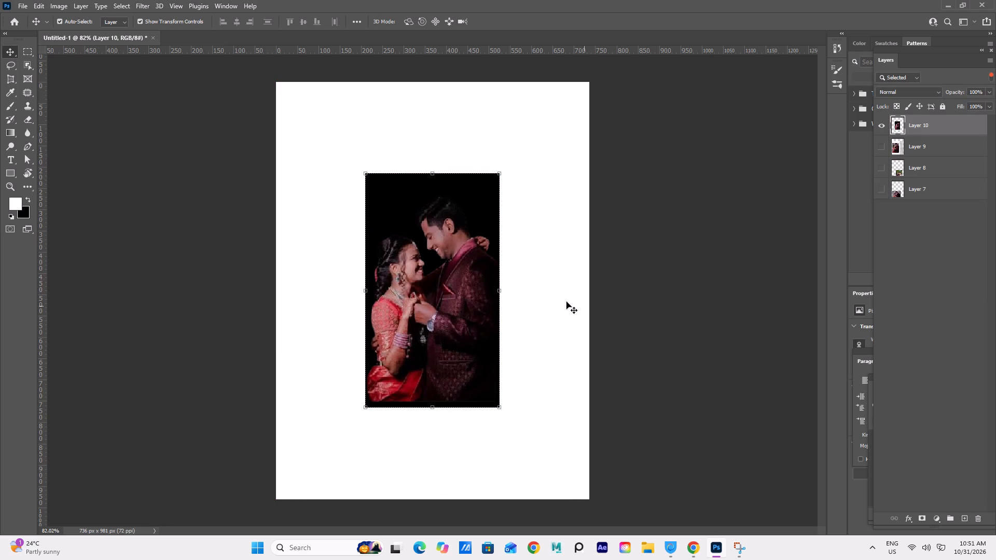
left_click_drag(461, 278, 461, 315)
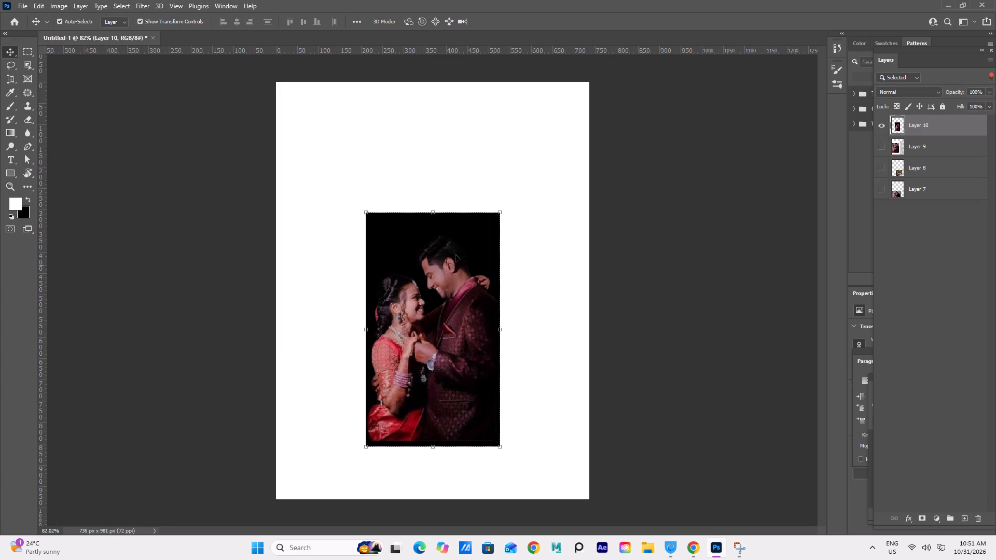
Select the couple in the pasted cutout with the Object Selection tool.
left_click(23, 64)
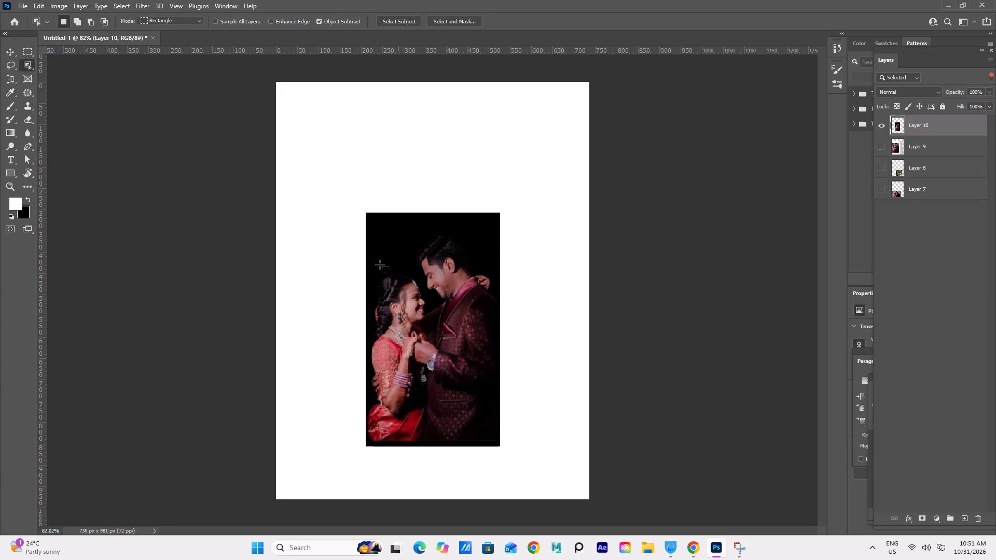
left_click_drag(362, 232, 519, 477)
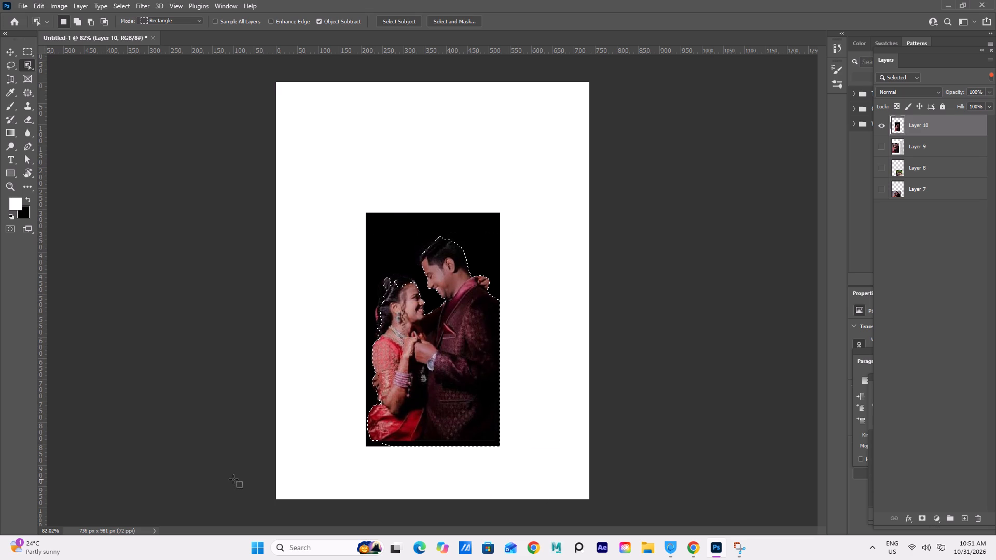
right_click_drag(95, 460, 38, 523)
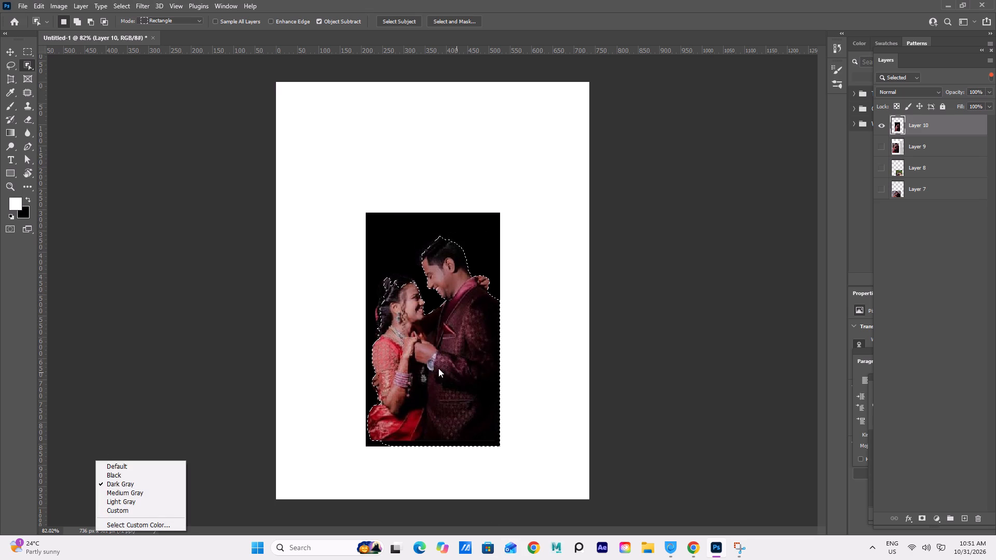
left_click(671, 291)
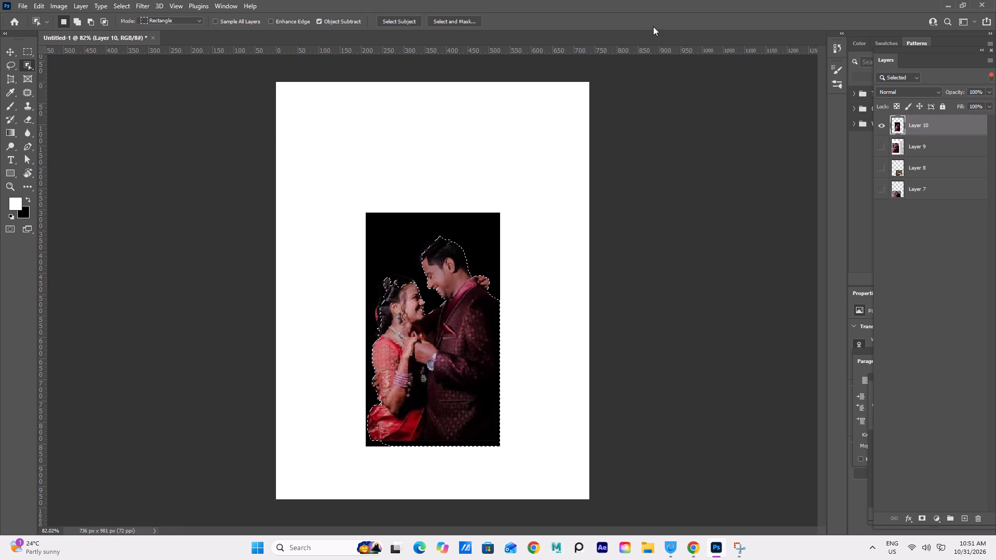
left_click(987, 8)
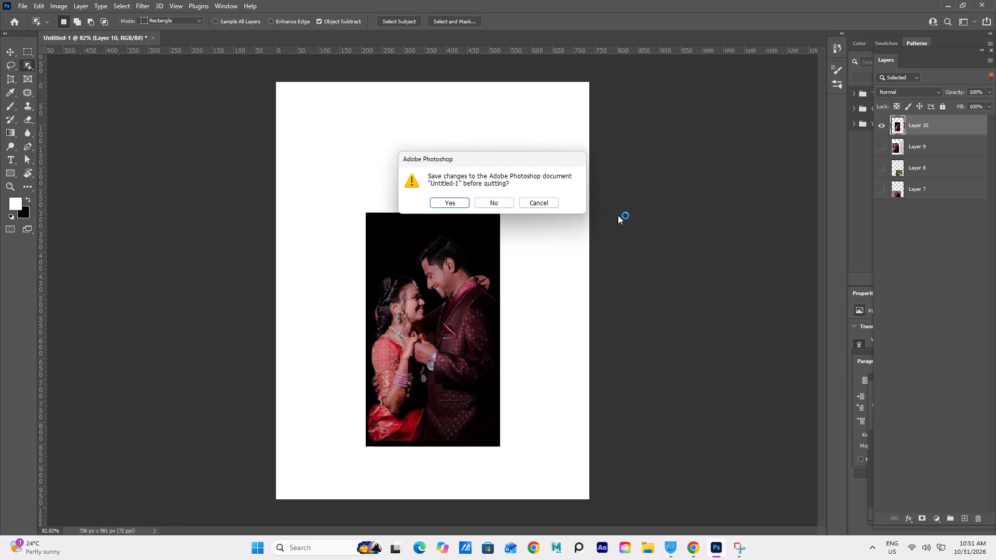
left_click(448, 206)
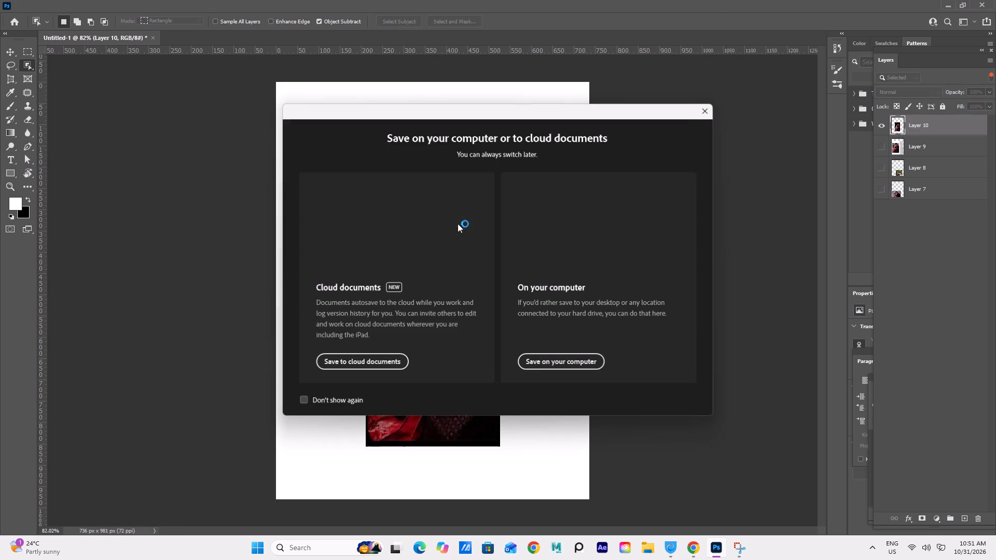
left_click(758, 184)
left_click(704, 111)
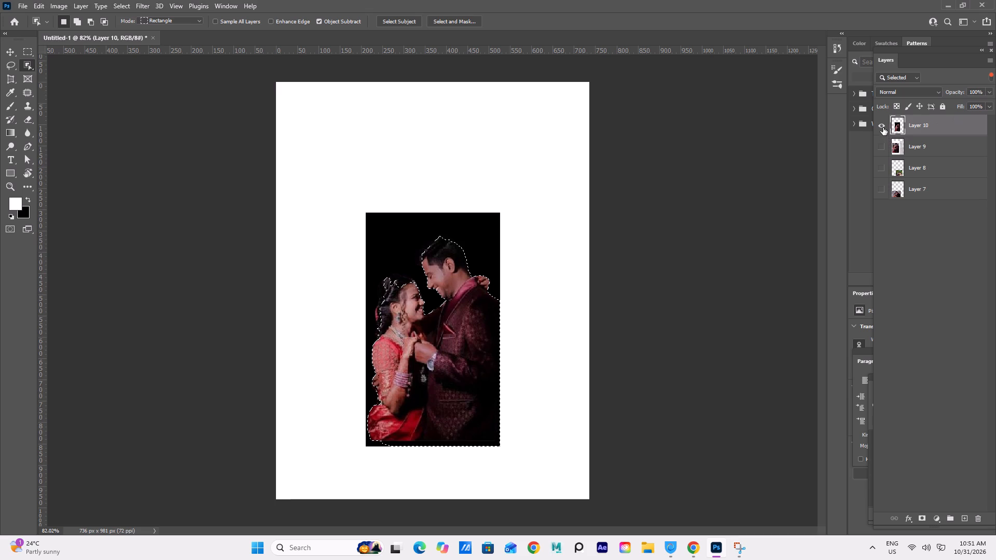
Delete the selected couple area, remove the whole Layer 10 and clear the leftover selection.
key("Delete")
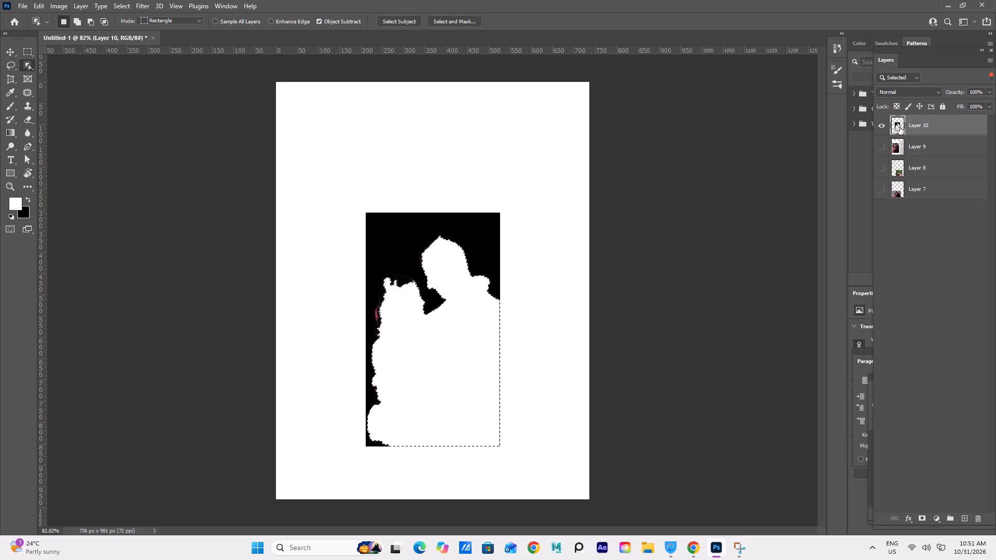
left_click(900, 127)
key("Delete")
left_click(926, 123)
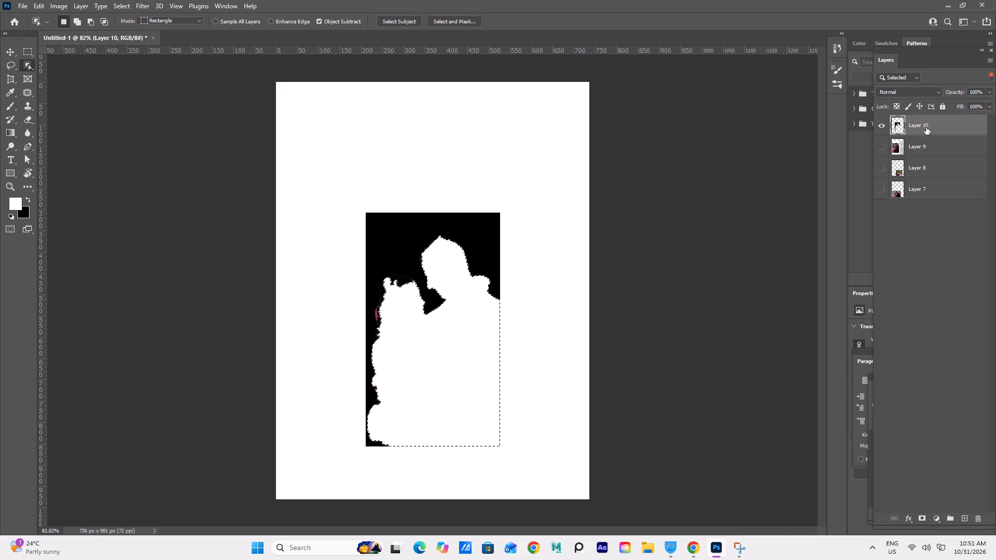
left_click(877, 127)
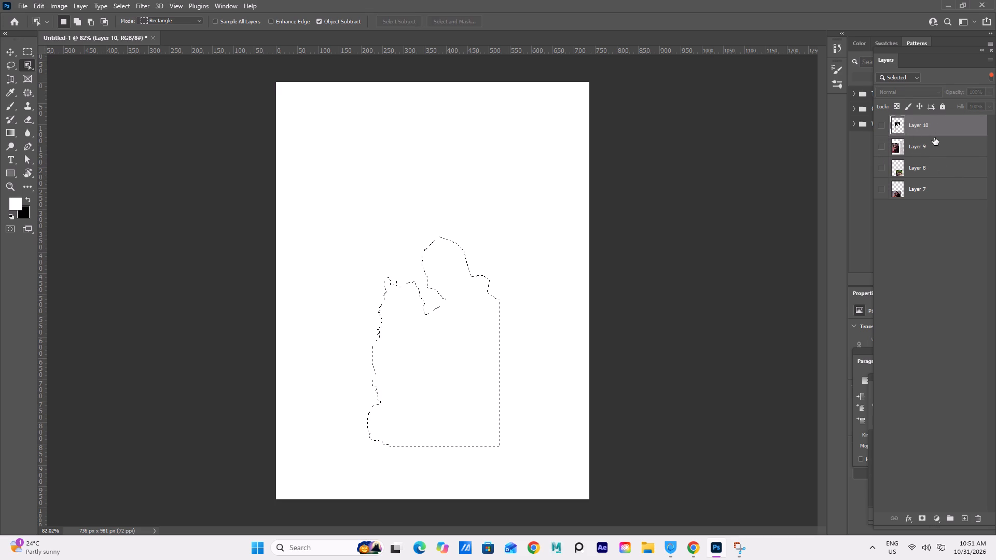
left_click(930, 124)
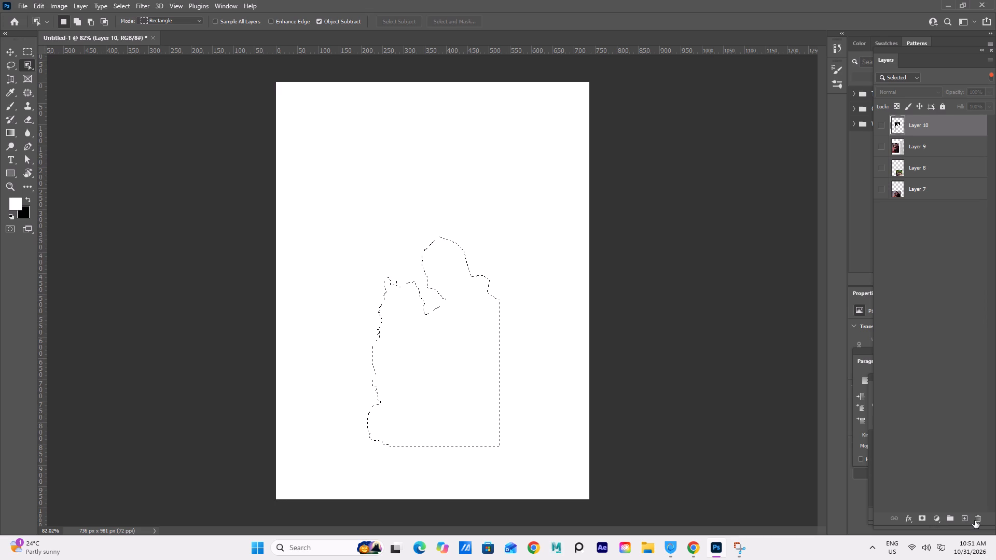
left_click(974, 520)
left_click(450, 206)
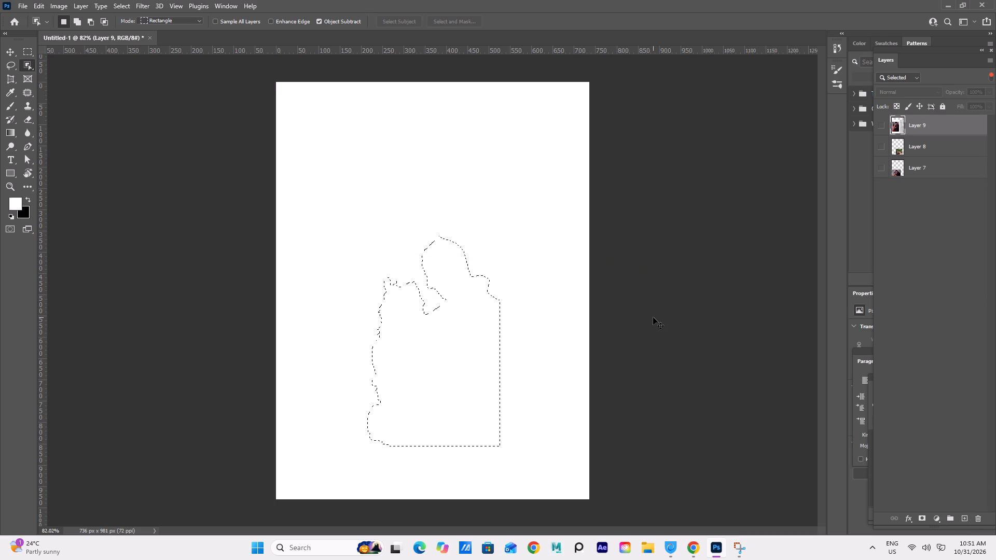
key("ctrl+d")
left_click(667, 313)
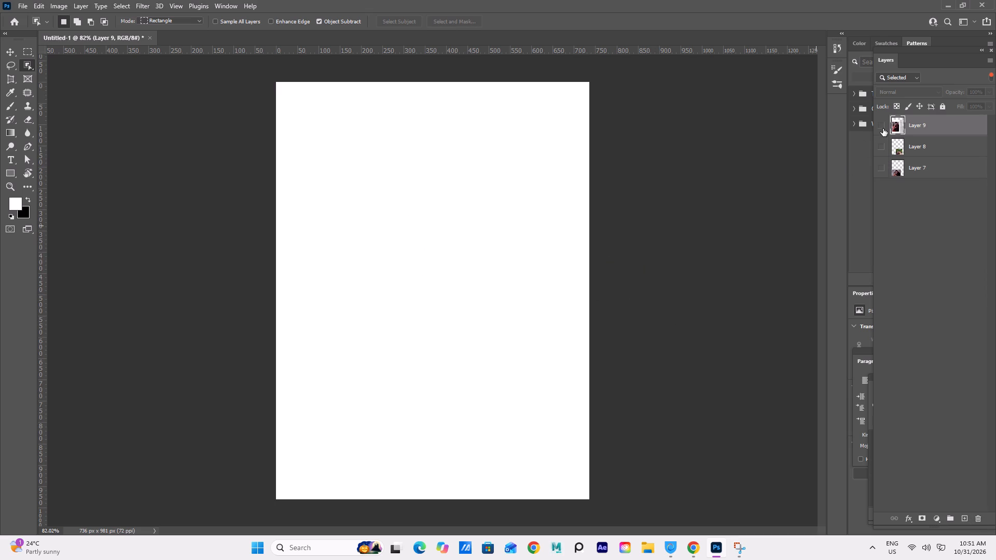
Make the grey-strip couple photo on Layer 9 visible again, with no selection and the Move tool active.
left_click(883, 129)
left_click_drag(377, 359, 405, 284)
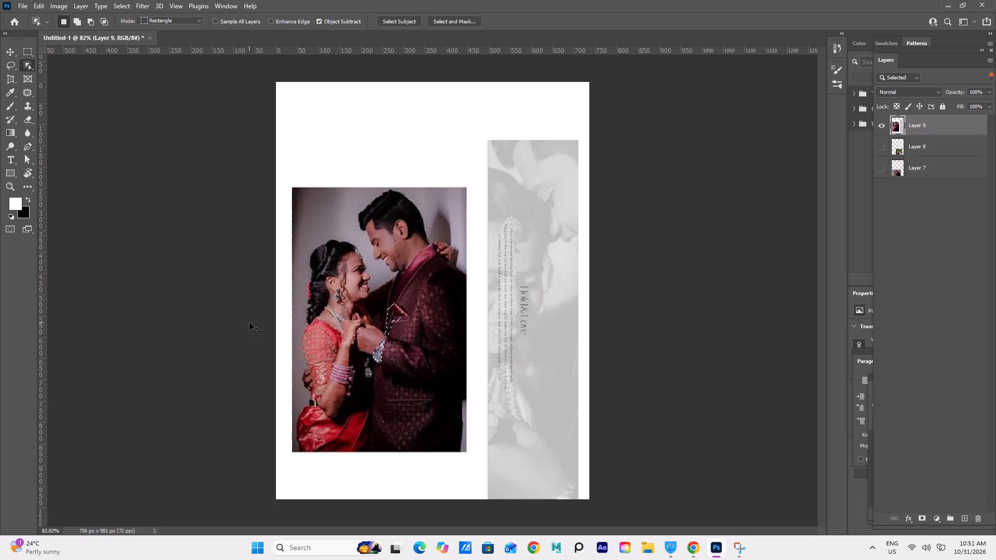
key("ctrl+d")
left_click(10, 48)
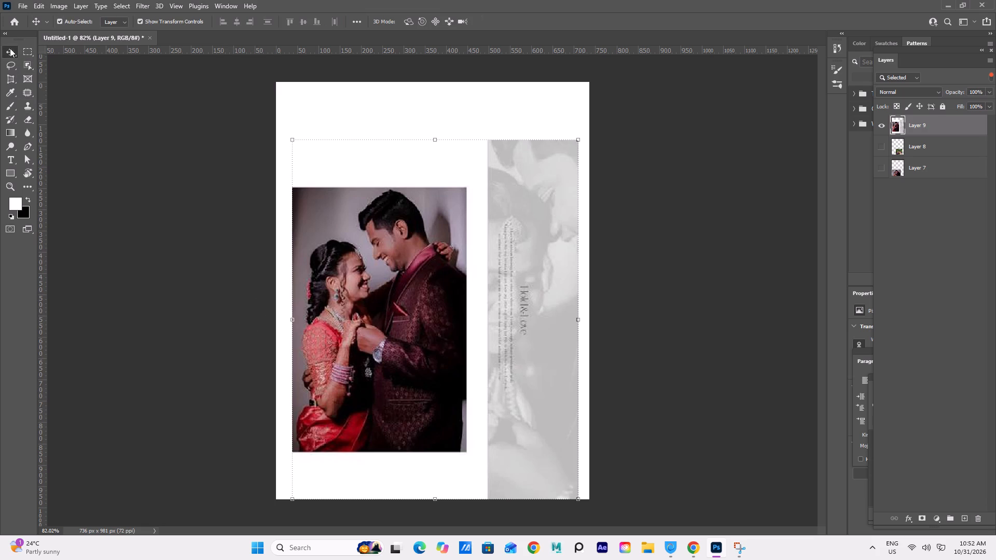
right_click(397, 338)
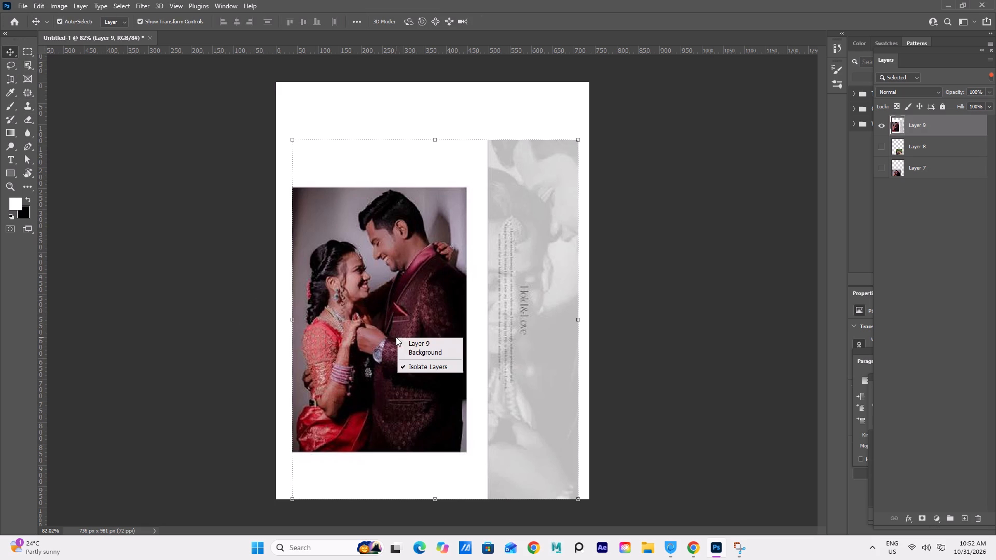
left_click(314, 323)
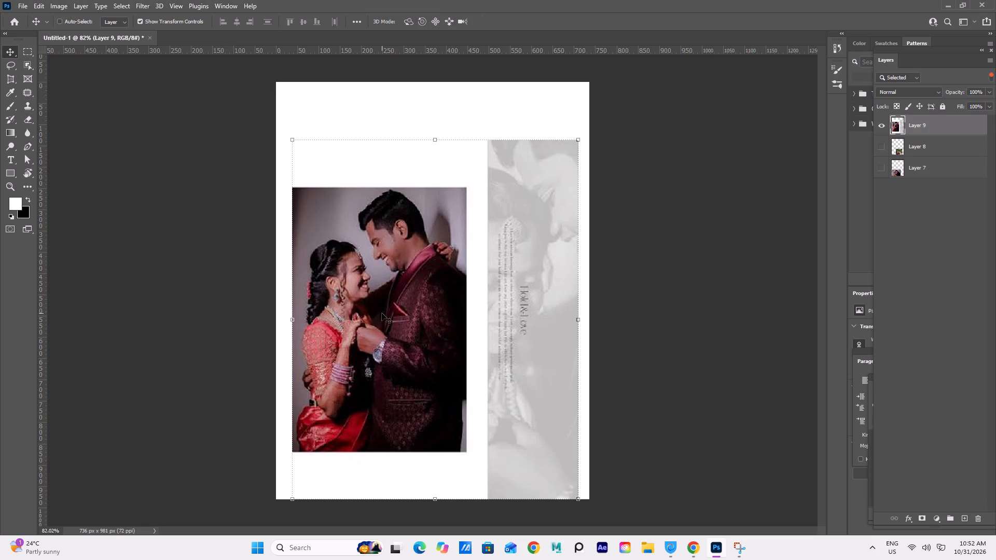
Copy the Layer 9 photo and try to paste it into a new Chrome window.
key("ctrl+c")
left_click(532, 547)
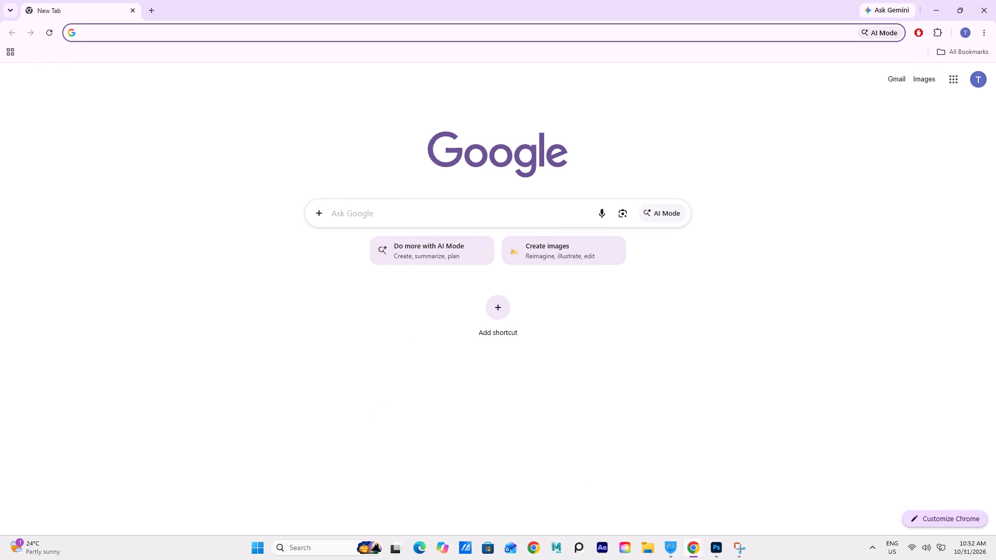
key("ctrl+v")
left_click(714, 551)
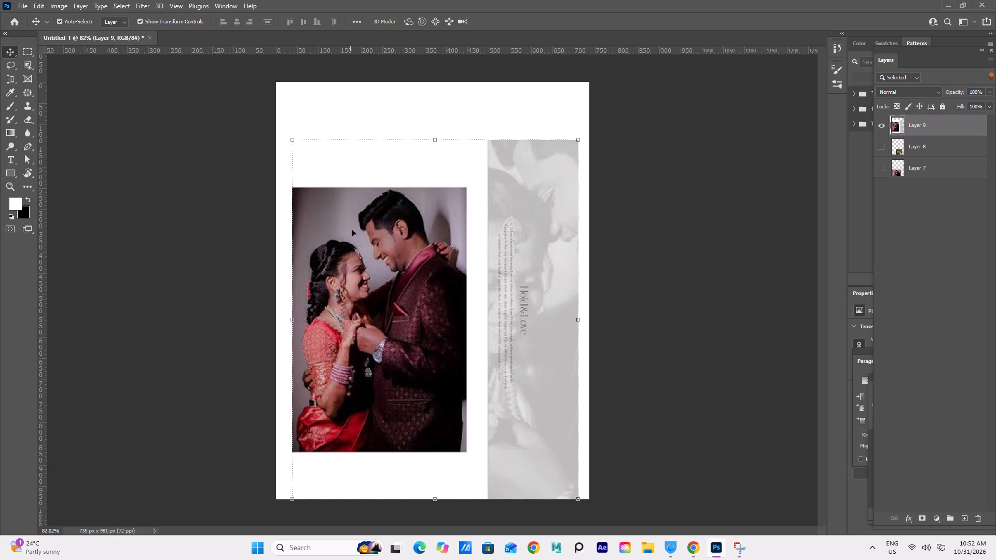
Take a rectangular screen snip around the couple photo on the canvas, excluding the grey strip.
key("shift+super+s")
left_click_drag(281, 138, 475, 492)
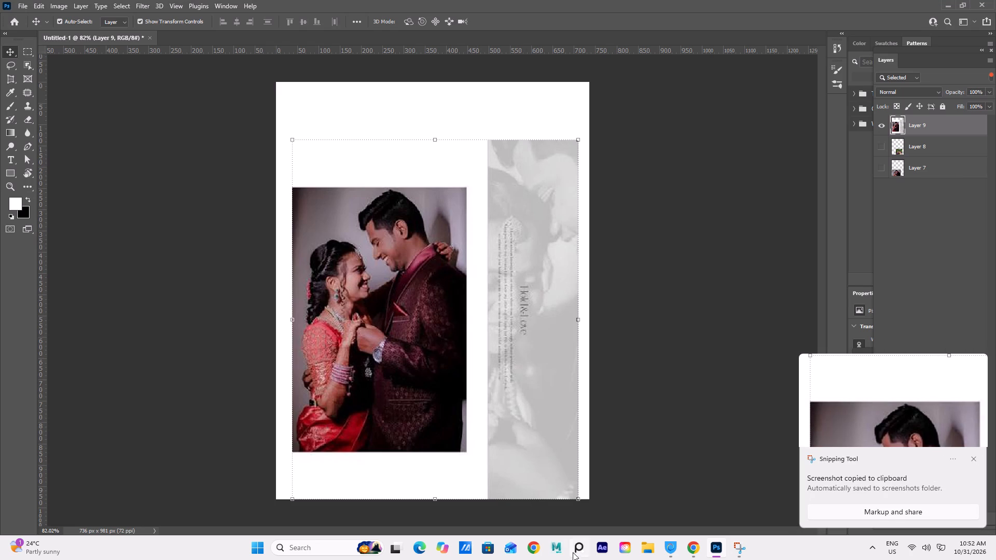
Paste the couple snip into a Google query in a new Chrome window and submit it with the prompt "bg remove".
left_click(531, 548)
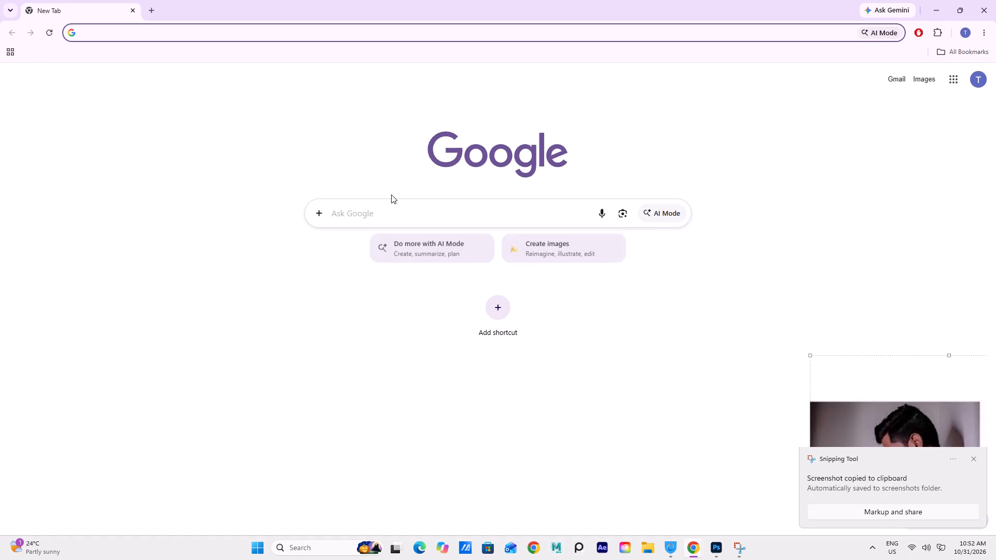
left_click(389, 206)
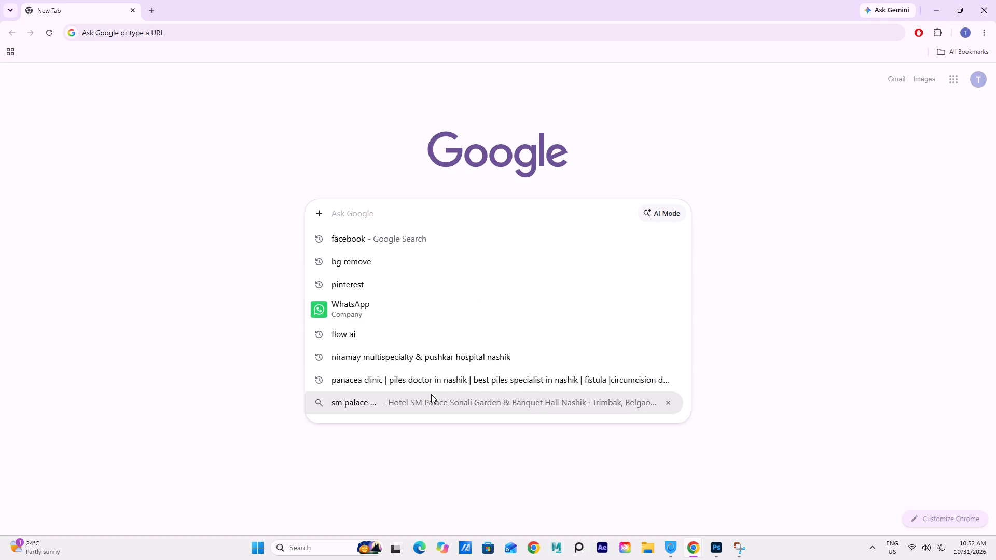
key("ctrl+v")
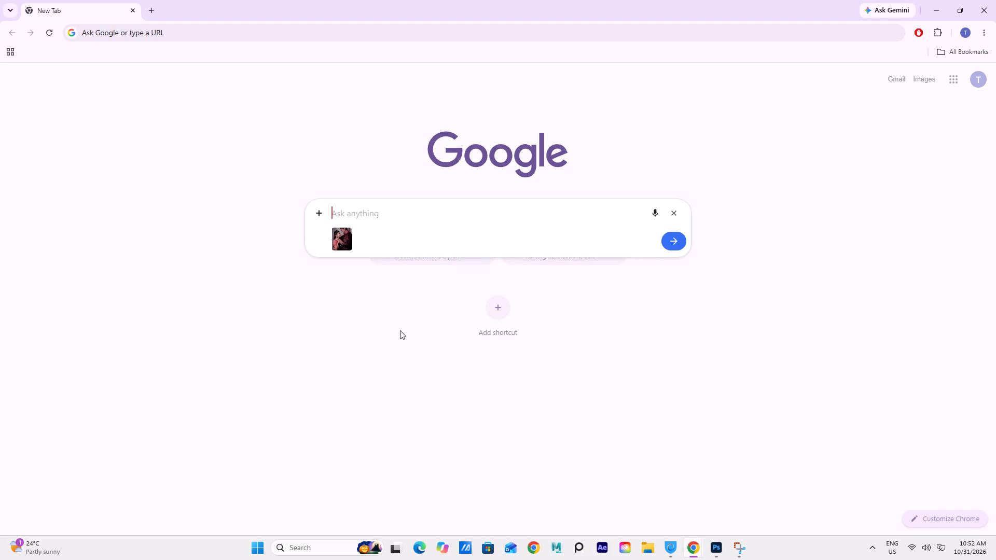
type("bg")
key("space")
type("remo")
type("ve")
key("Return")
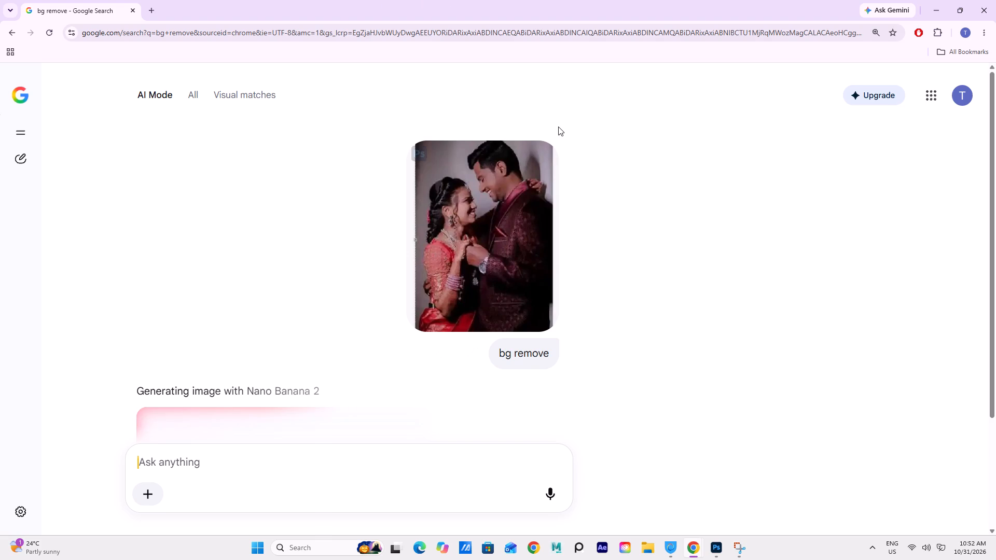
Copy the generated couple image without a background from the AI Mode reply.
scroll(424, 248, "down", 6)
scroll(423, 341, "down", 11)
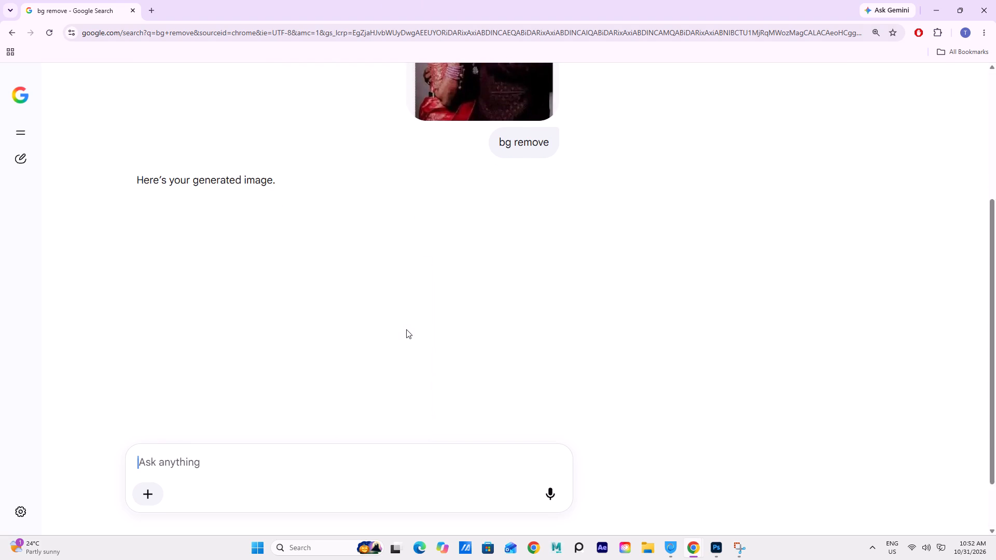
scroll(268, 358, "down", 5)
left_click(238, 318)
right_click(239, 313)
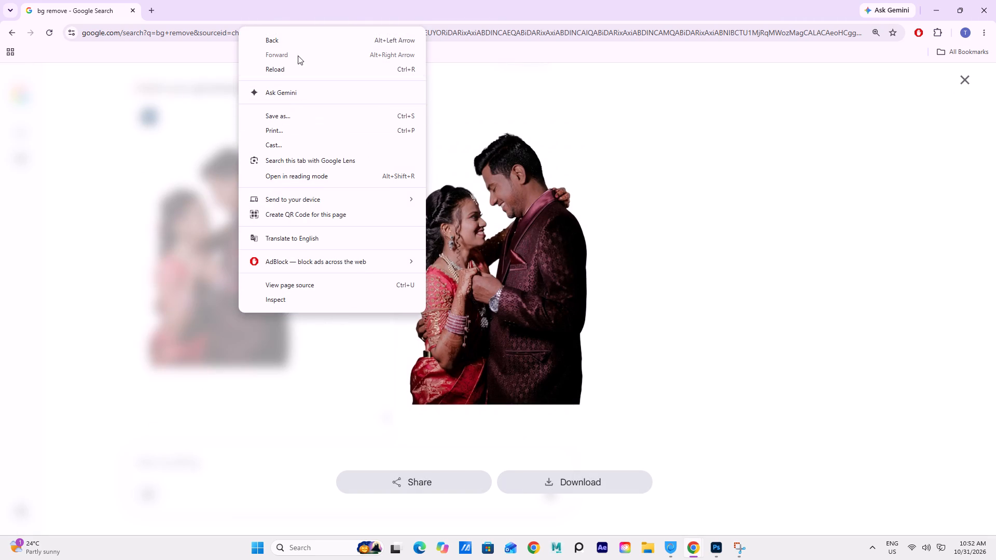
left_click(185, 222)
right_click(184, 239)
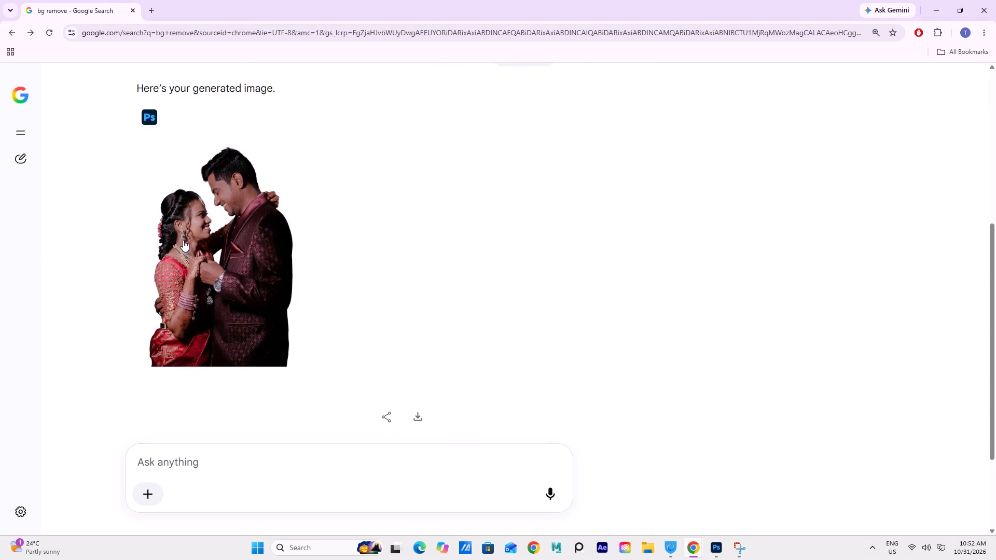
left_click(245, 287)
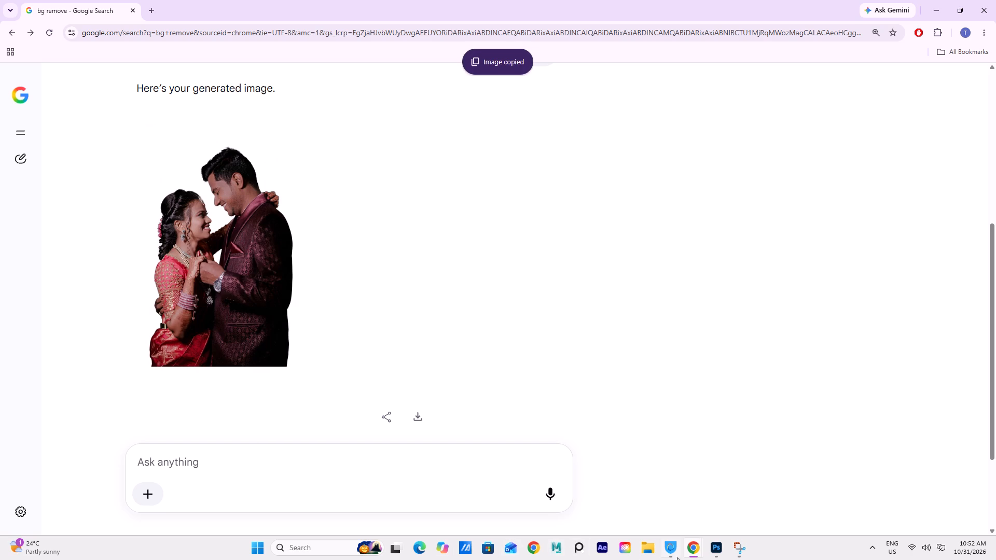
Switch to Photoshop, paste the background-free couple image as a new layer above Layer 9 and hide Layer 9.
left_click(710, 548)
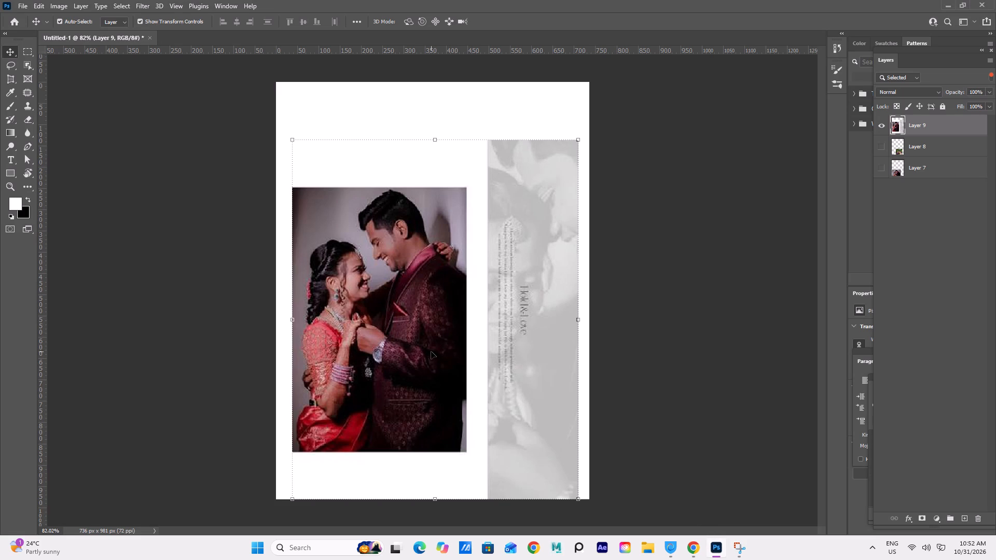
key("ctrl+v")
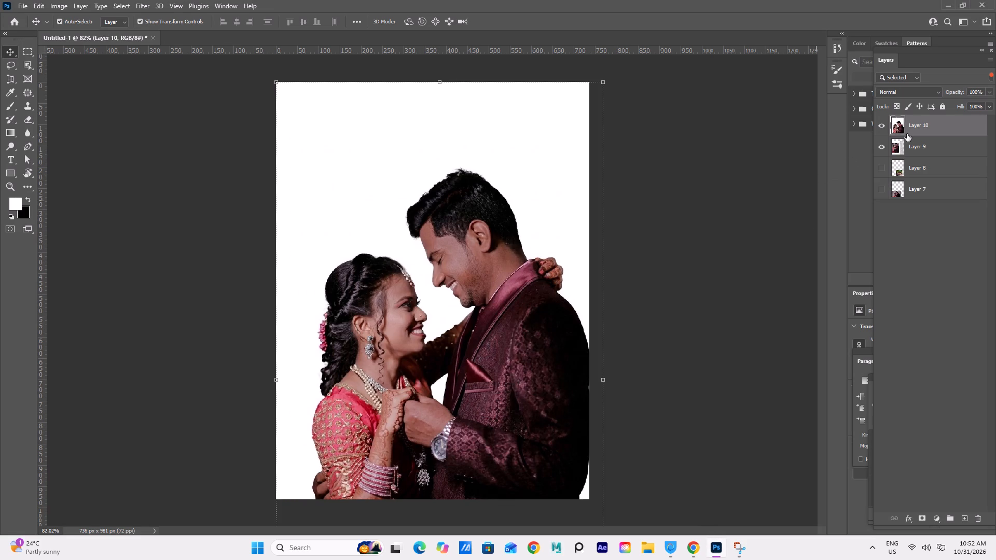
left_click(881, 148)
Scale the pasted couple on Layer 10 to 54.79% and place it in the canvas's bottom-left corner.
scroll(495, 376, "down", 5)
scroll(493, 368, "down", 4, "alt")
left_click_drag(441, 370, 447, 331)
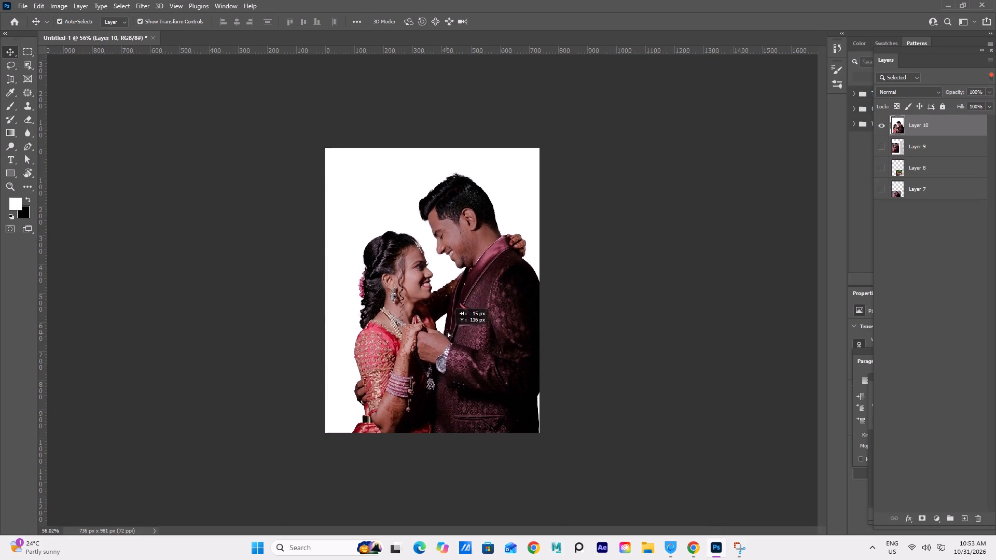
left_click_drag(447, 331, 423, 327)
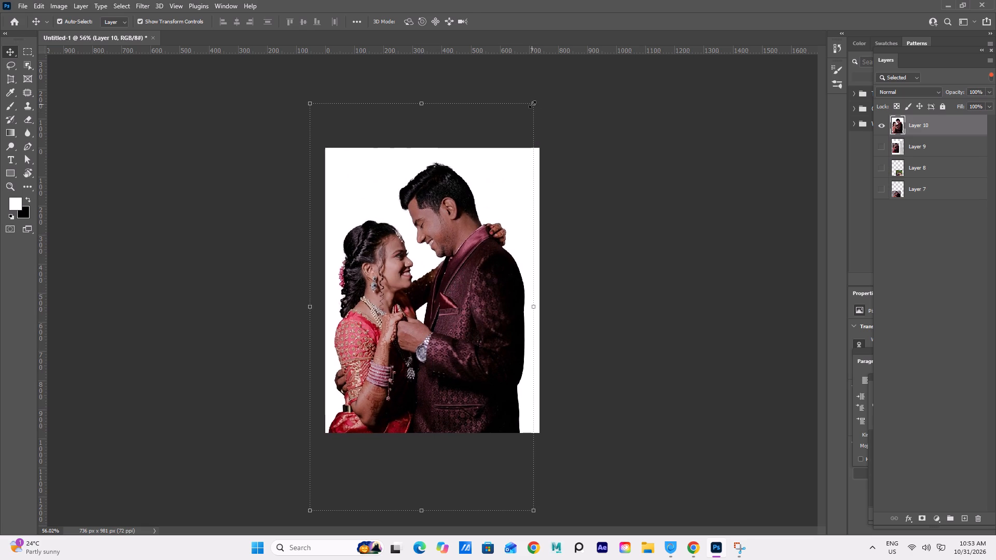
left_click_drag(532, 104, 509, 185)
left_click_drag(383, 309, 428, 244)
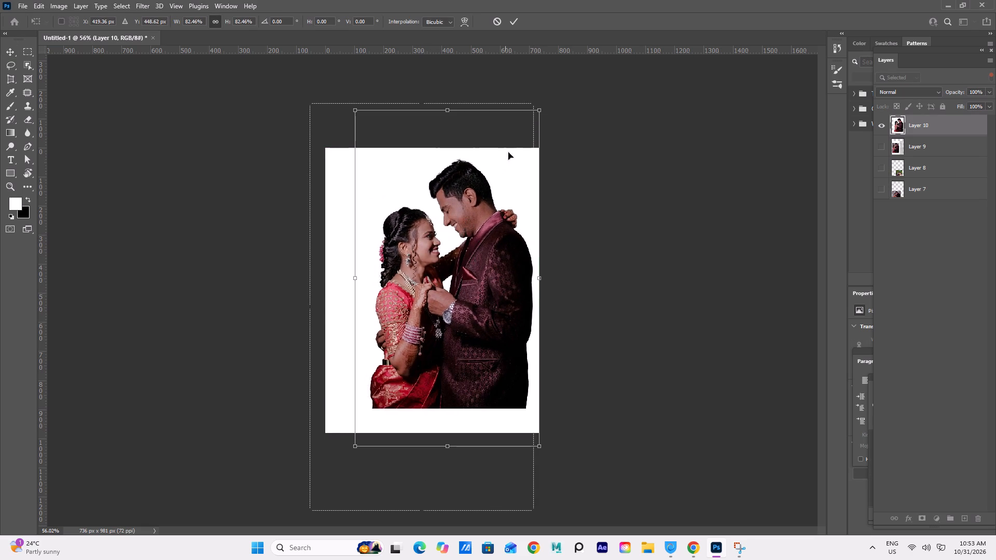
left_click_drag(541, 108, 465, 213)
left_click_drag(390, 320, 389, 321)
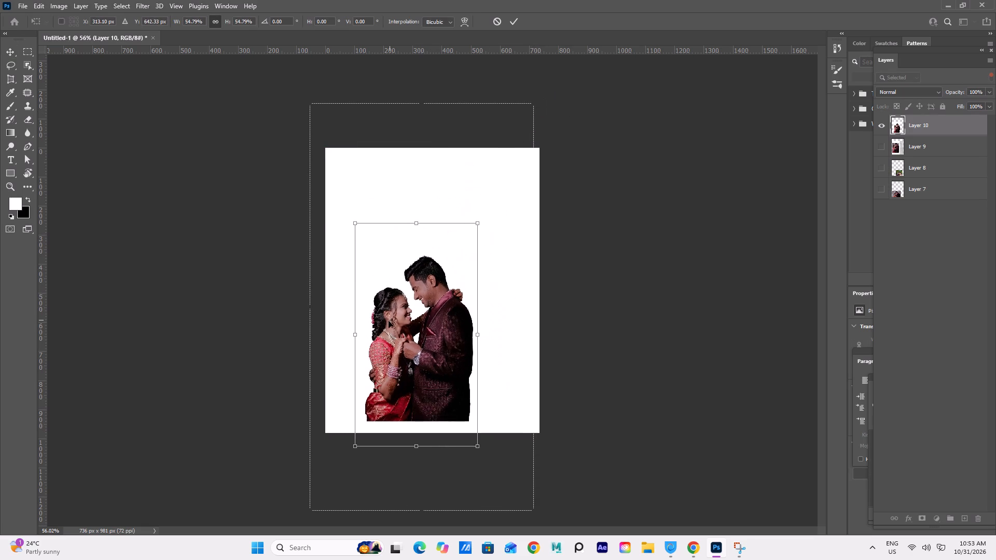
left_click_drag(389, 321, 362, 324)
scroll(411, 341, "up", 6, "alt")
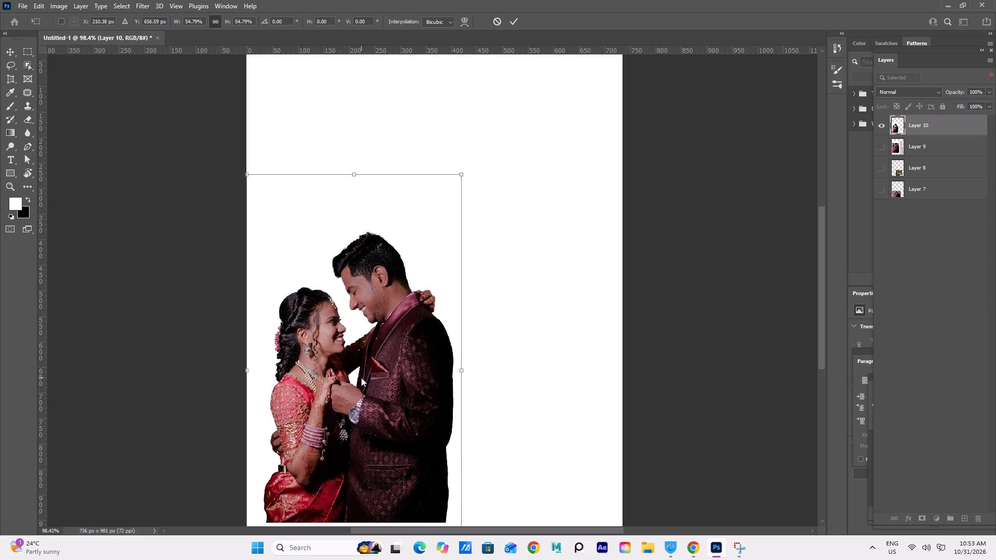
left_click_drag(361, 377, 343, 387)
left_click(546, 351)
double_click(659, 325)
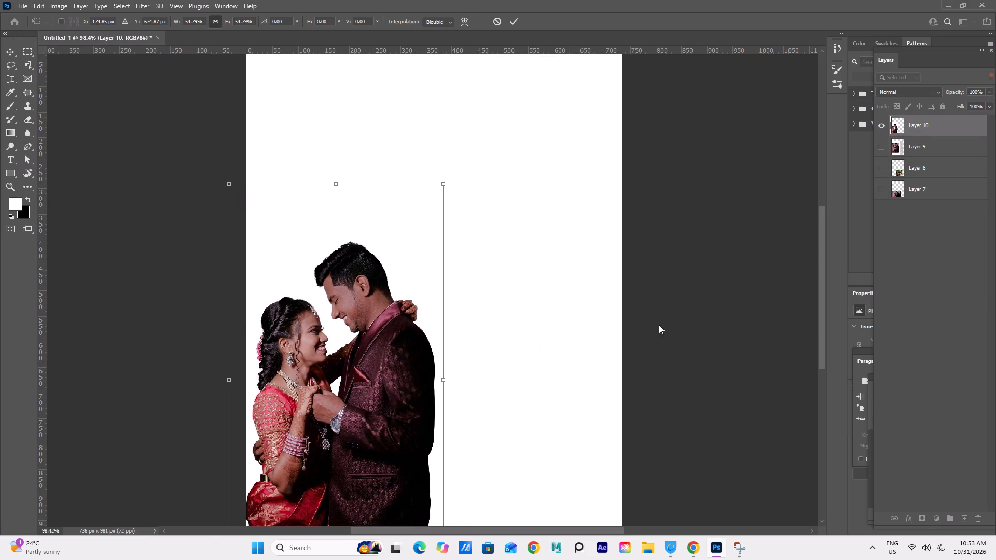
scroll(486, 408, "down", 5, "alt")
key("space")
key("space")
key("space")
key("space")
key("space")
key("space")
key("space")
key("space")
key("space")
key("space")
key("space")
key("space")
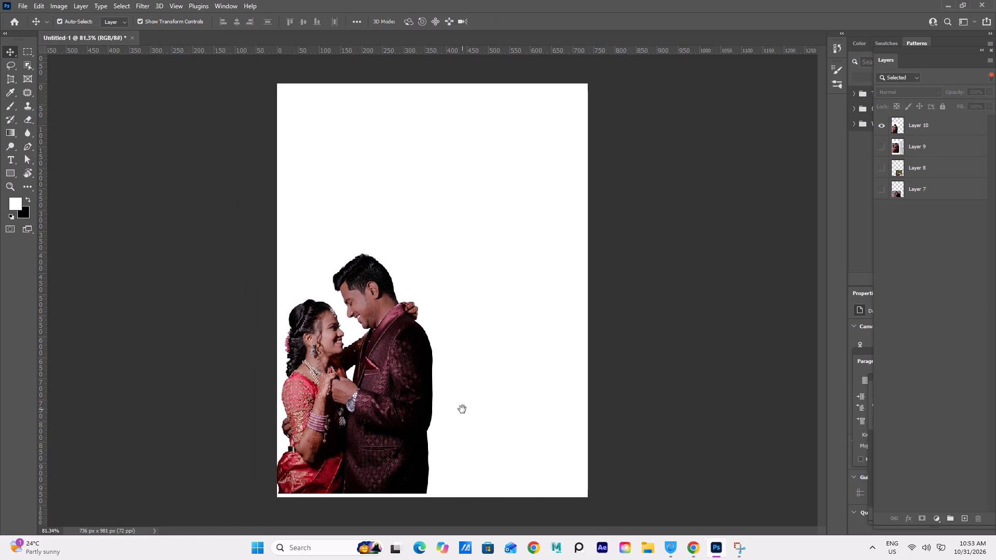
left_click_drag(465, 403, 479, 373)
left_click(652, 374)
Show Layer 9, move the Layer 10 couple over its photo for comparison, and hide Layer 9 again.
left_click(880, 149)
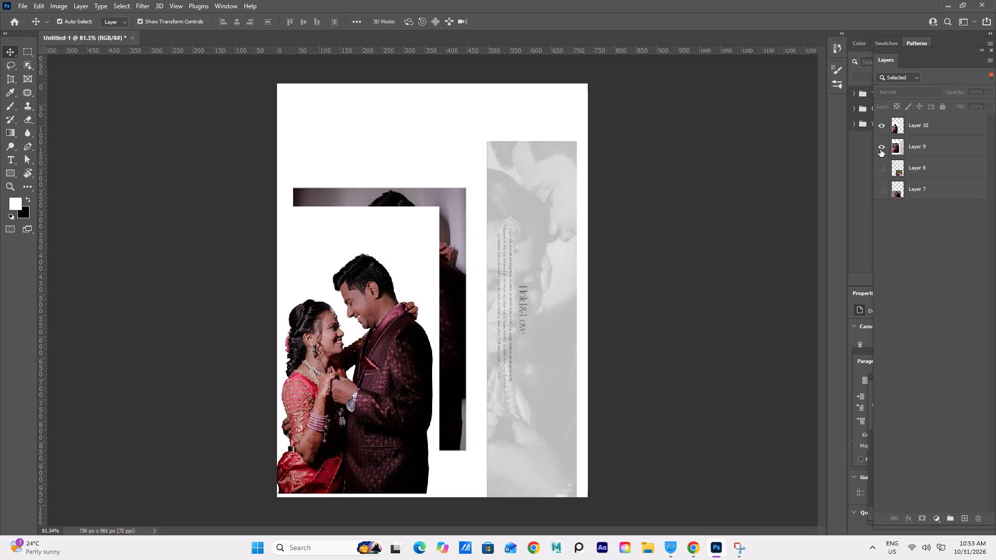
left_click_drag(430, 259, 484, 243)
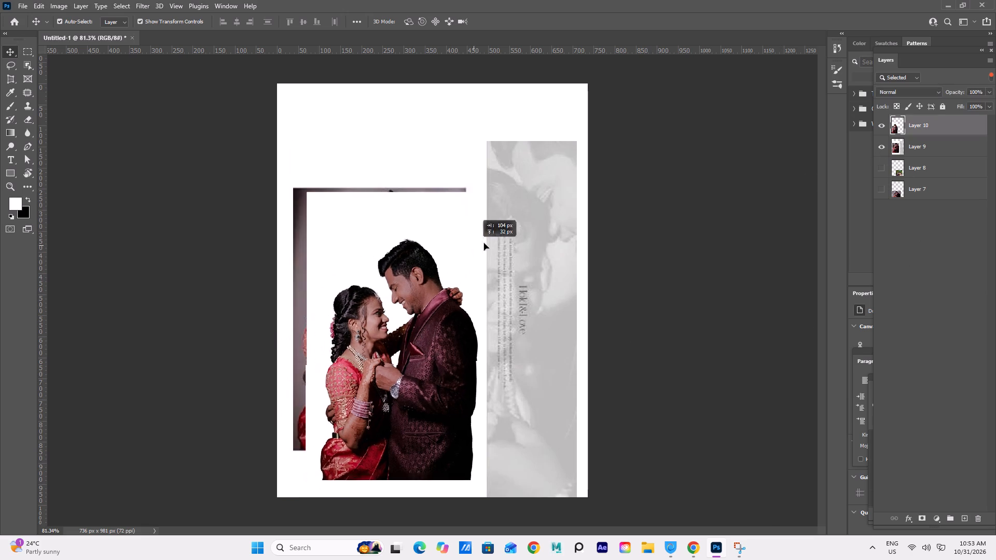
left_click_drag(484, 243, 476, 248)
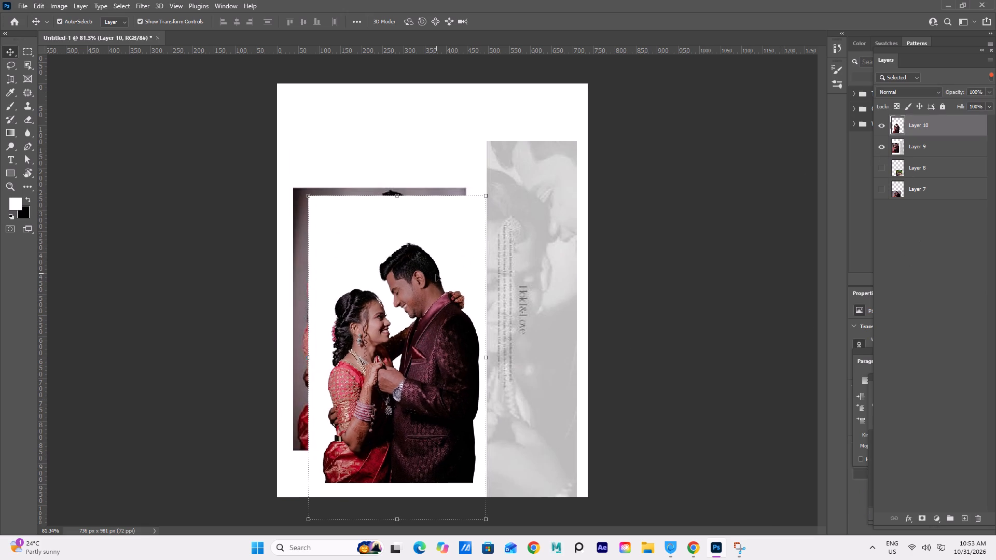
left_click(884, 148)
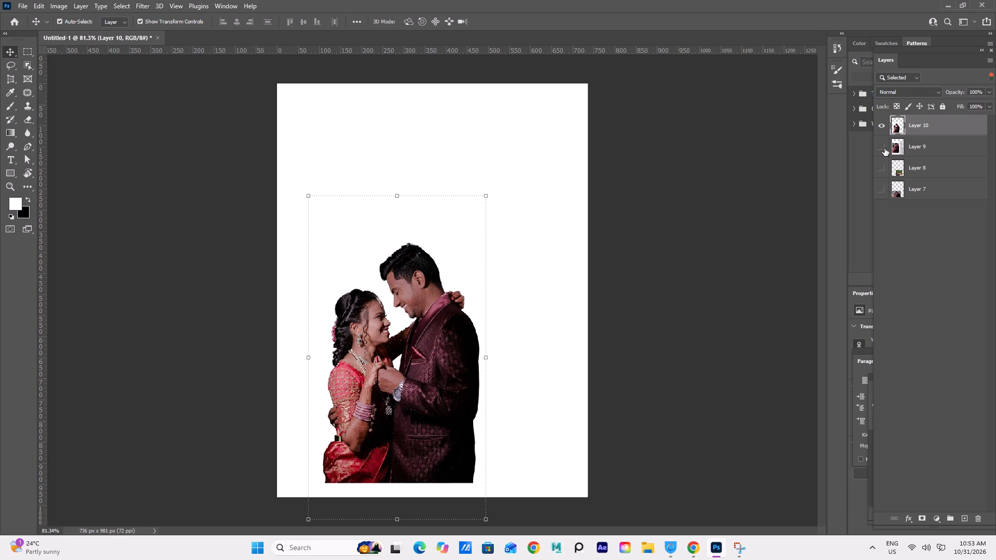
Move the Layer 10 couple back to the canvas's bottom-left corner and deselect the layer.
left_click(681, 226)
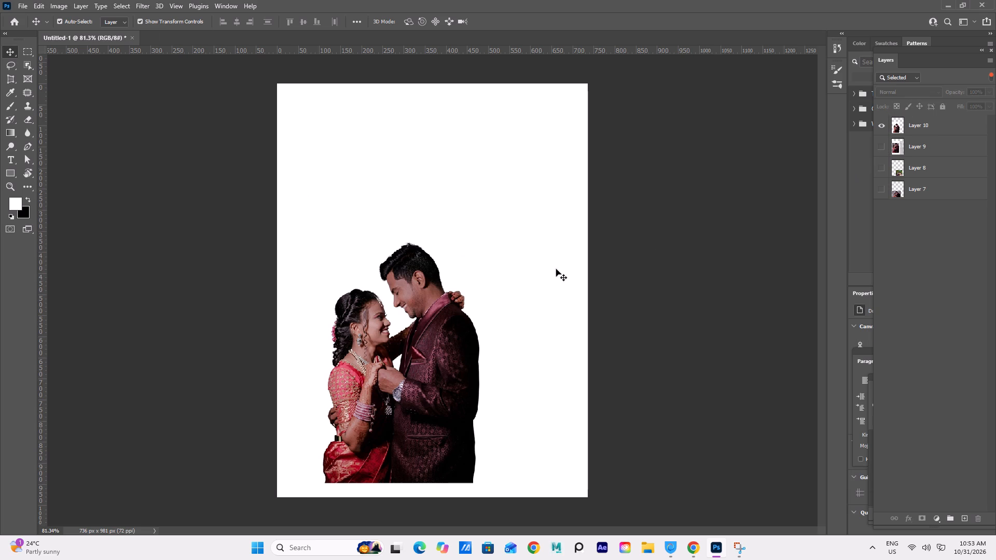
left_click_drag(427, 327, 380, 348)
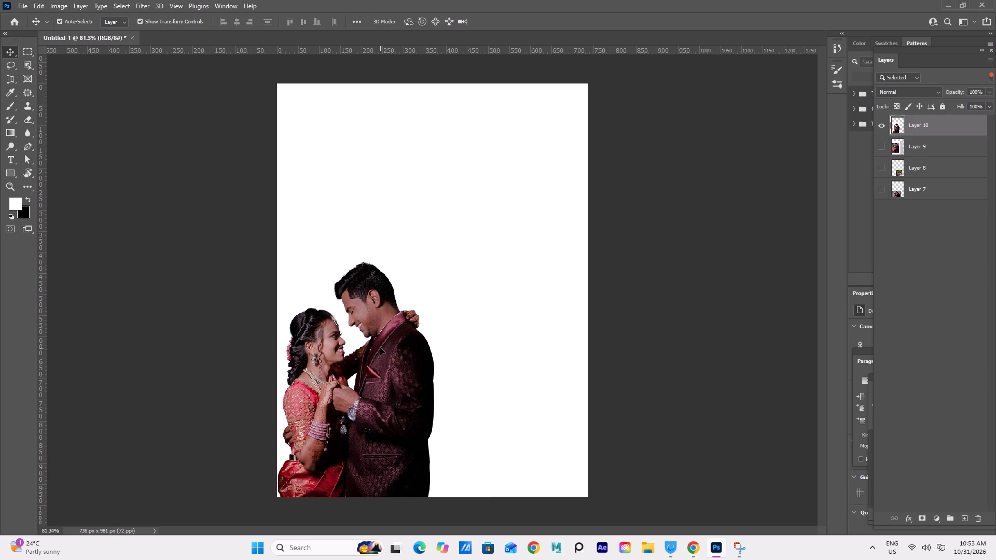
left_click(546, 328)
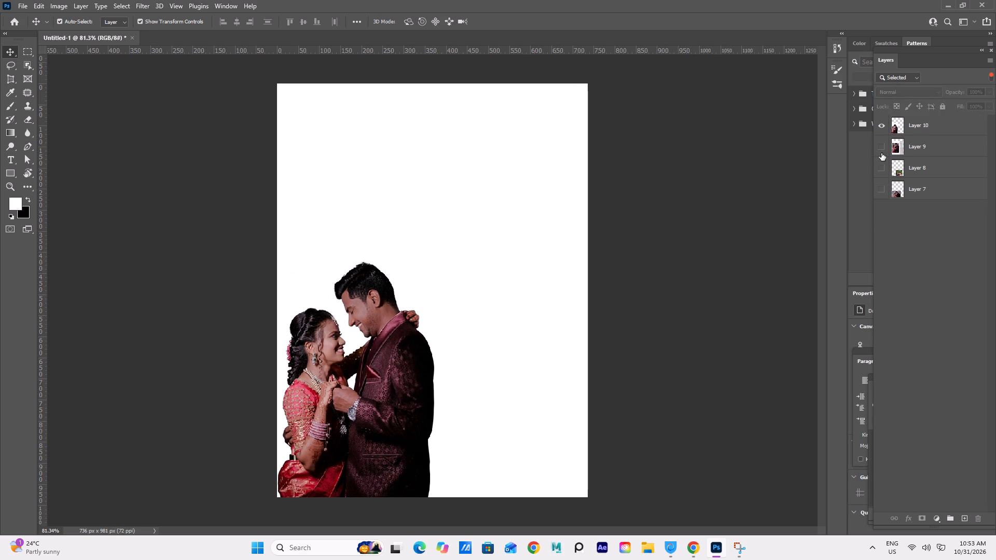
Show the garden couple photo on Layer 8, hide Layer 10 and move the photo near the middle of the canvas.
left_click(876, 170)
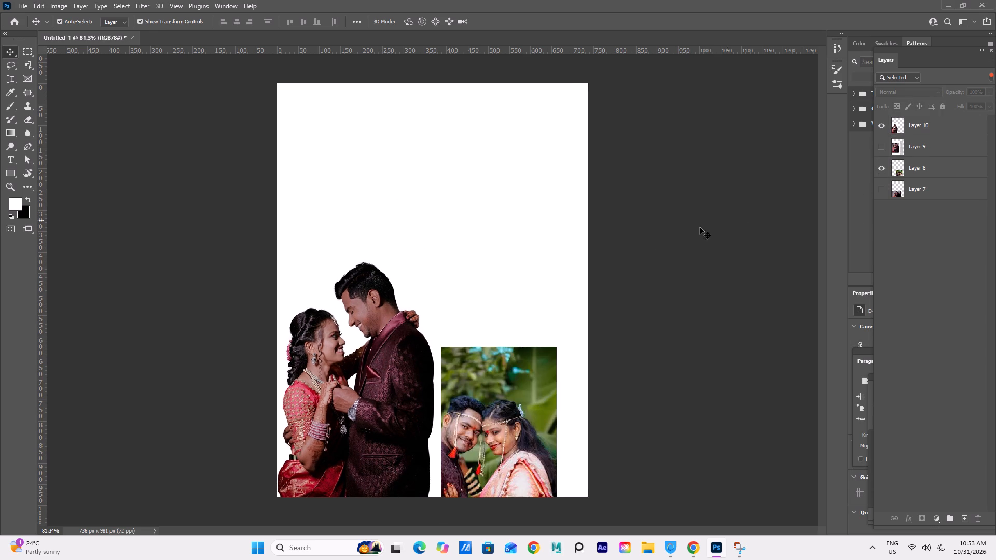
left_click_drag(515, 401, 530, 225)
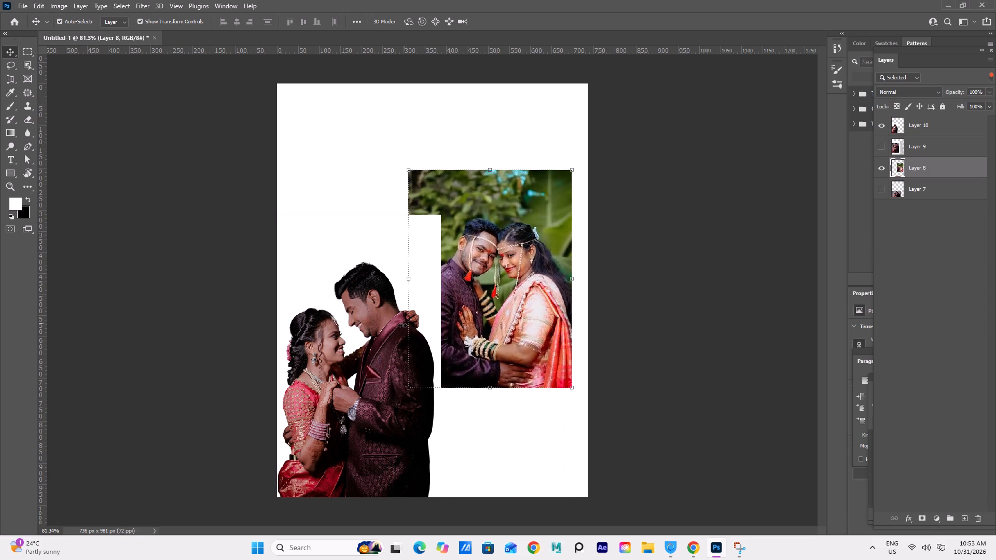
left_click_drag(355, 347, 431, 400)
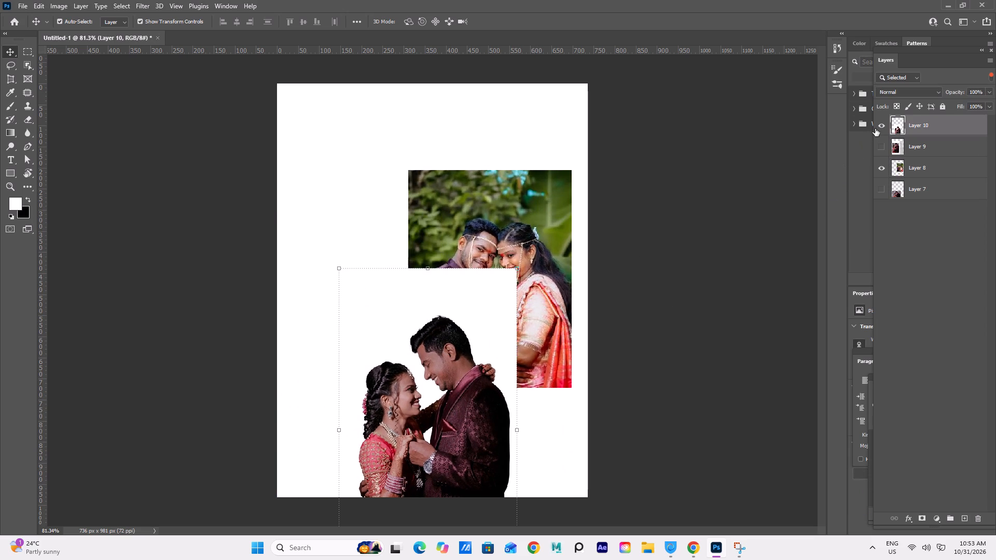
left_click(875, 129)
left_click_drag(478, 299, 411, 315)
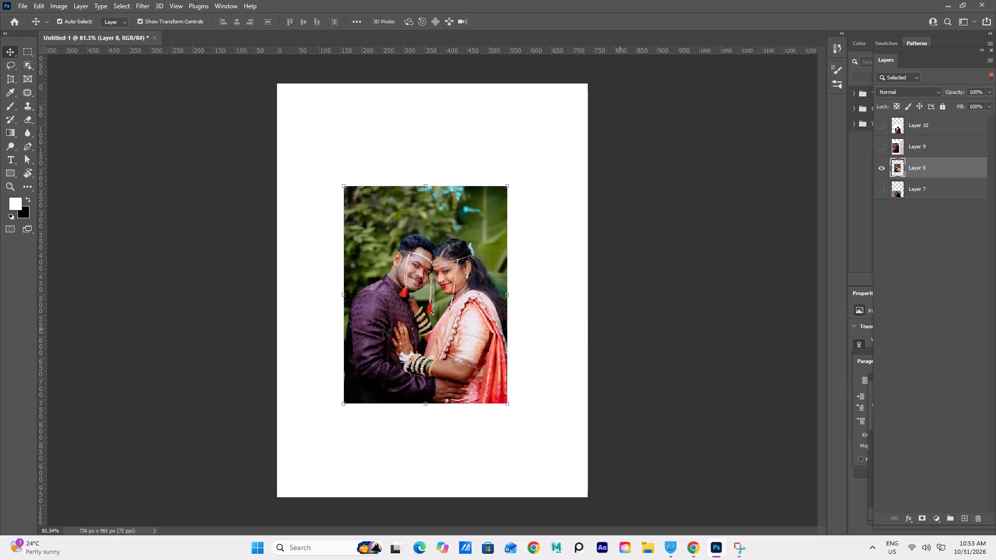
right_click(457, 315)
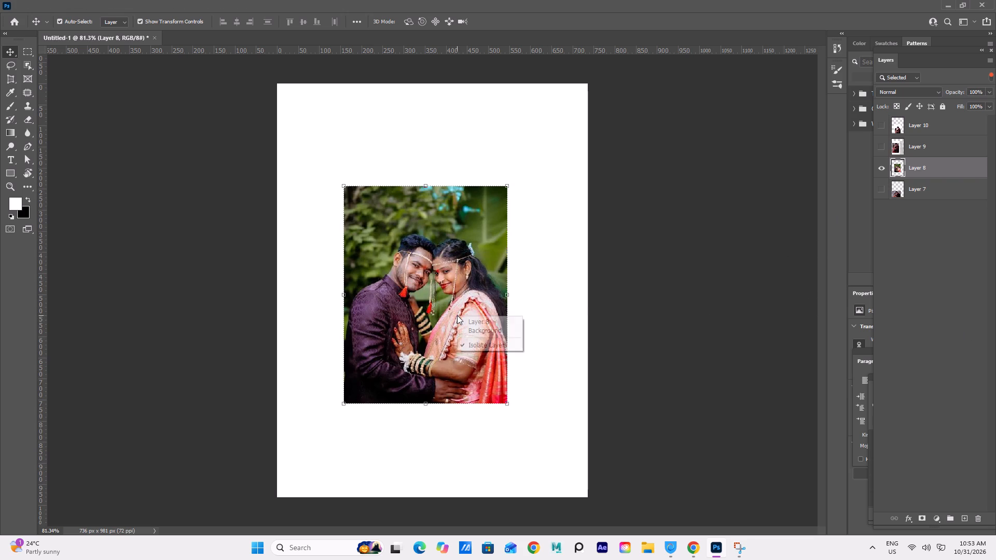
left_click(453, 313)
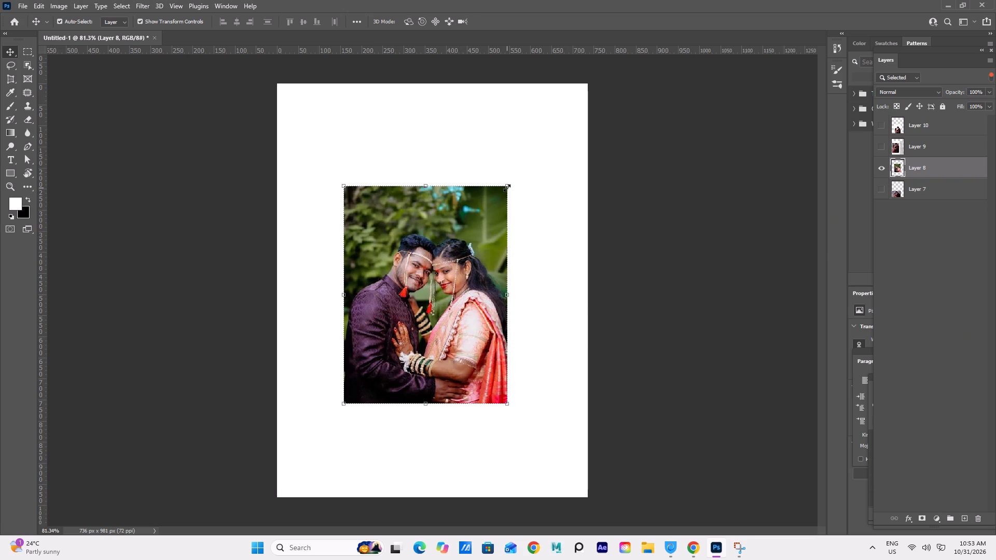
Enlarge the Layer 8 garden couple photo to 144.78% and centre it horizontally on the canvas.
left_click_drag(509, 187, 607, 108)
left_click_drag(452, 259, 418, 319)
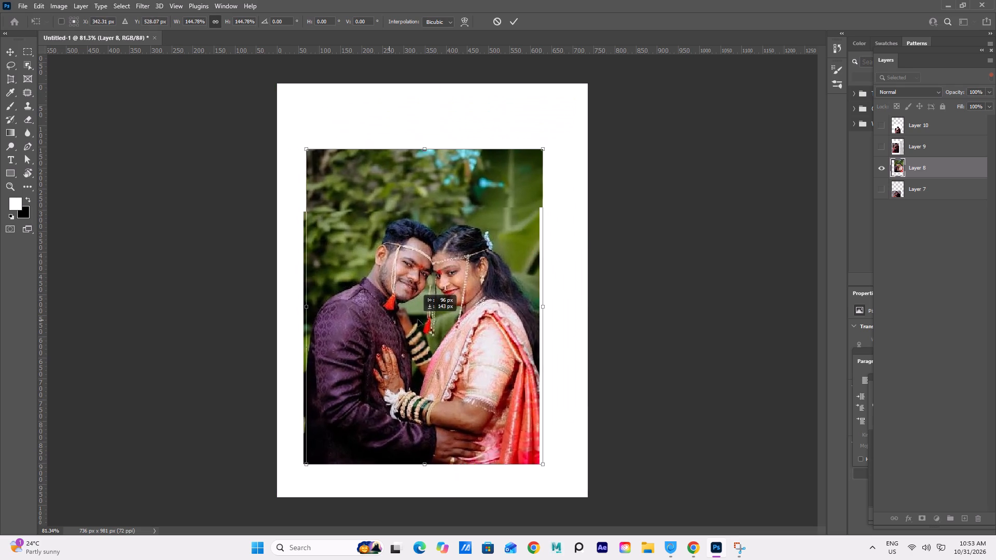
left_click_drag(418, 319, 420, 320)
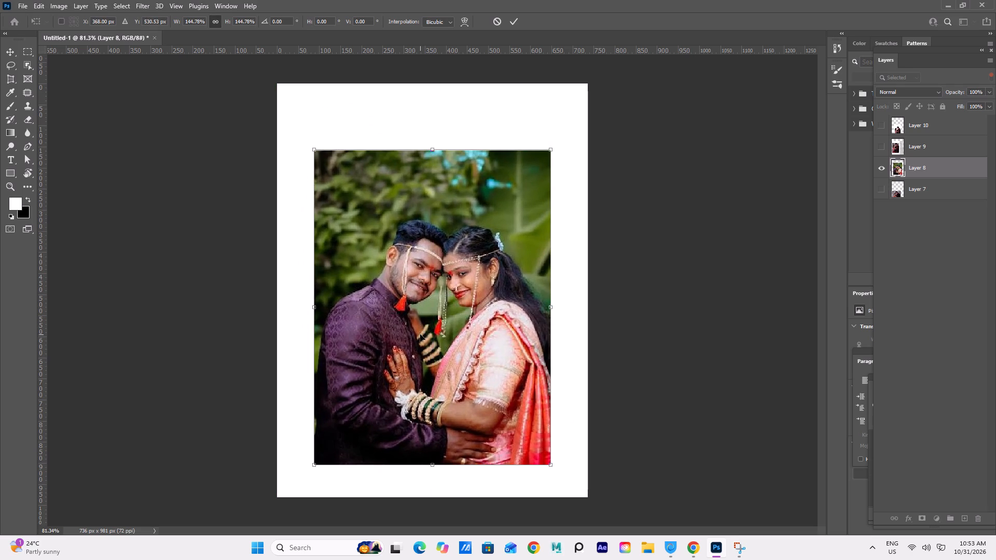
Capture a screen snip of the enlarged Layer 8 garden couple photo.
key("shift+super+s")
left_click_drag(312, 158, 347, 316)
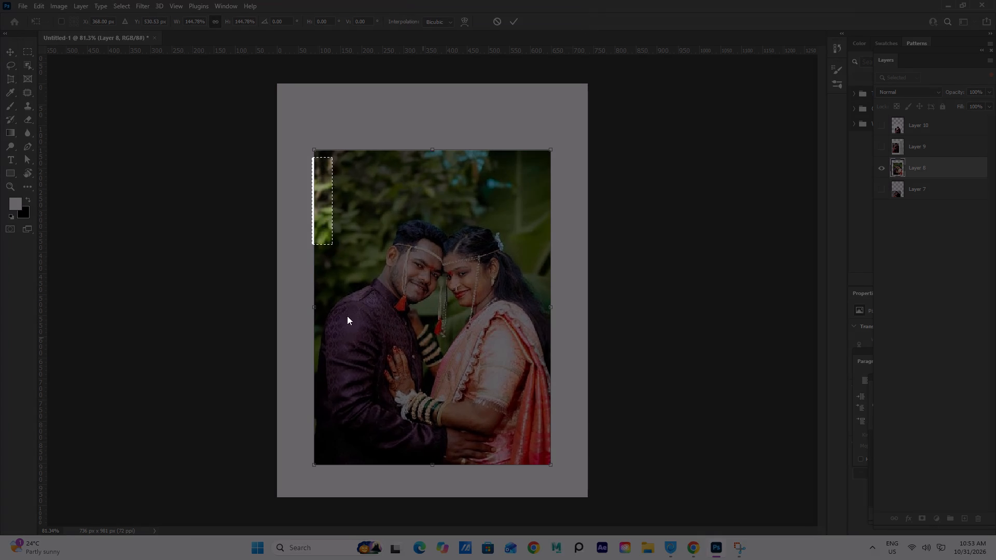
left_click_drag(347, 316, 560, 478)
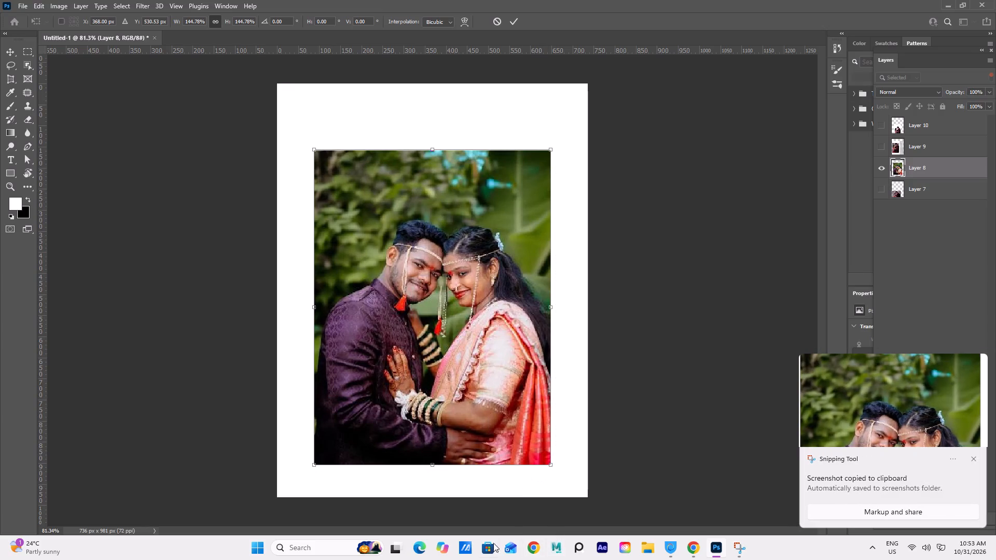
Switch to Chrome, paste the garden couple snip into the Google search box and submit it with the prompt "bg remove".
left_click(528, 550)
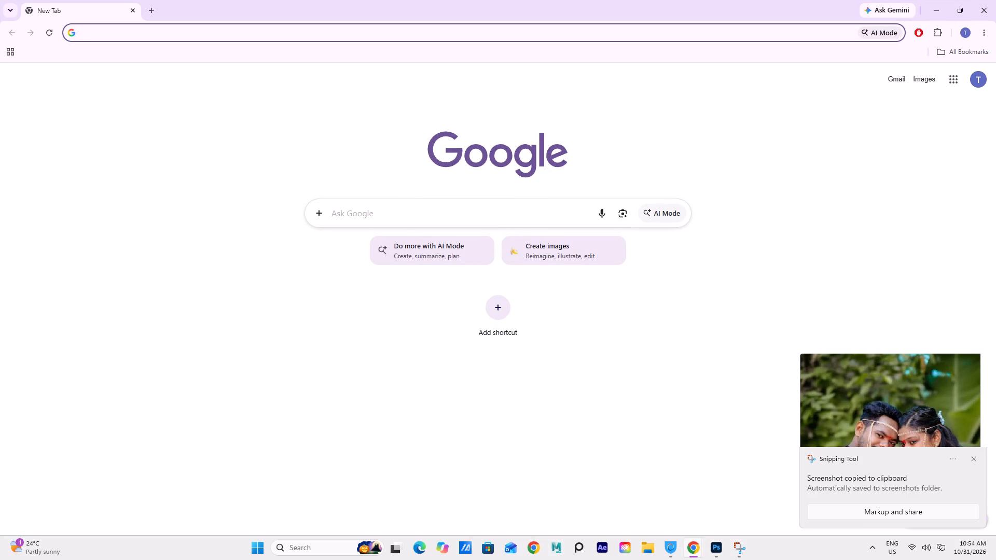
key("ctrl+v")
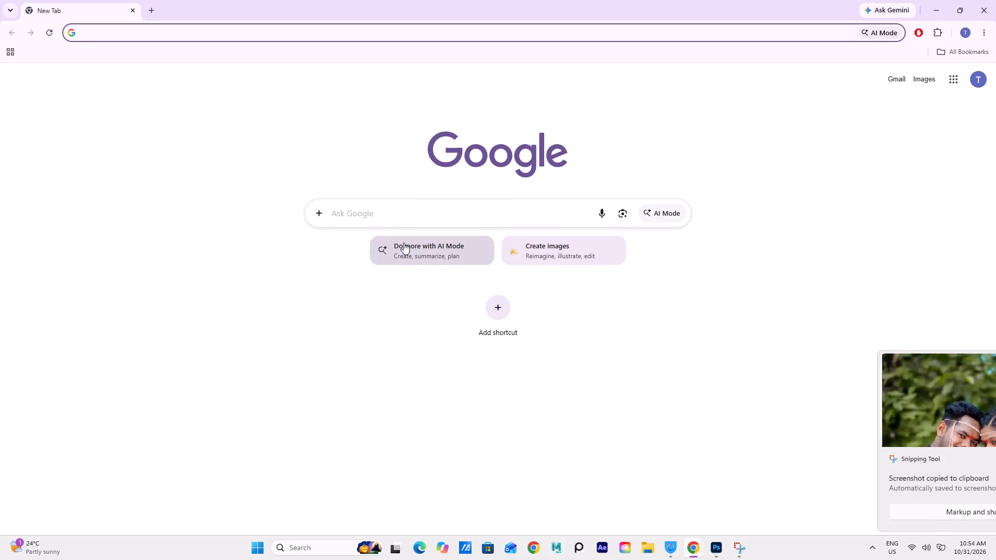
left_click(391, 216)
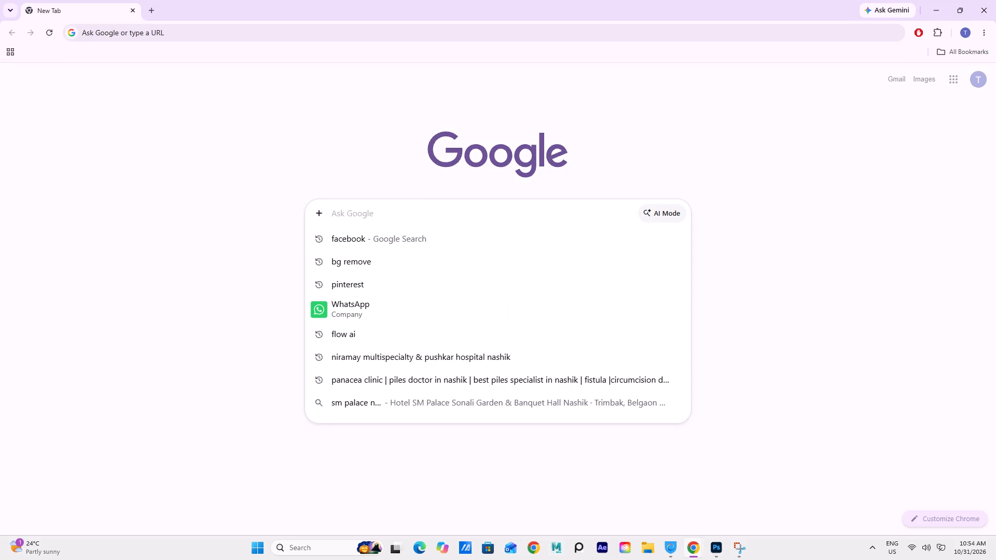
key("ctrl+v")
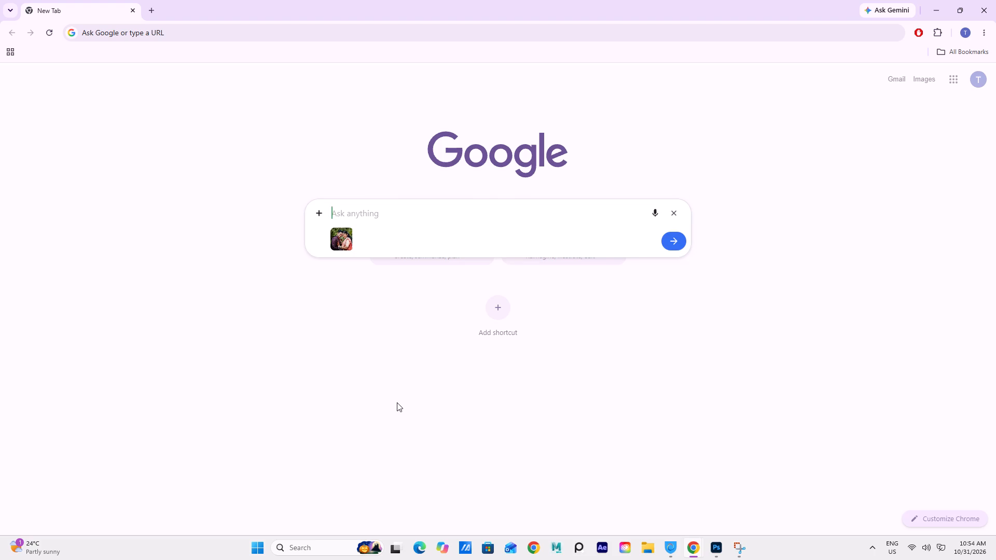
type("bg")
key("space")
type("remove")
key("Return")
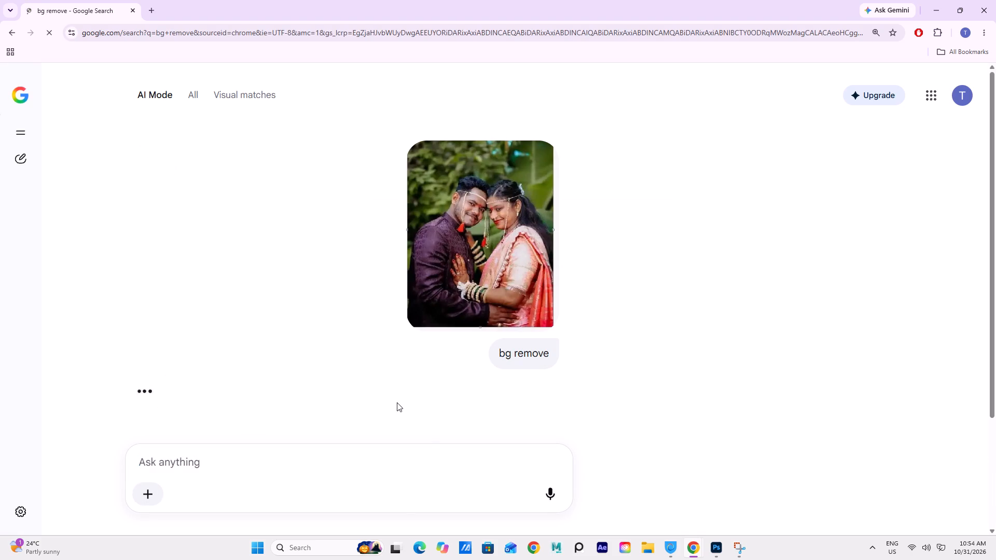
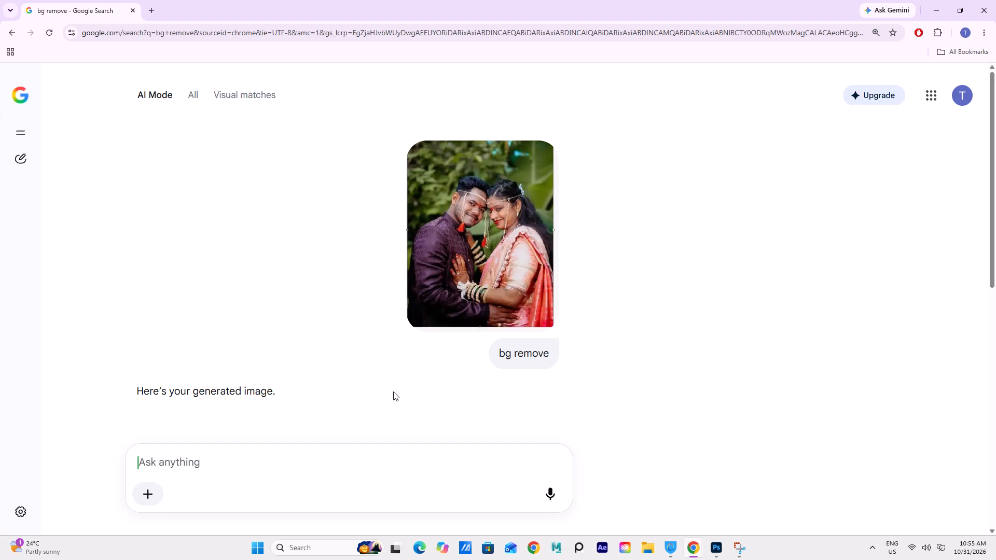
Copy the generated background-free garden couple image from the AI Mode result.
scroll(301, 270, "down", 7)
scroll(330, 353, "down", 7)
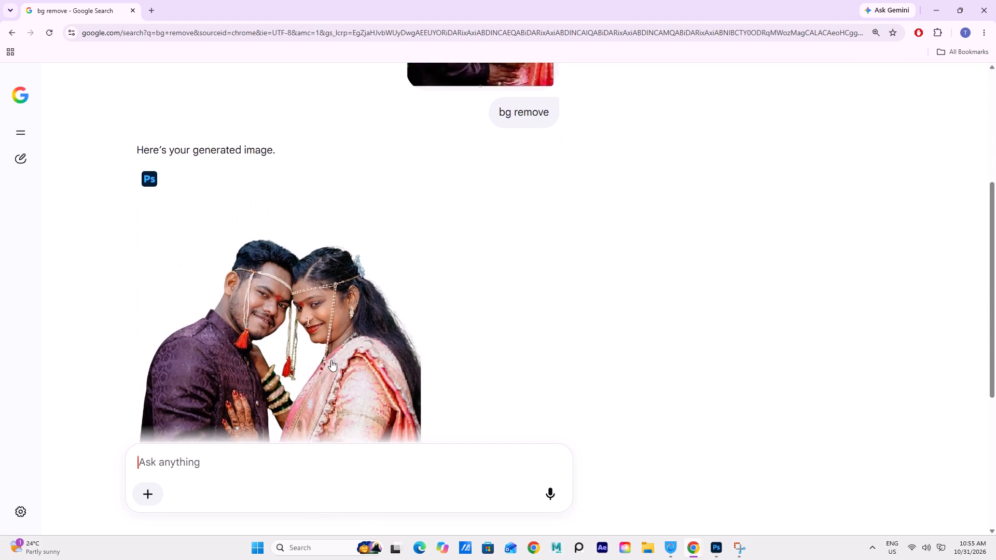
scroll(331, 359, "down", 10)
right_click(260, 232)
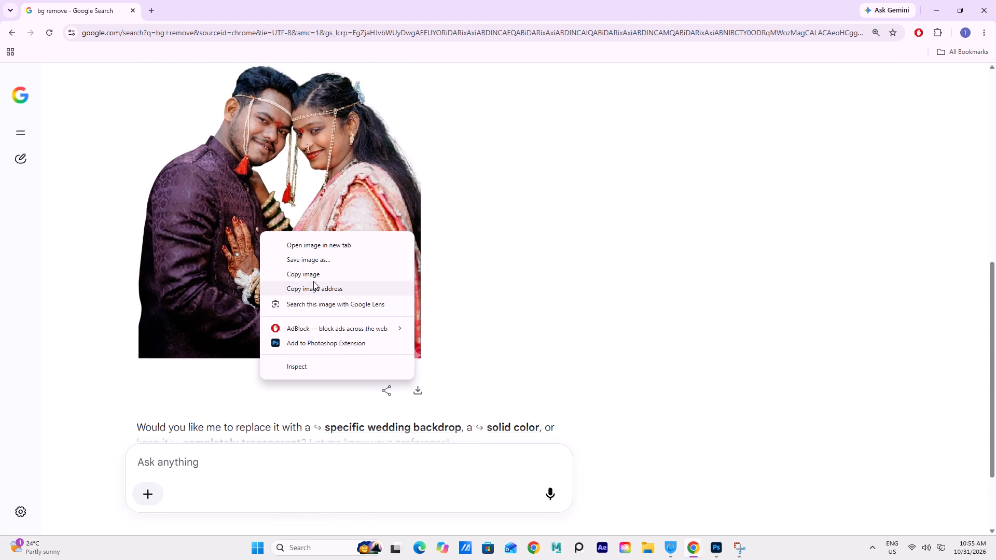
left_click(316, 272)
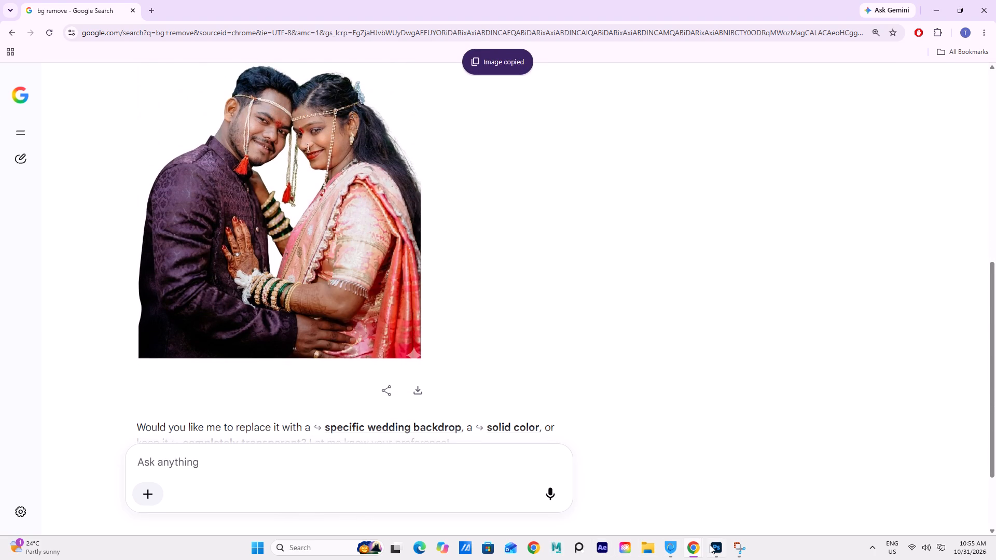
Switch to Photoshop, hide Layer 8 and paste the copied garden couple cutout as a new layer.
left_click(710, 544)
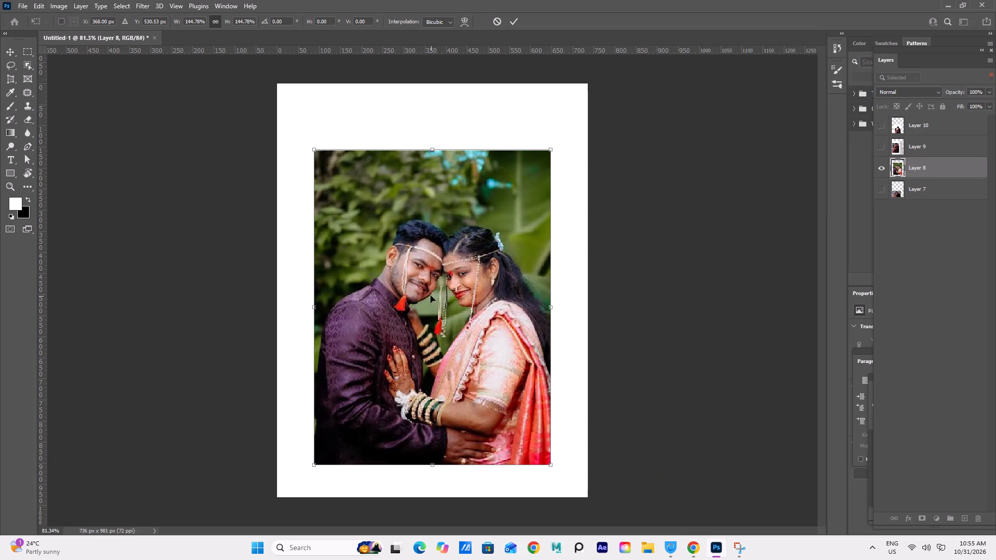
left_click(880, 167)
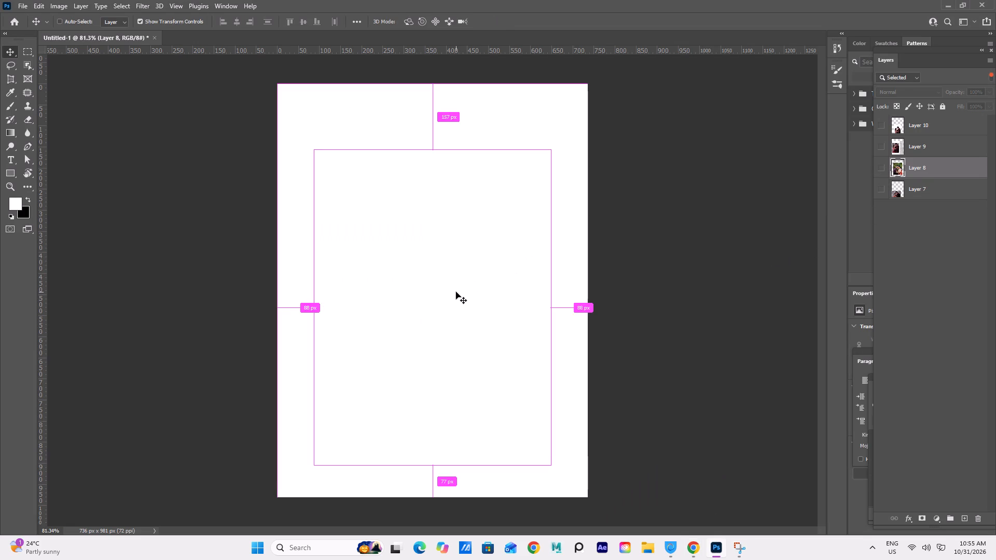
key("ctrl+v")
Scale the pasted garden couple cutout to about 40.99% and place it in the lower middle of the canvas.
left_click_drag(449, 287, 415, 221)
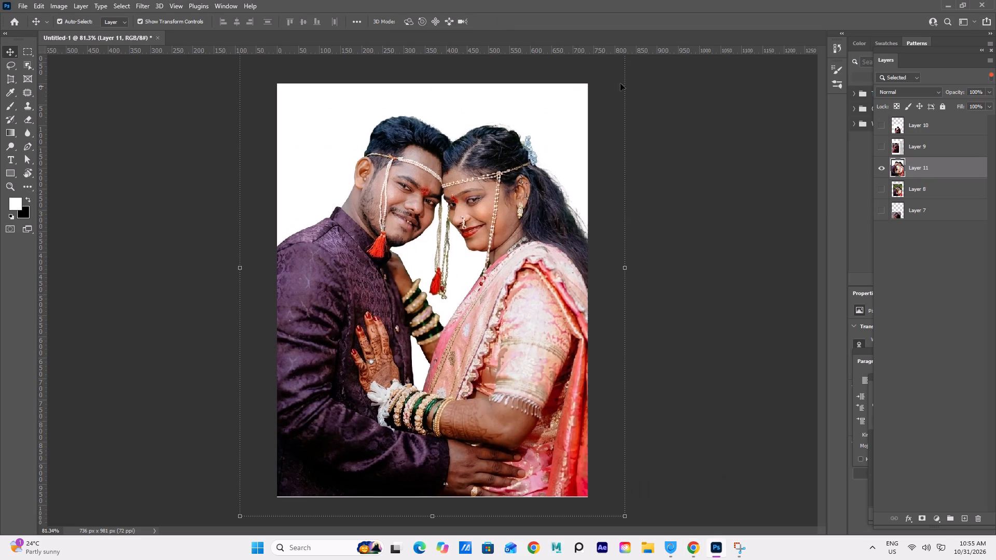
left_click_drag(622, 266, 437, 336)
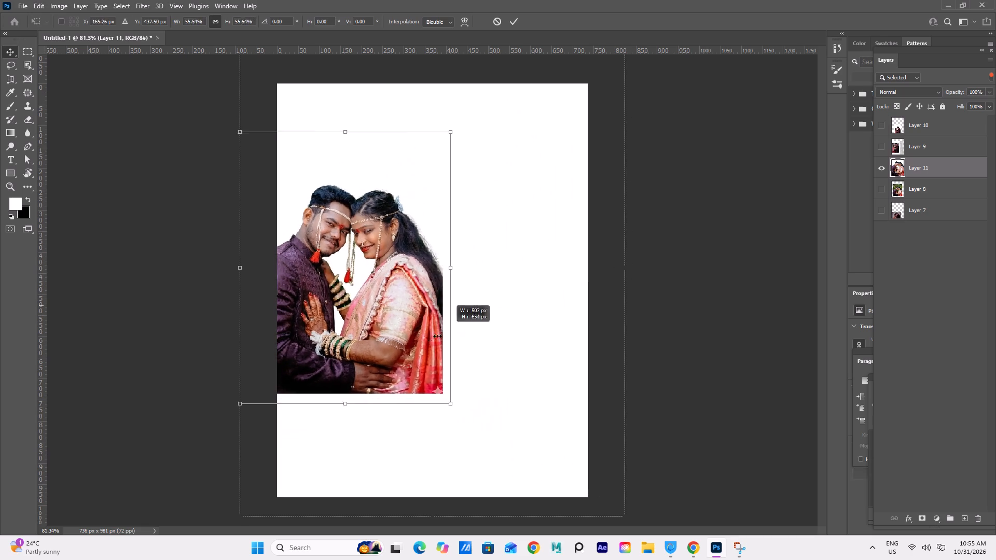
left_click_drag(437, 336, 417, 341)
left_click_drag(296, 317, 378, 416)
left_click(548, 328)
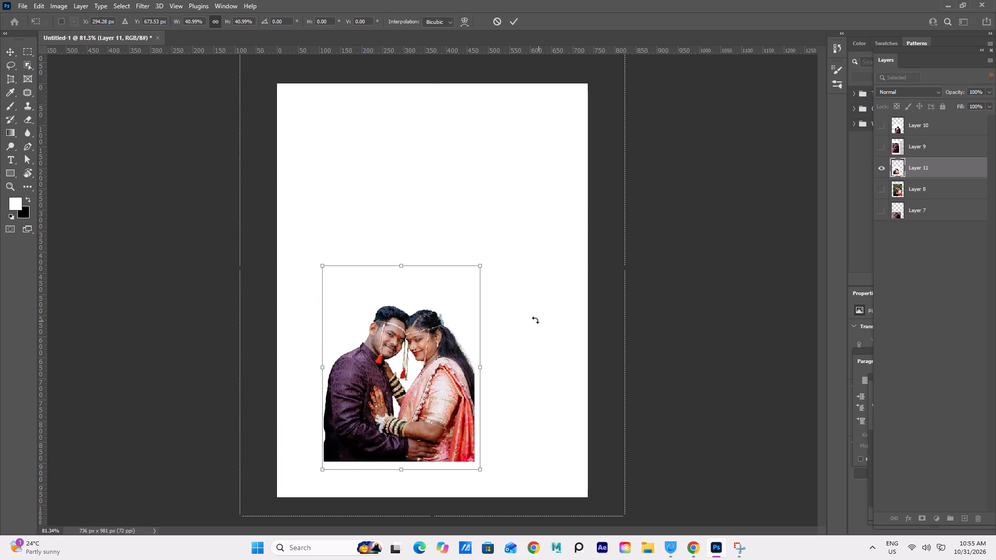
left_click(385, 136)
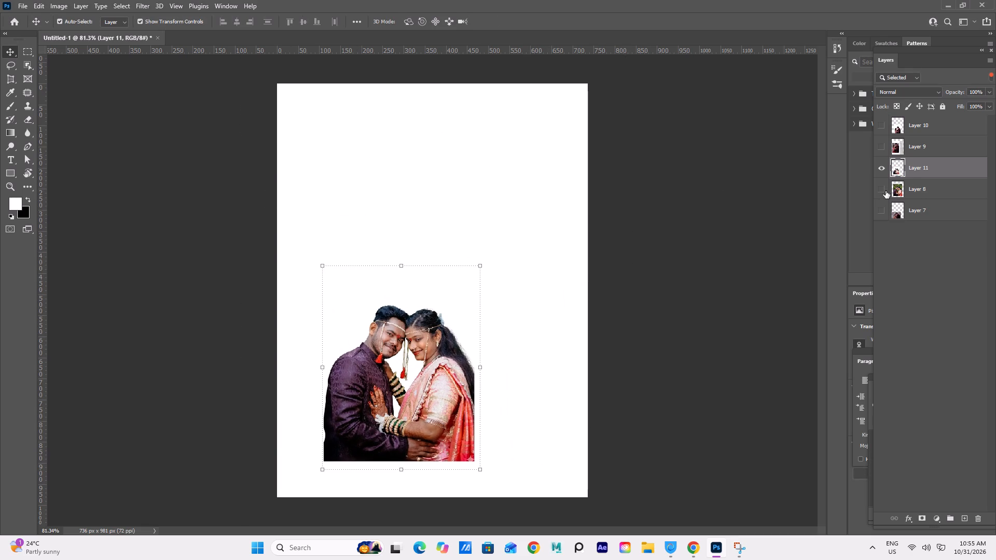
Show Layer 7, move the Layer 11 garden couple cutout up the canvas off that photo, and hide Layer 11.
left_click(870, 187)
left_click(878, 208)
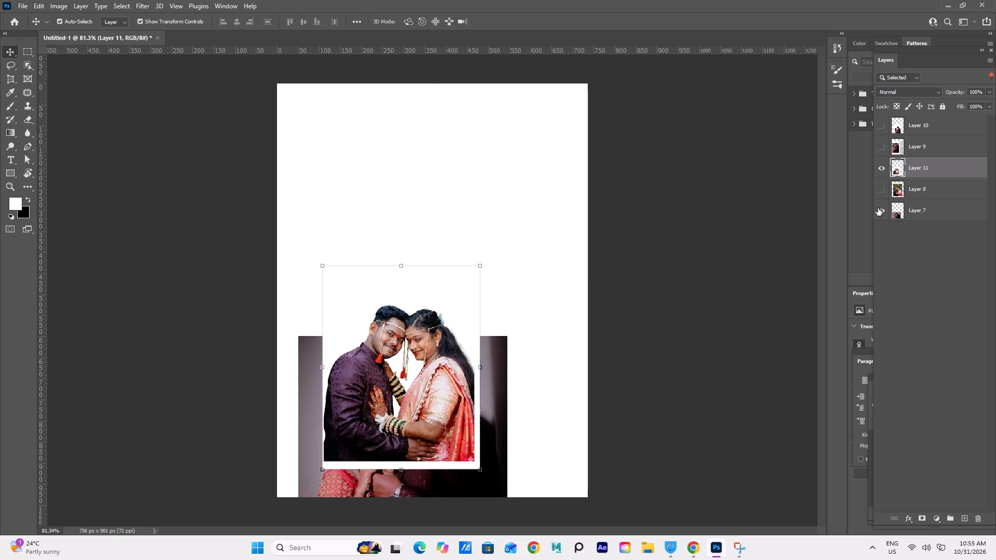
left_click_drag(437, 348, 474, 232)
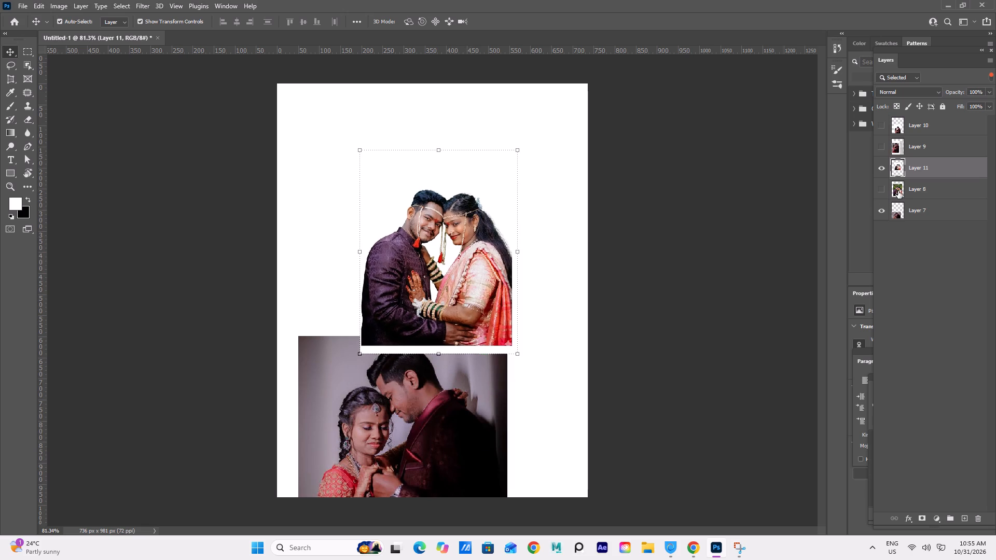
left_click(877, 169)
Enlarge the Layer 7 photo of the couple in red and maroon to 139.79% and align it to the canvas's left edge.
scroll(869, 236, "down", 3)
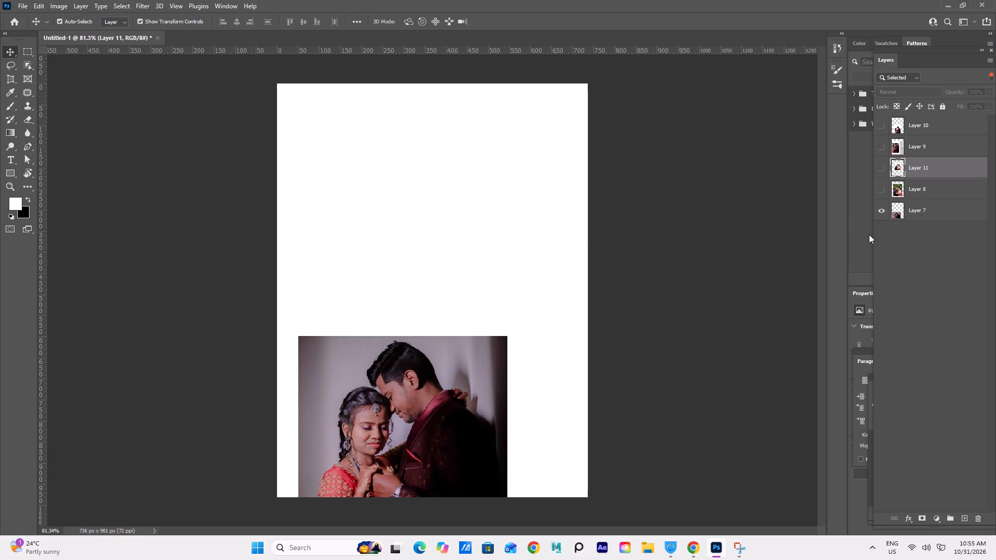
scroll(869, 234, "down", 2)
scroll(892, 189, "down", 5)
left_click_drag(394, 389, 438, 256)
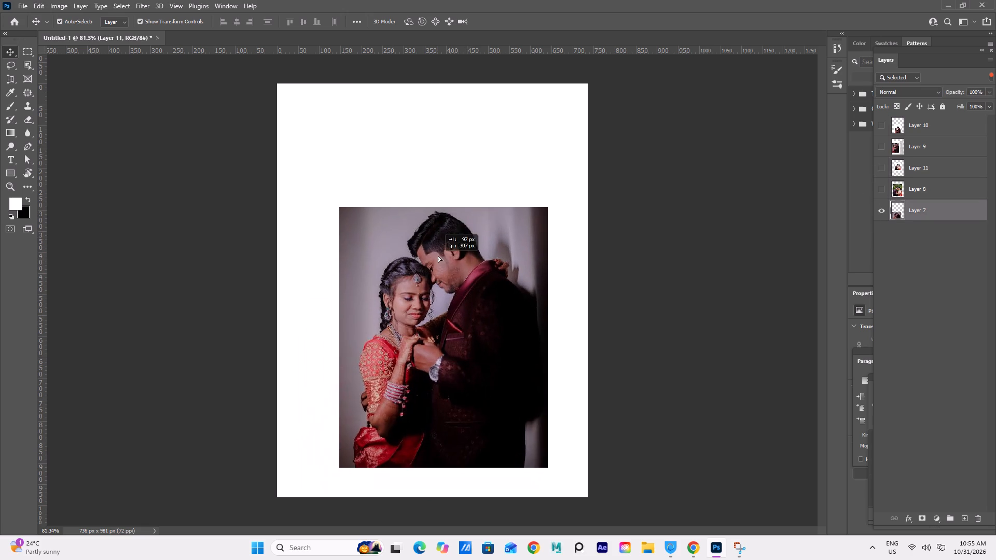
left_click_drag(438, 256, 439, 255)
left_click_drag(552, 203, 649, 110)
left_click_drag(488, 237, 478, 244)
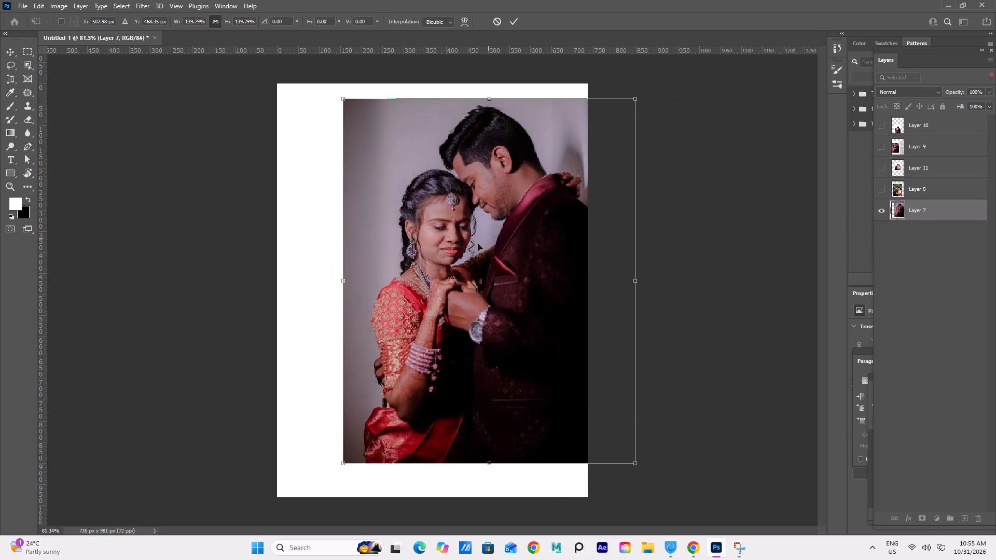
left_click_drag(478, 244, 423, 262)
left_click(663, 261)
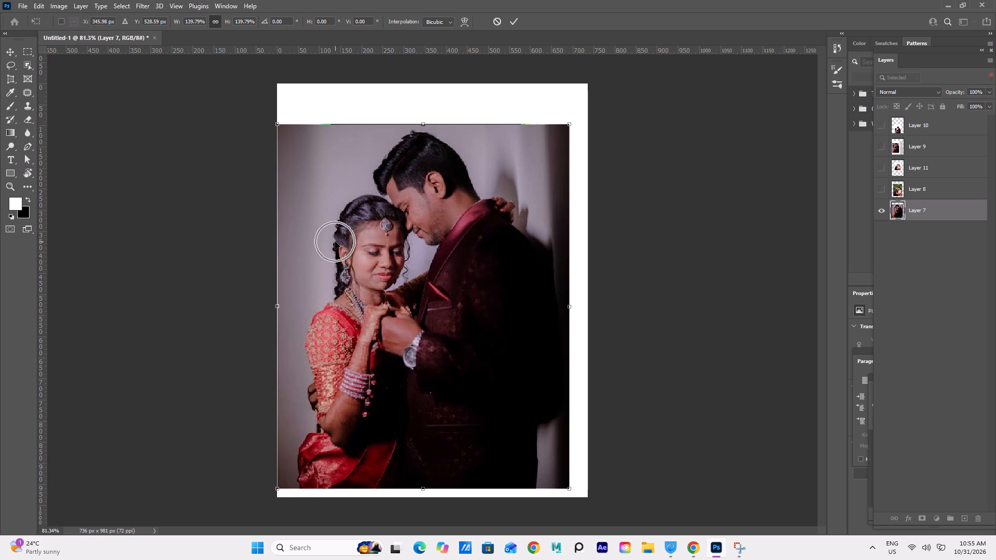
Capture a screen snip of the enlarged Layer 7 couple photo.
key("shift+super+s")
left_click_drag(277, 119, 606, 508)
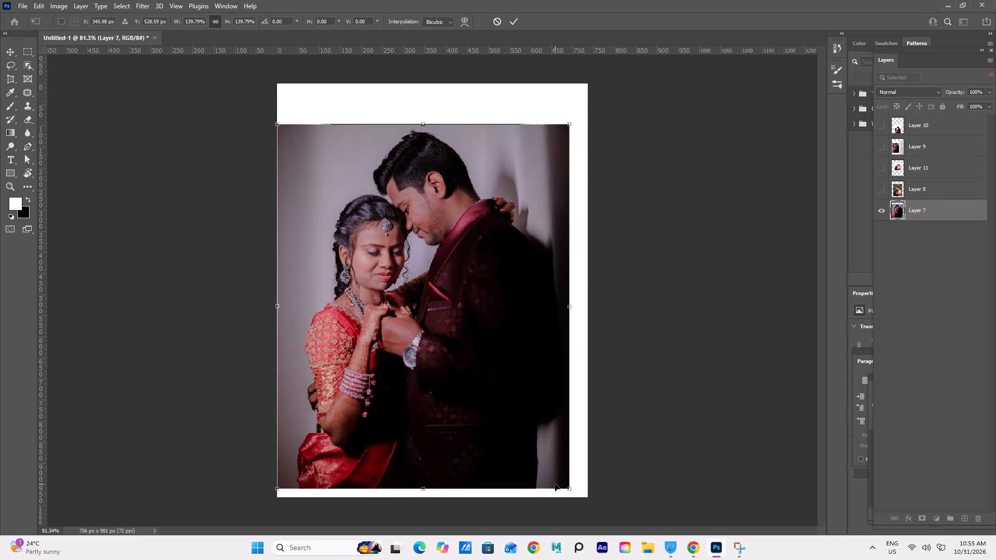
Open a new Chrome window, paste the Layer 7 couple snip into the Google search box and submit it with the prompt "bgremove".
left_click(530, 550)
left_click(409, 206)
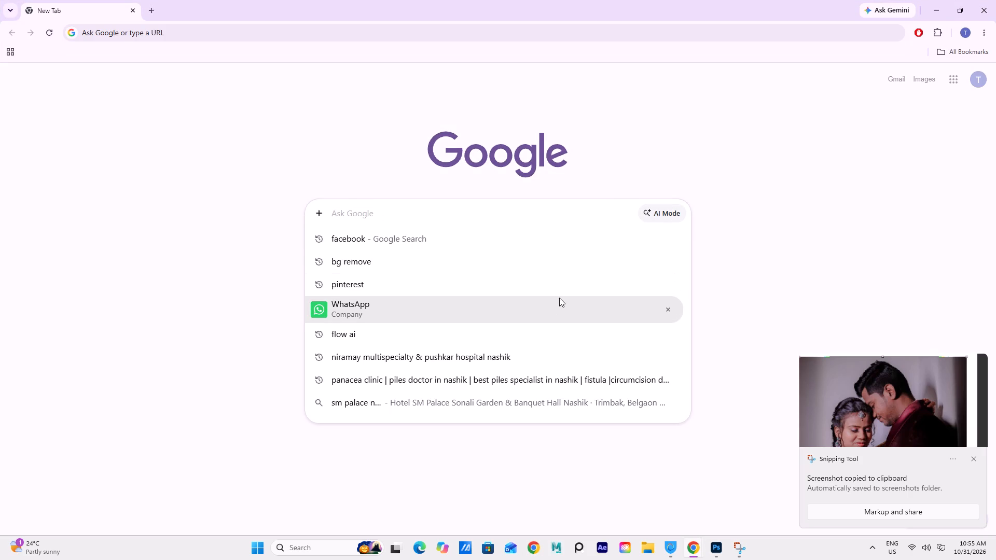
key("ctrl+v")
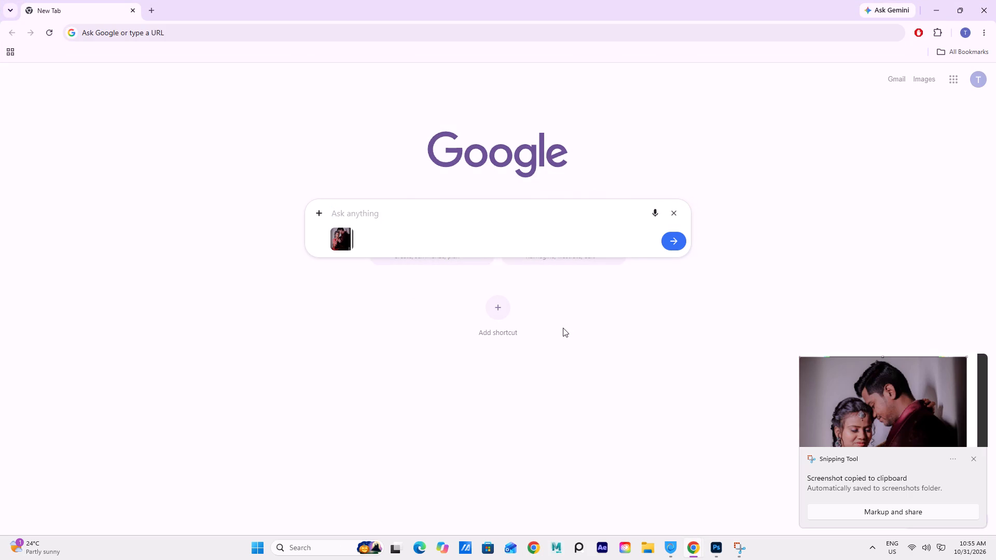
type("bg")
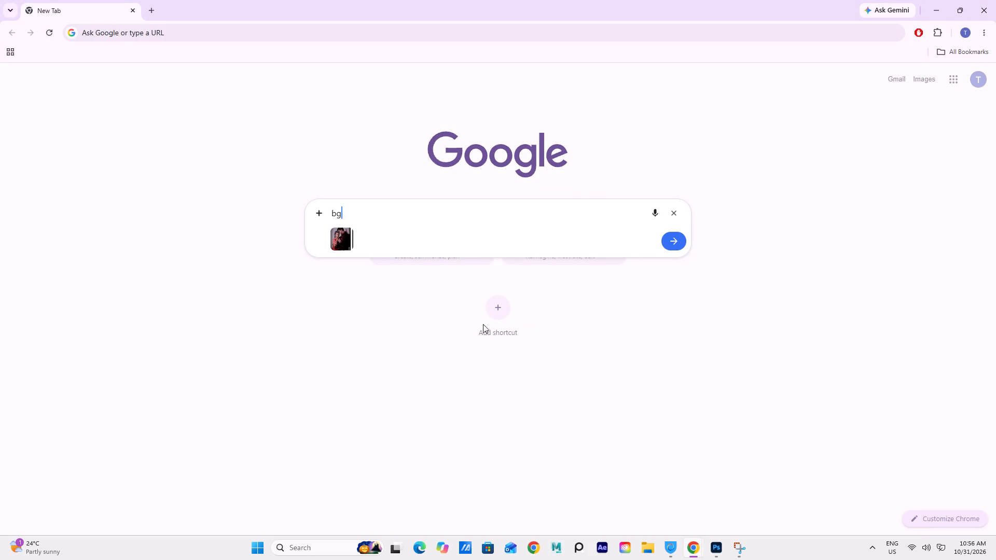
type("remo")
type("ve")
key("Return")
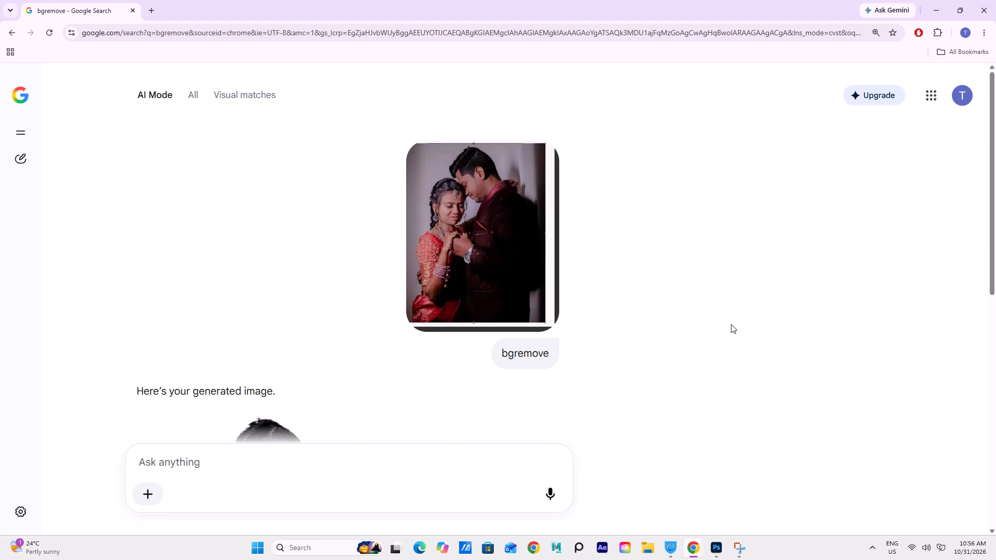
Copy the generated background-free image of the couple in red and maroon from the AI Mode result.
scroll(728, 347, "down", 6)
scroll(358, 346, "down", 7)
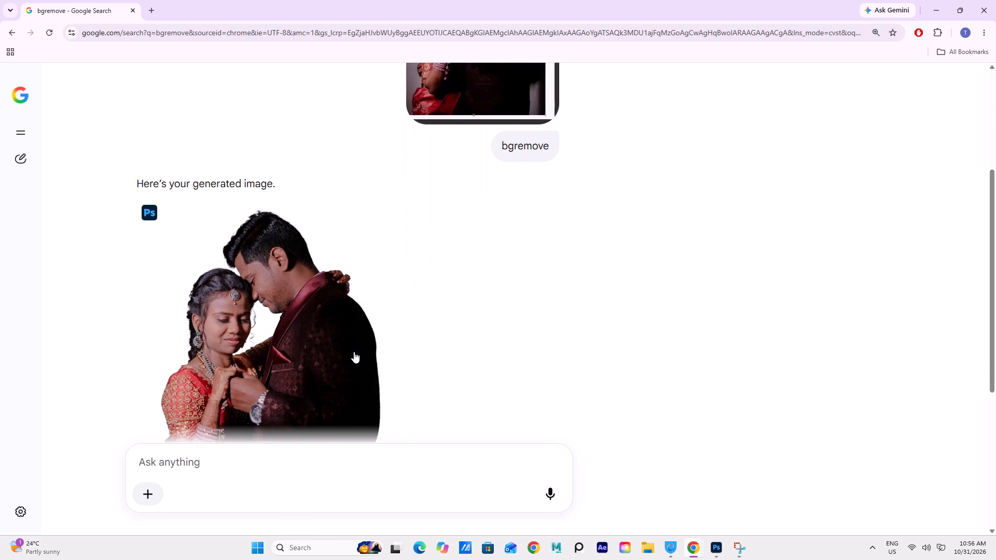
scroll(354, 352, "down", 10)
scroll(358, 359, "up", 3)
right_click(139, 273)
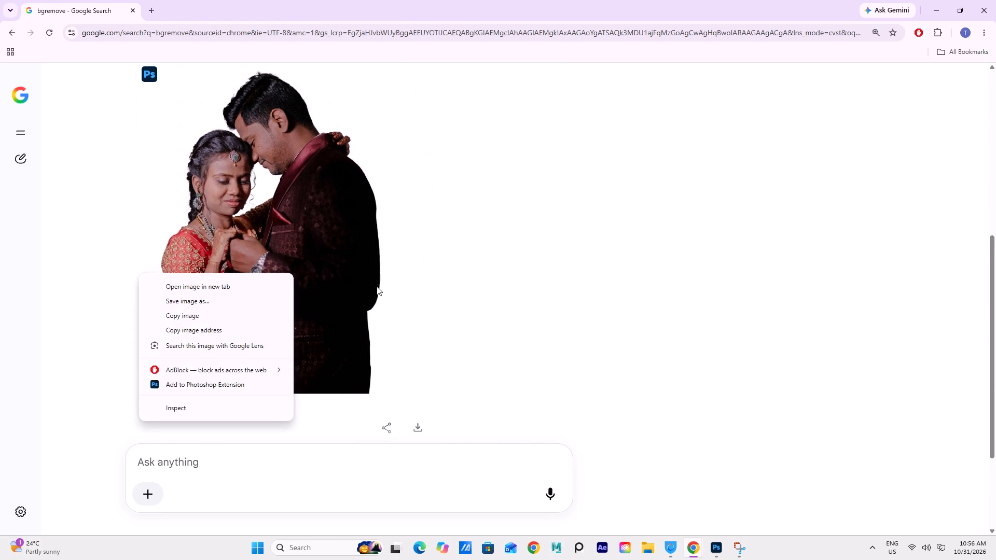
left_click(197, 322)
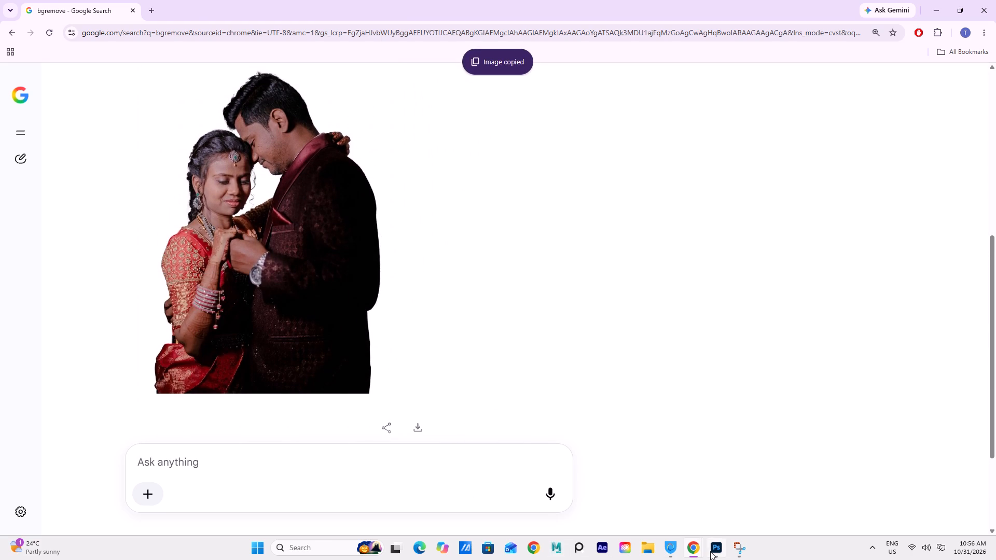
Switch to Photoshop, hide Layer 7 and paste the copied couple cutout as a new layer.
left_click(712, 549)
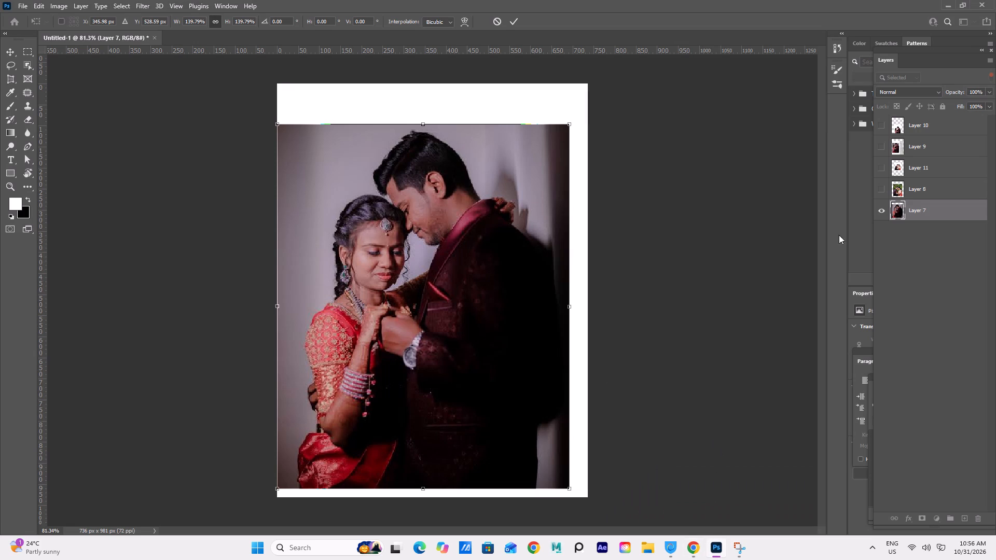
left_click(881, 213)
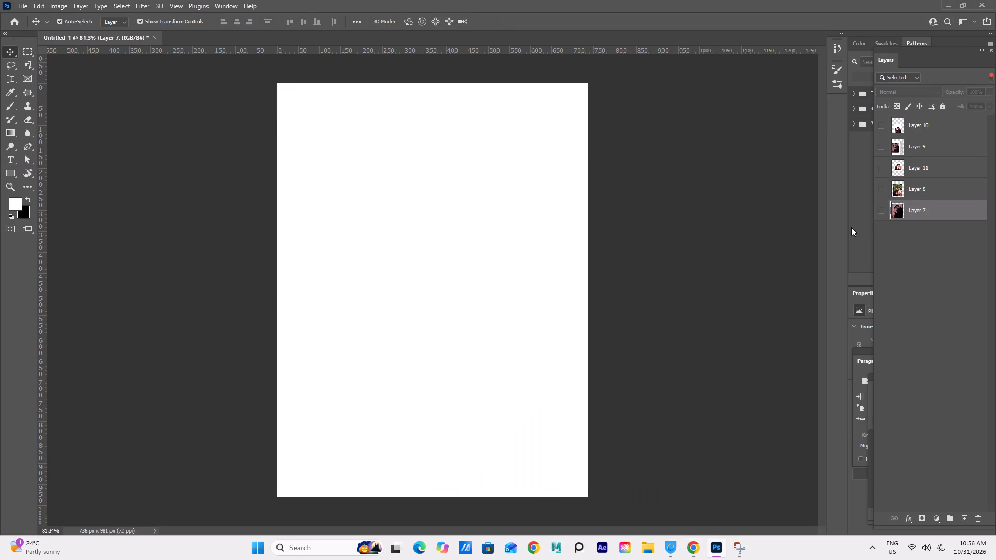
key("ctrl+v")
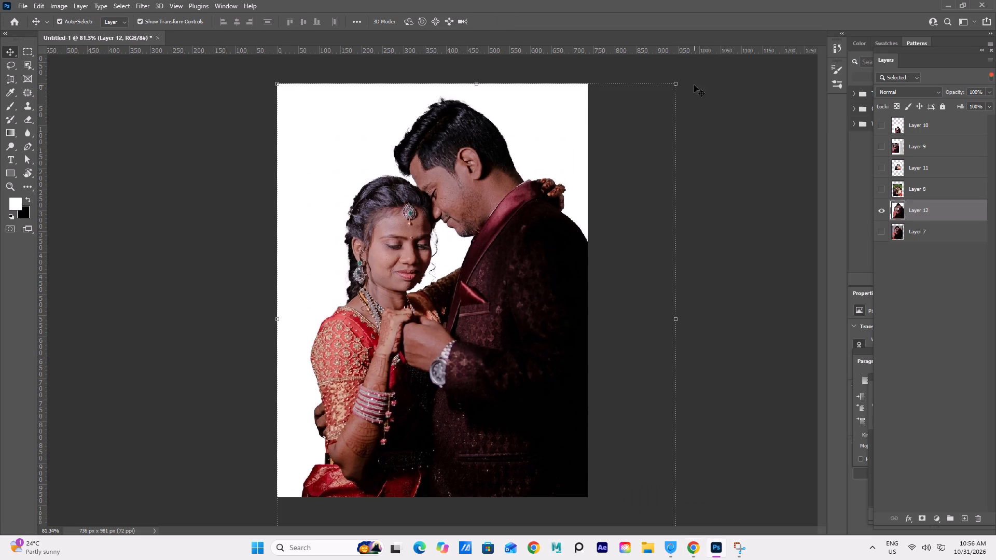
Scale the pasted Layer 12 couple cutout to 56.25%, place it in the lower middle of the canvas and deselect it.
left_click_drag(675, 83, 502, 180)
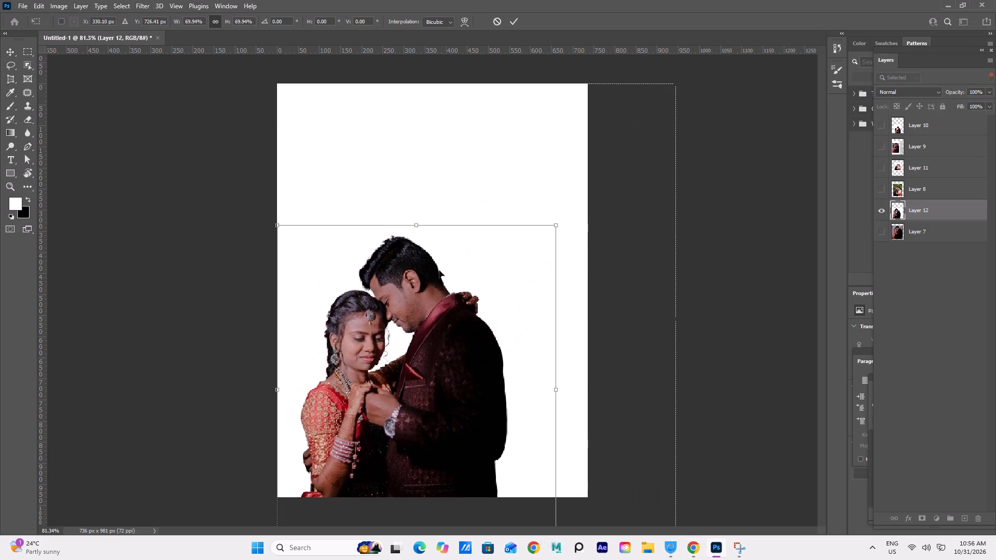
left_click_drag(372, 314, 353, 223)
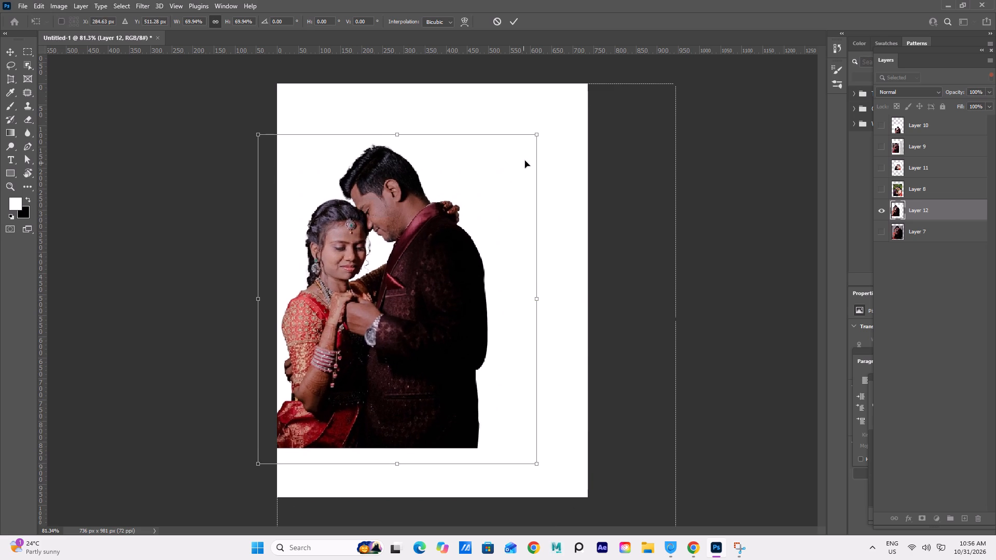
left_click_drag(535, 136, 503, 210)
left_click_drag(378, 274, 390, 287)
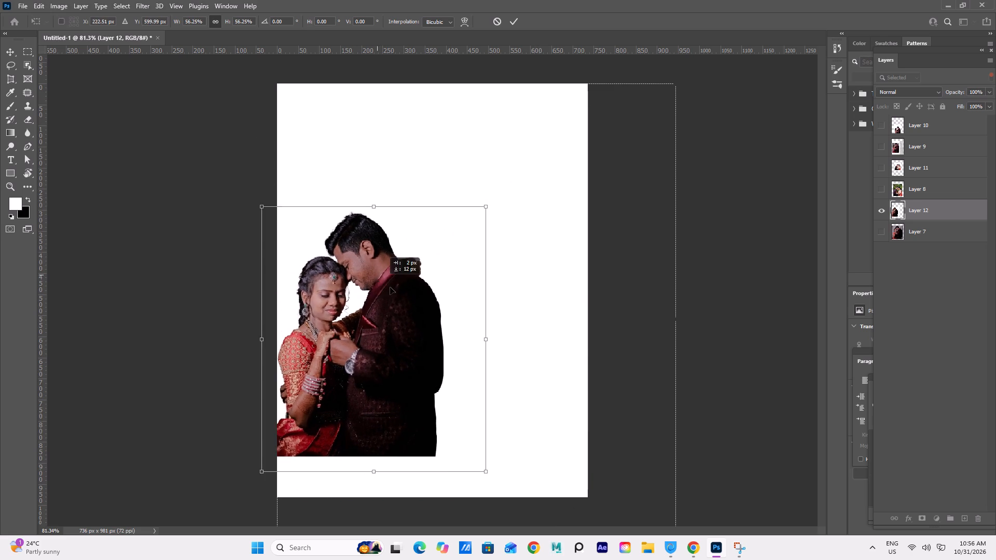
left_click_drag(390, 287, 425, 293)
left_click(783, 244)
left_click(758, 239)
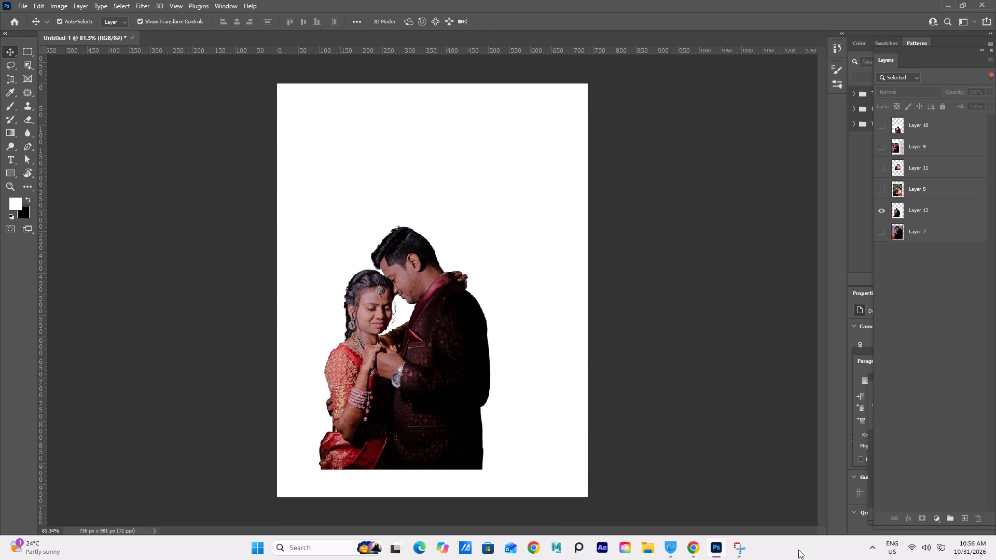
Switch to the Pinterest window in Chrome, return to the search results and search for "wedding ceremony pagebagraud".
left_click(694, 551)
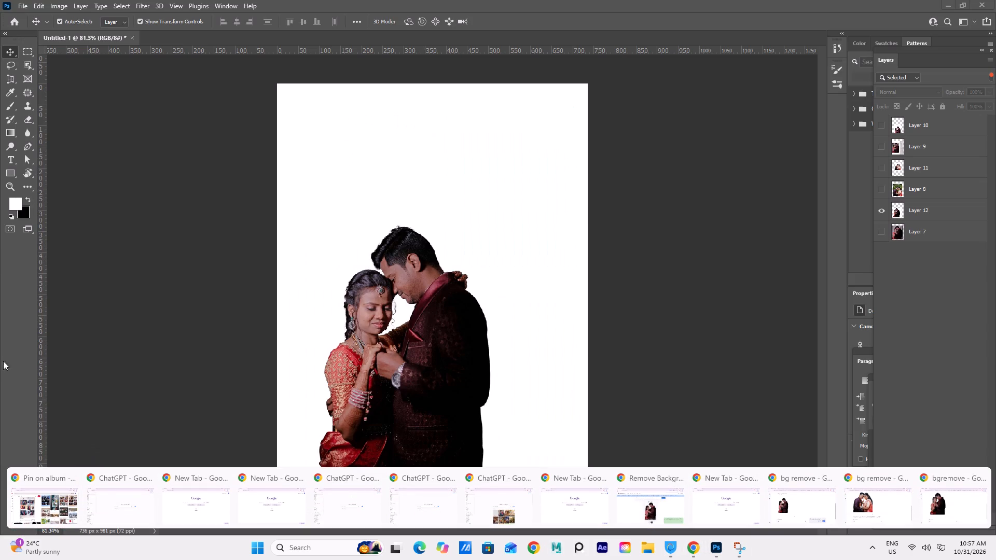
left_click(50, 508)
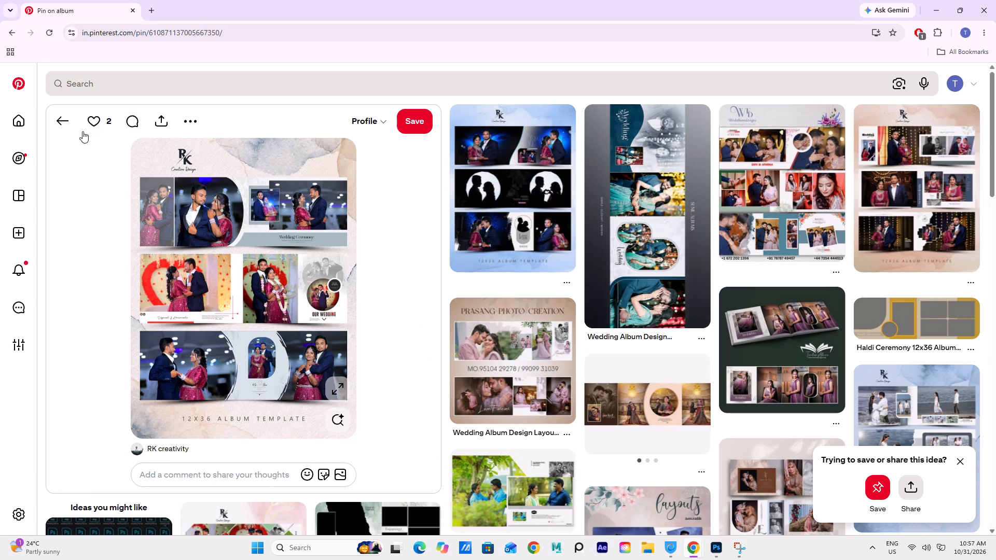
left_click(59, 111)
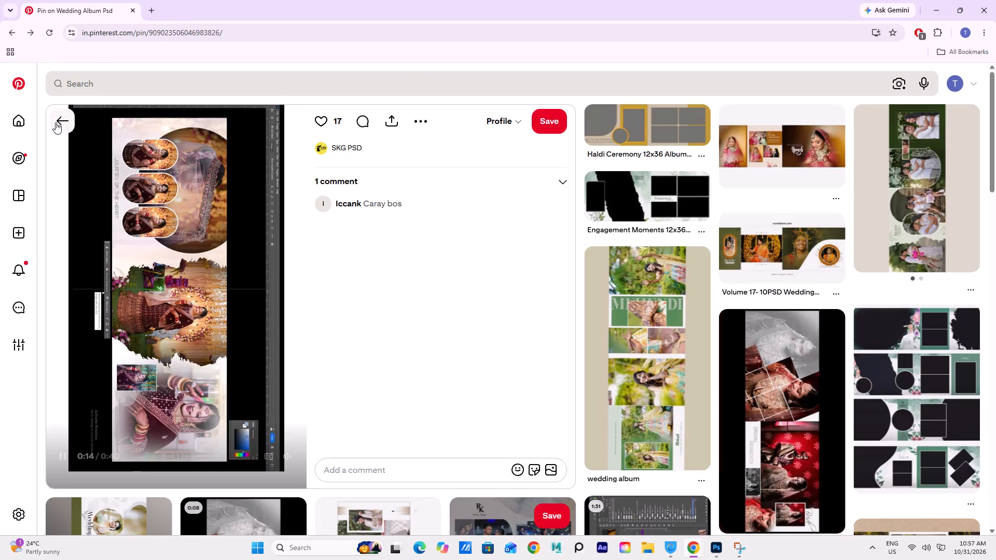
left_click(56, 122)
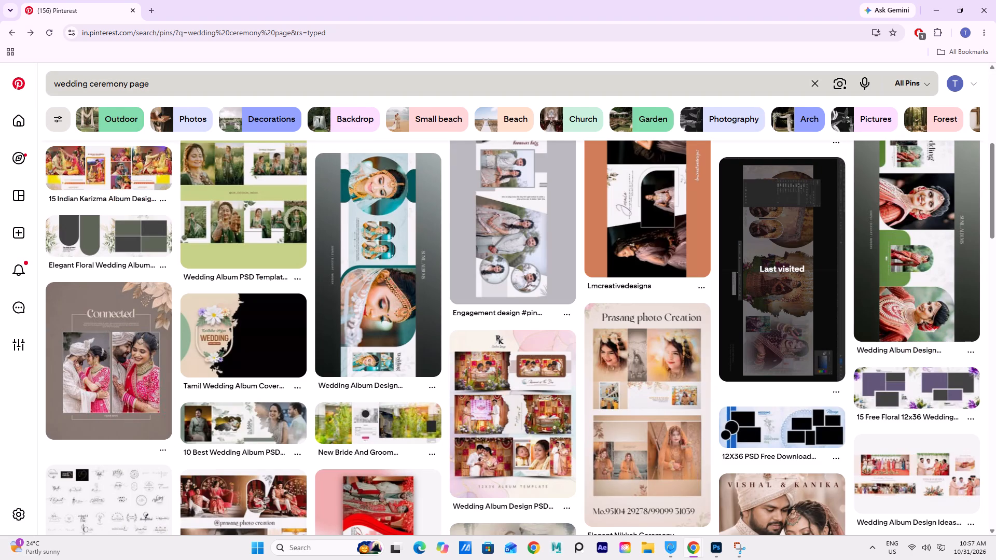
left_click(172, 90)
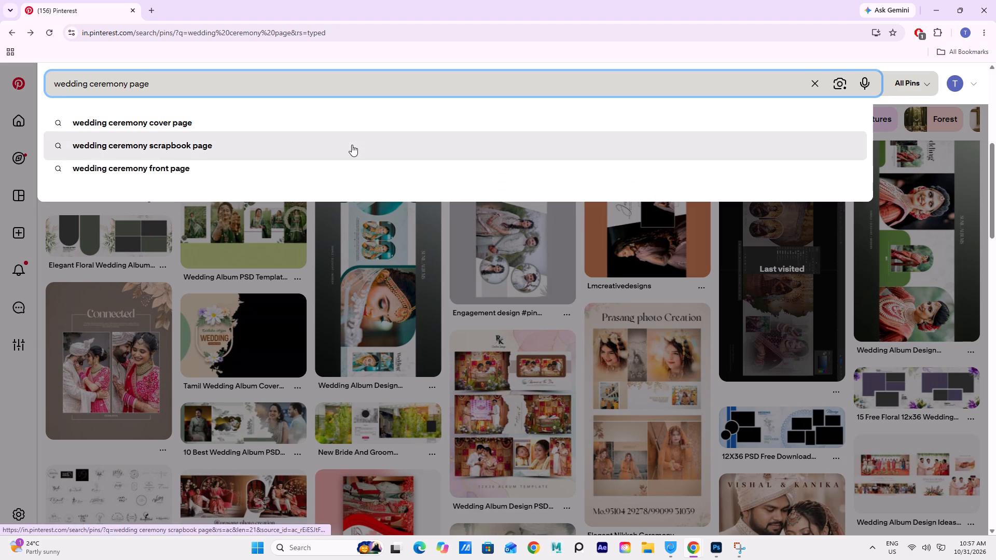
type("bagrau")
key("d")
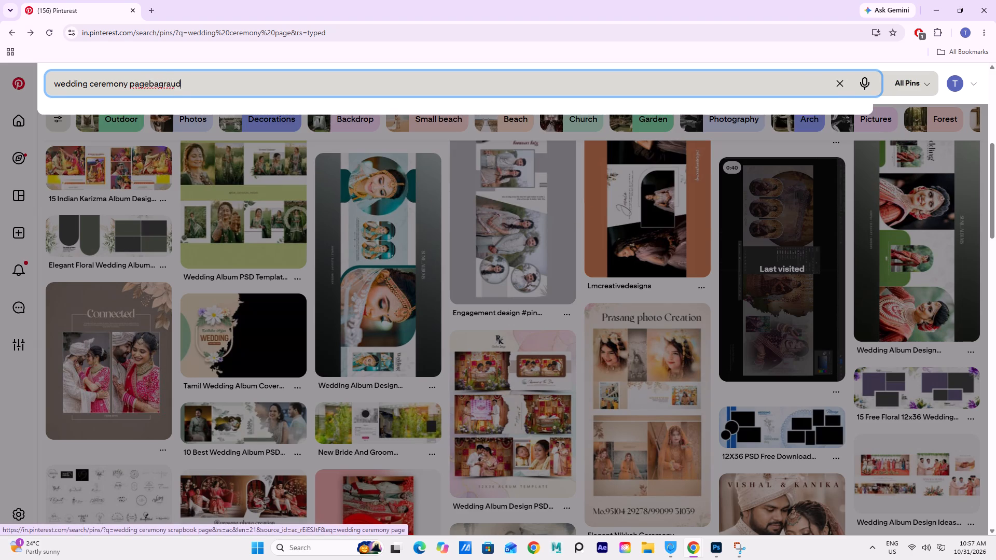
key("Return")
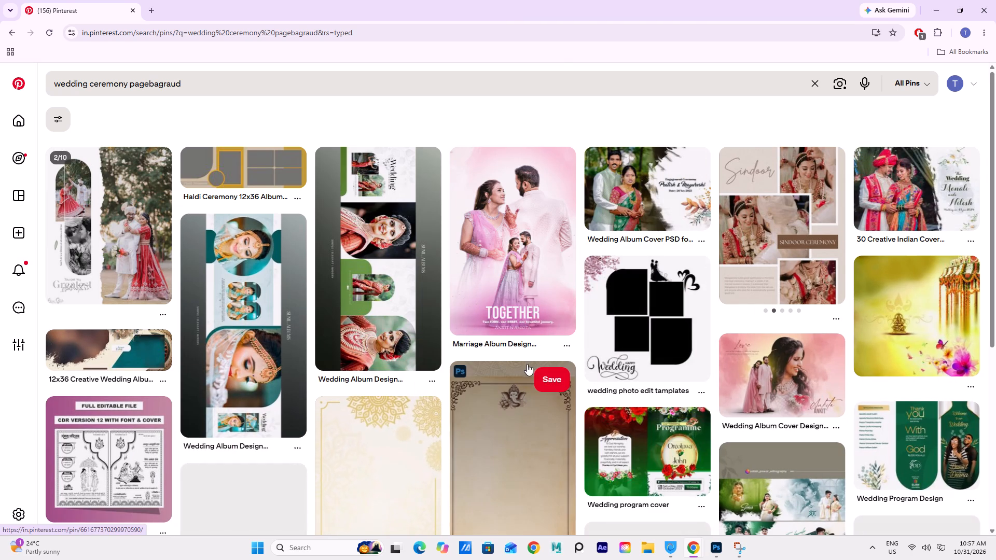
Open the Elegant Gold Mandala Pattern vertical background pin from the results and copy its video frame.
scroll(453, 389, "down", 4)
scroll(450, 396, "up", 3)
scroll(447, 404, "down", 2)
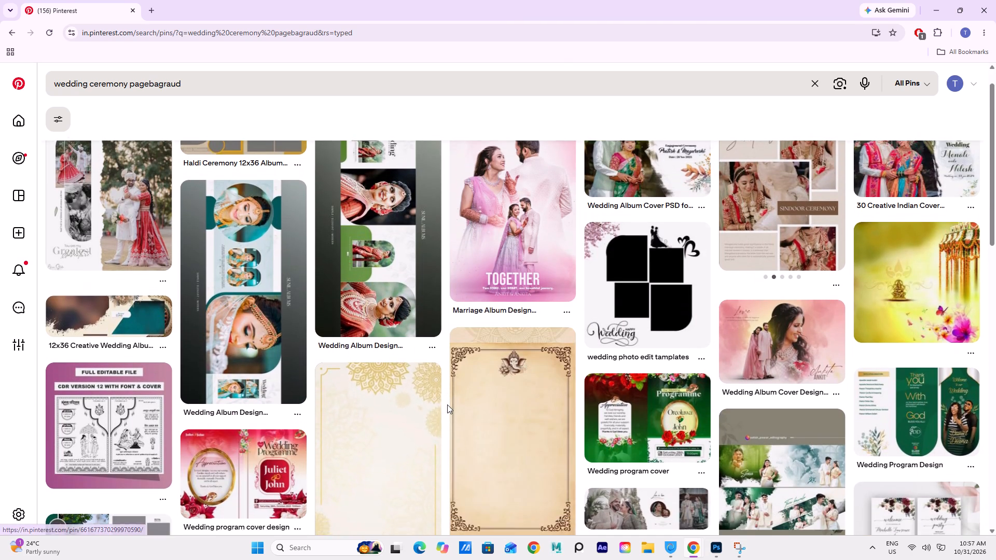
scroll(447, 404, "down", 2)
right_click_drag(369, 422, 359, 429)
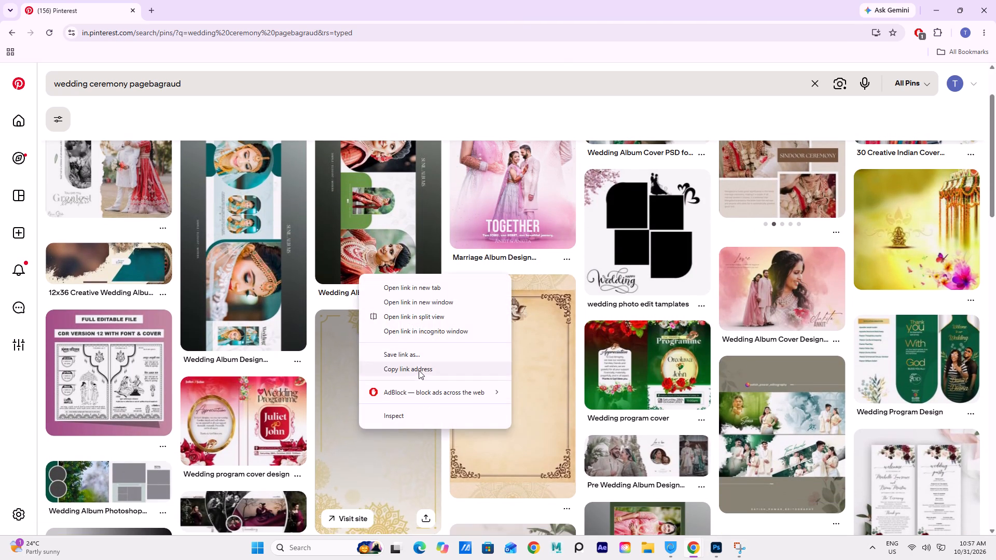
left_click(357, 438)
right_click(159, 291)
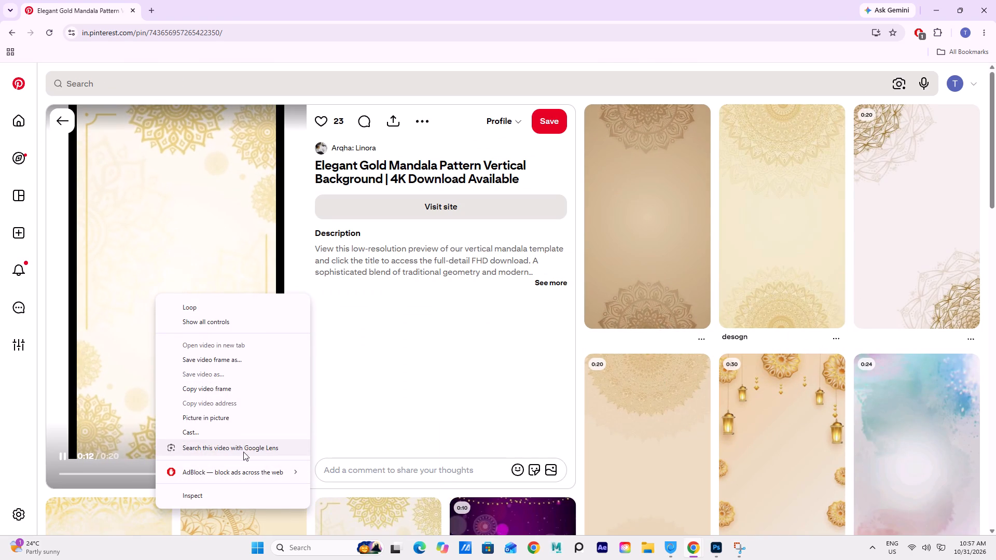
left_click(202, 245)
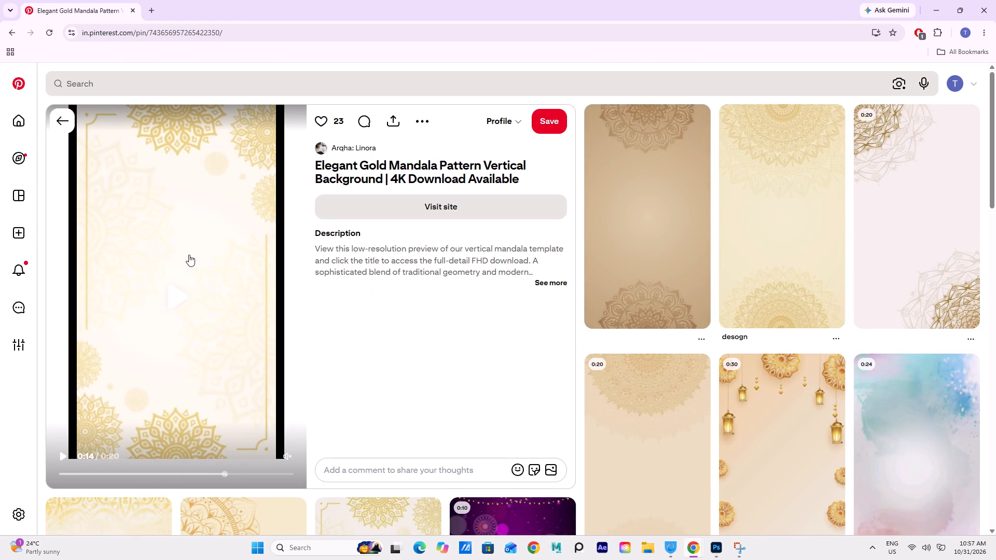
right_click_drag(171, 265, 168, 270)
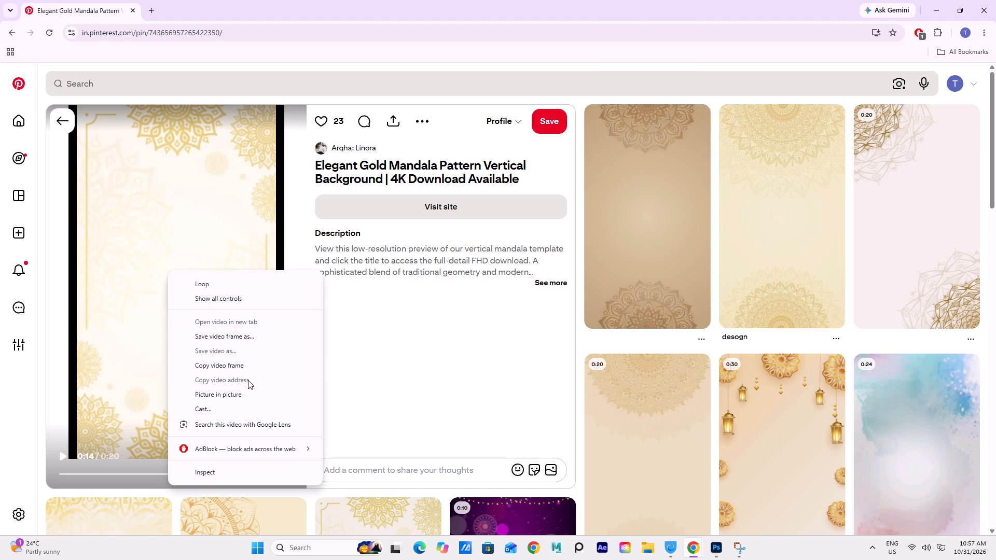
left_click(247, 369)
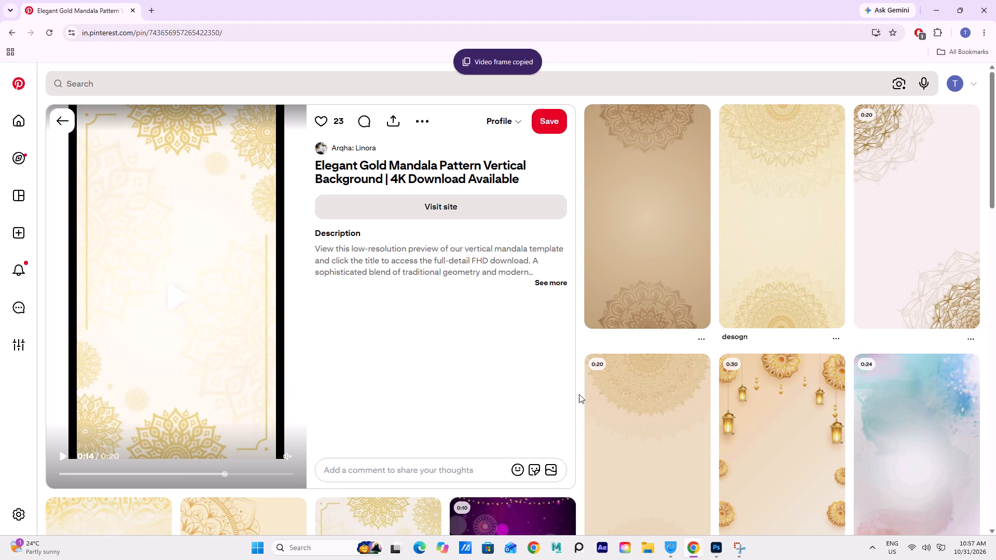
Switch to Photoshop, paste the mandala background as a new layer and move Layer 12 directly beneath it in the layer stack.
left_click(711, 549)
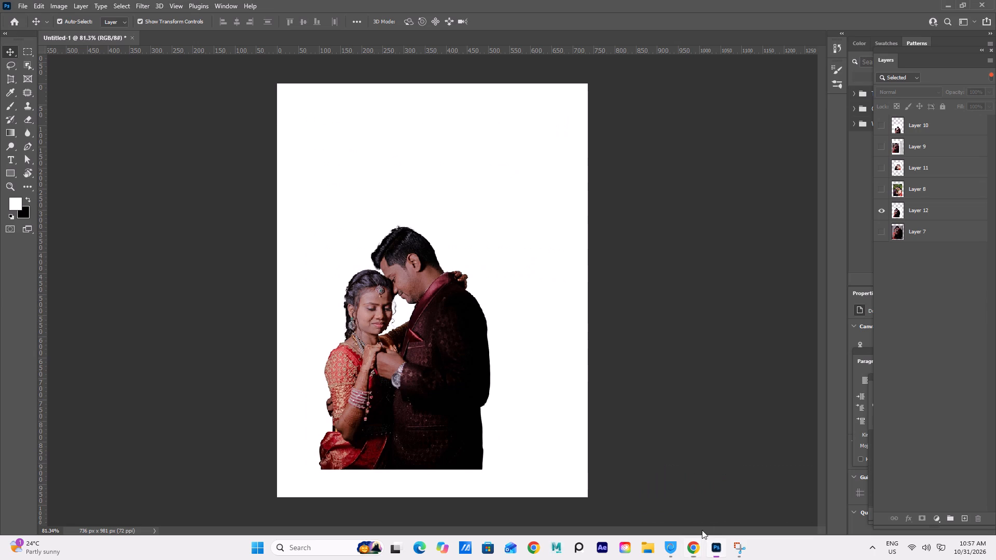
key("ctrl+v")
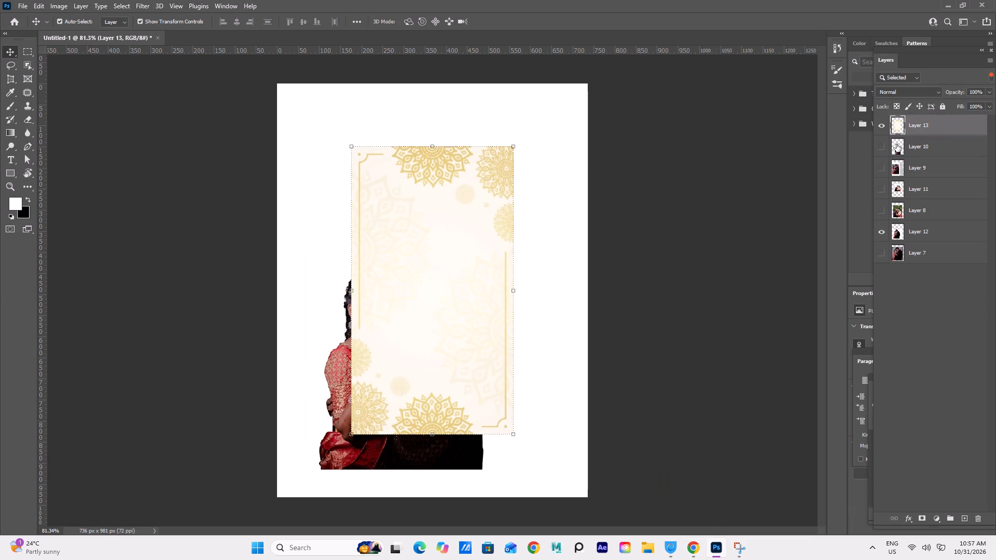
left_click_drag(905, 231, 904, 145)
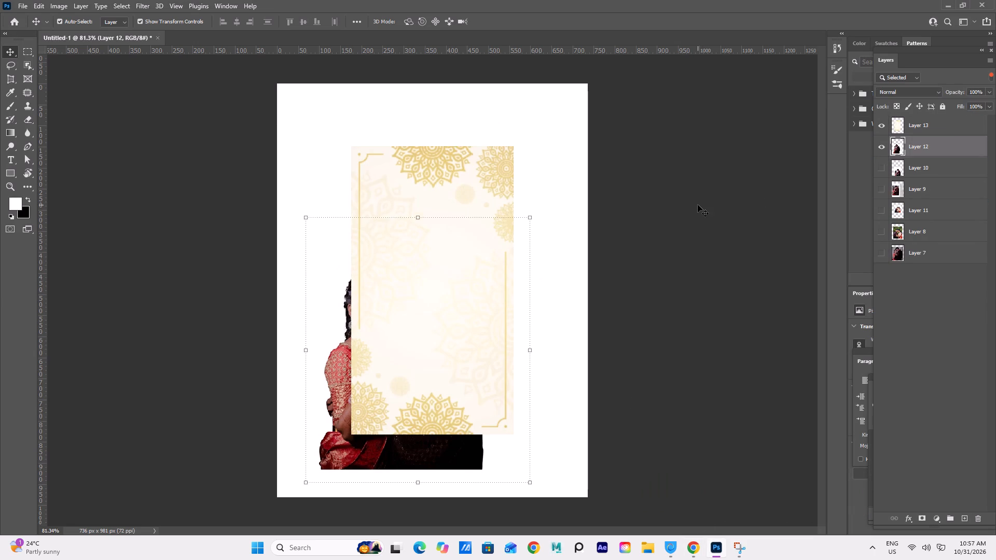
left_click(698, 205)
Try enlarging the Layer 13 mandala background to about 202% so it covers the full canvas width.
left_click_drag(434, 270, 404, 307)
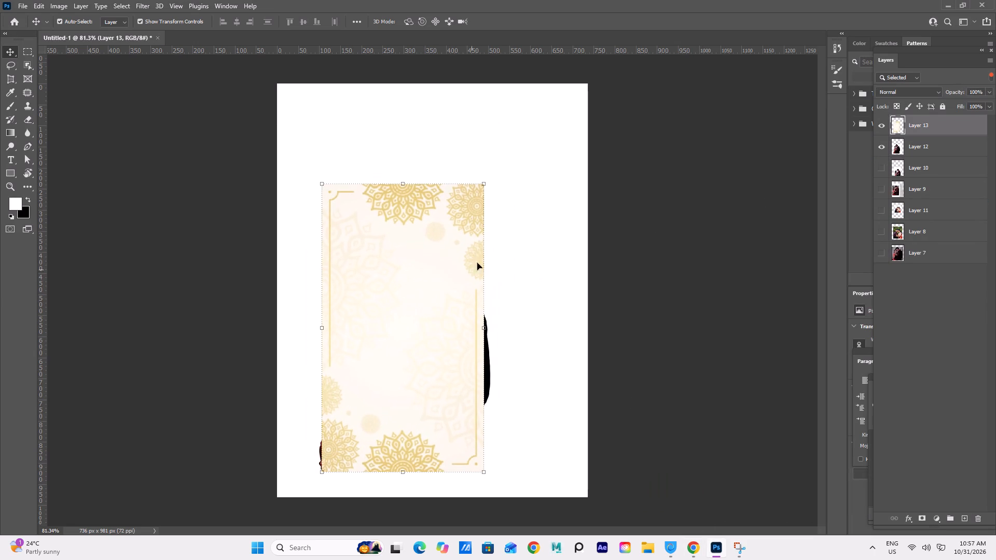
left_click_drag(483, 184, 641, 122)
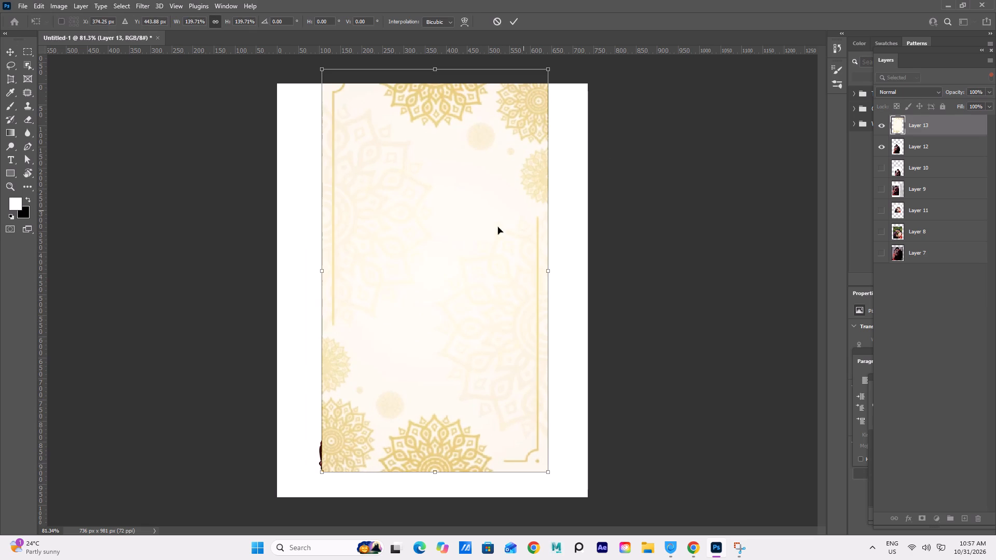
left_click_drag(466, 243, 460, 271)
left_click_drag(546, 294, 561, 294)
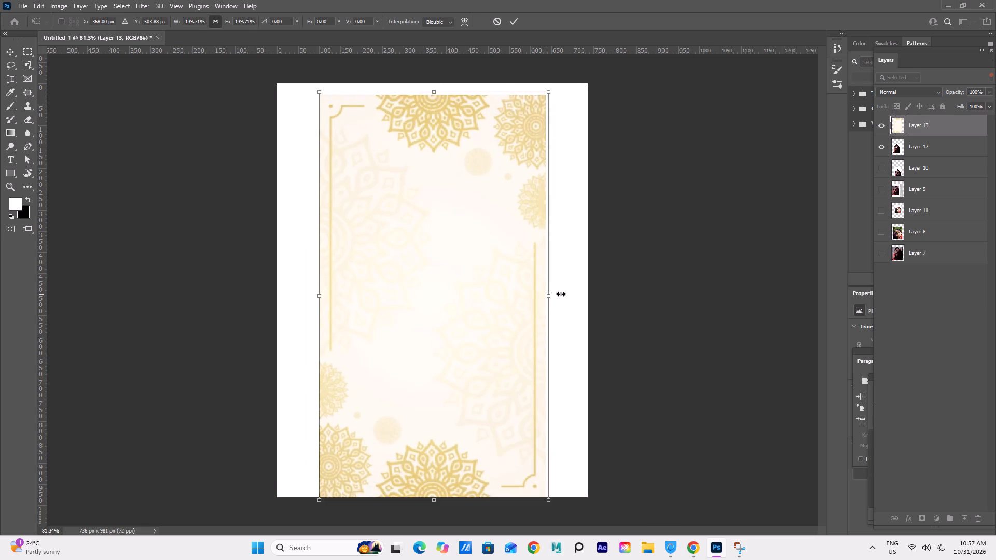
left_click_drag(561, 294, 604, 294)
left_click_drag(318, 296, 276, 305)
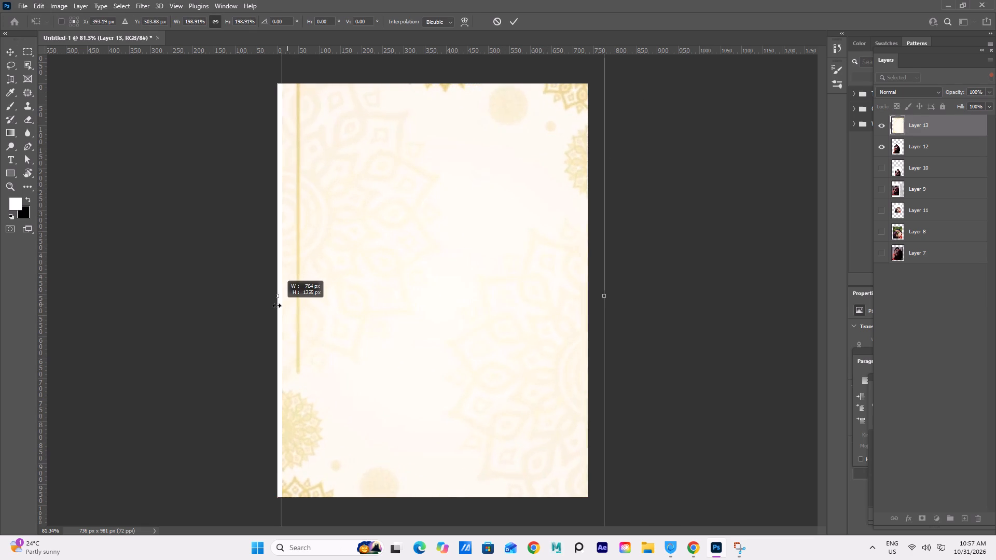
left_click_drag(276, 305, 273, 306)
Scale the Layer 13 mandala background down to 116.77%, align it to the canvas's upper-left corner and apply the transform.
left_click_drag(473, 249, 449, 353)
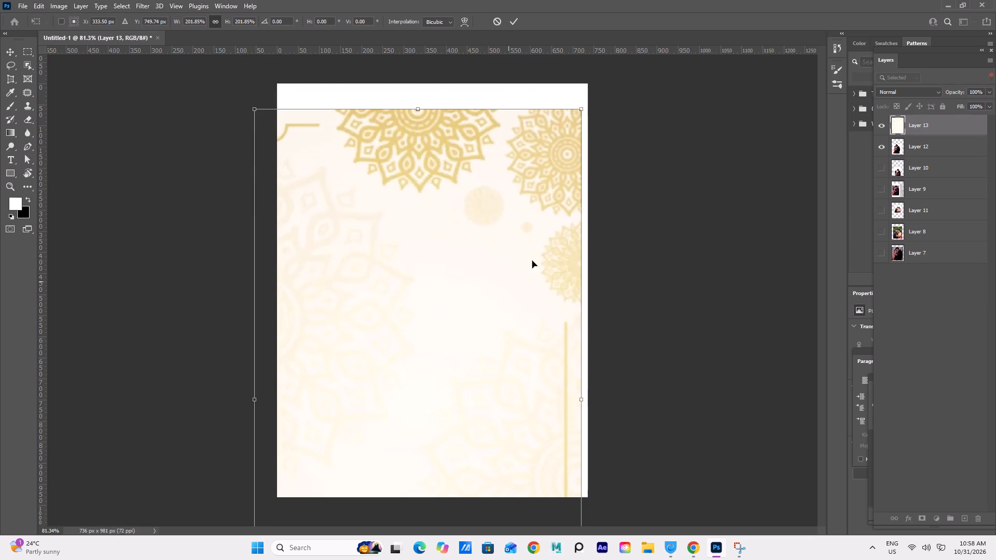
left_click_drag(582, 109, 559, 151)
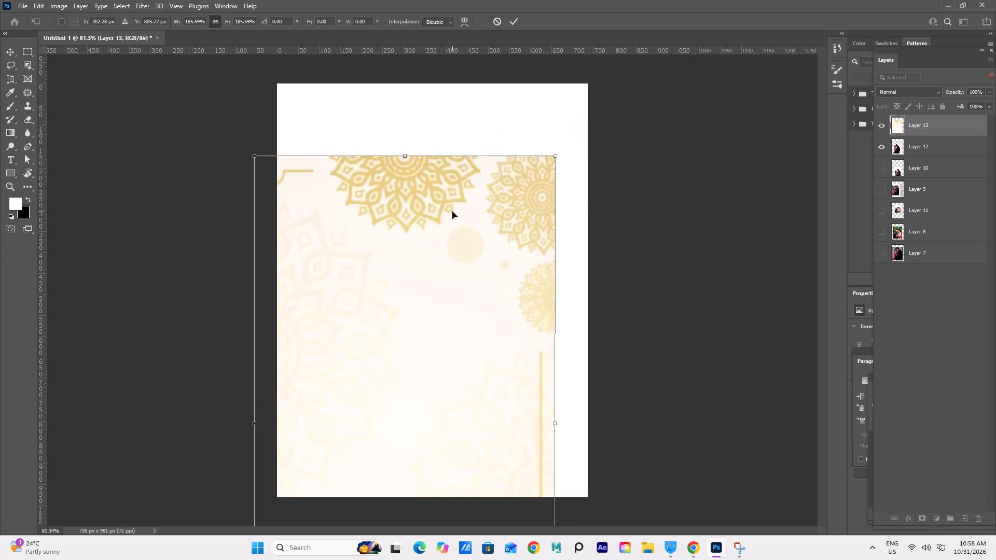
left_click_drag(452, 213, 476, 141)
left_click_drag(580, 84, 573, 97)
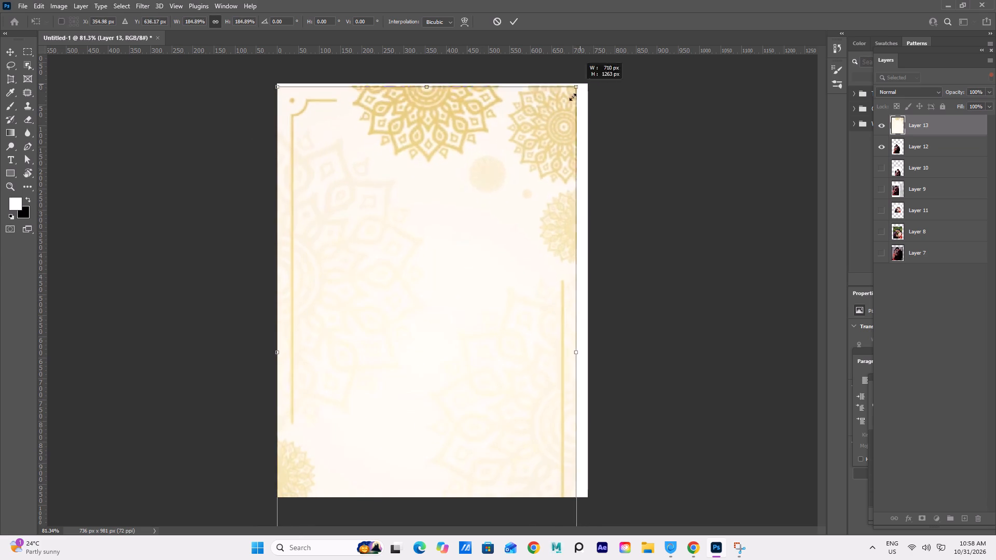
left_click_drag(573, 97, 532, 164)
left_click_drag(433, 237, 434, 156)
left_click_drag(532, 82, 448, 189)
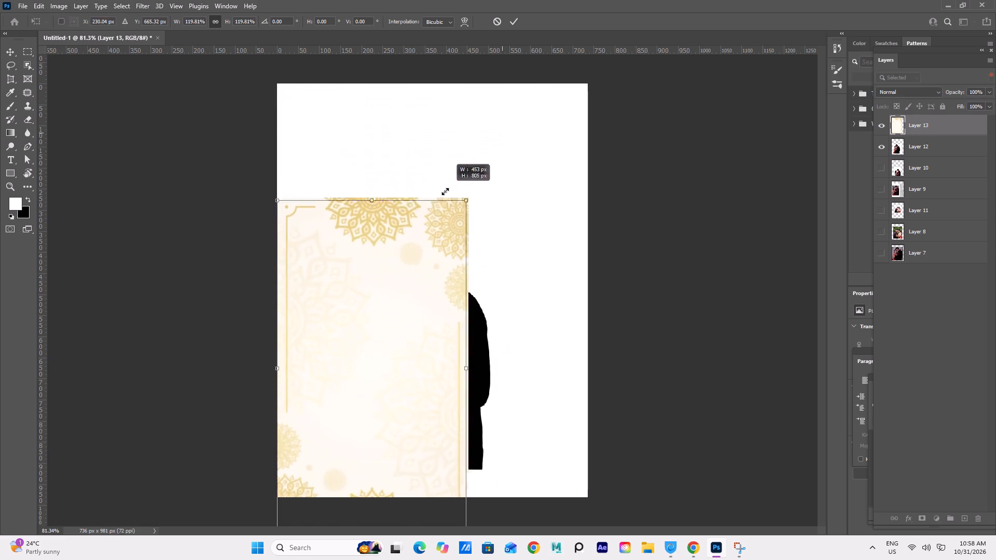
left_click_drag(388, 268, 388, 153)
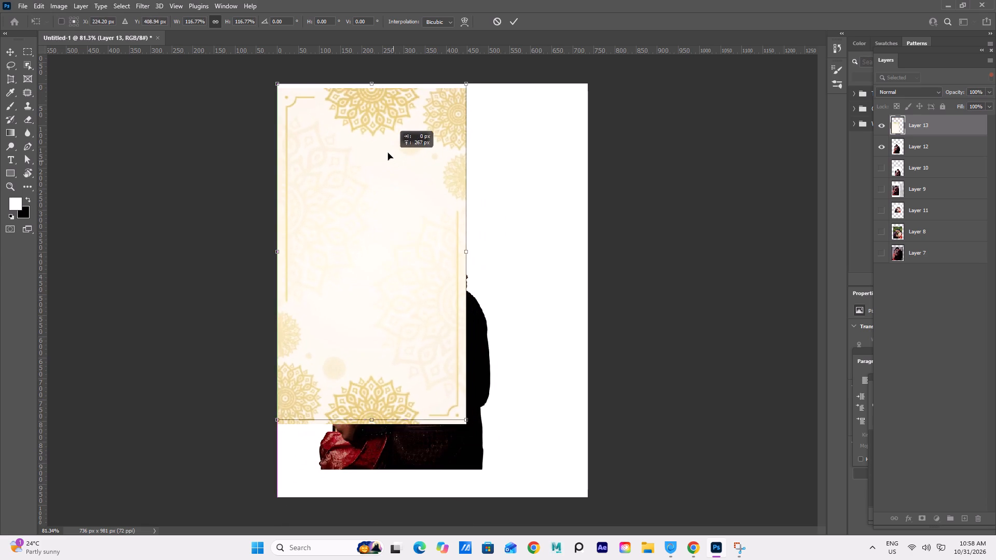
left_click_drag(388, 153, 387, 152)
left_click(662, 207)
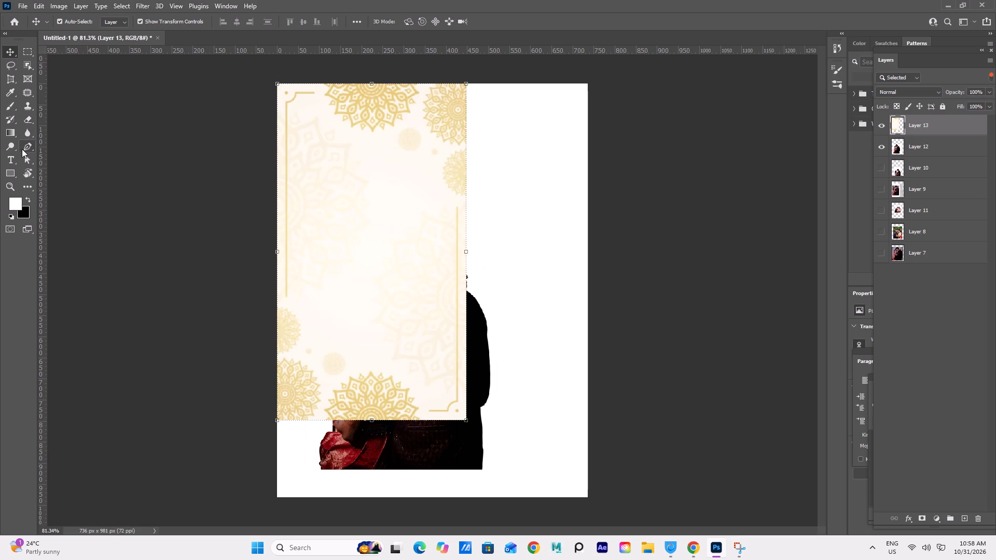
Extend the canvas on its right side with the Crop tool to 1301 px wide, keeping the 981 px height.
left_click(8, 81)
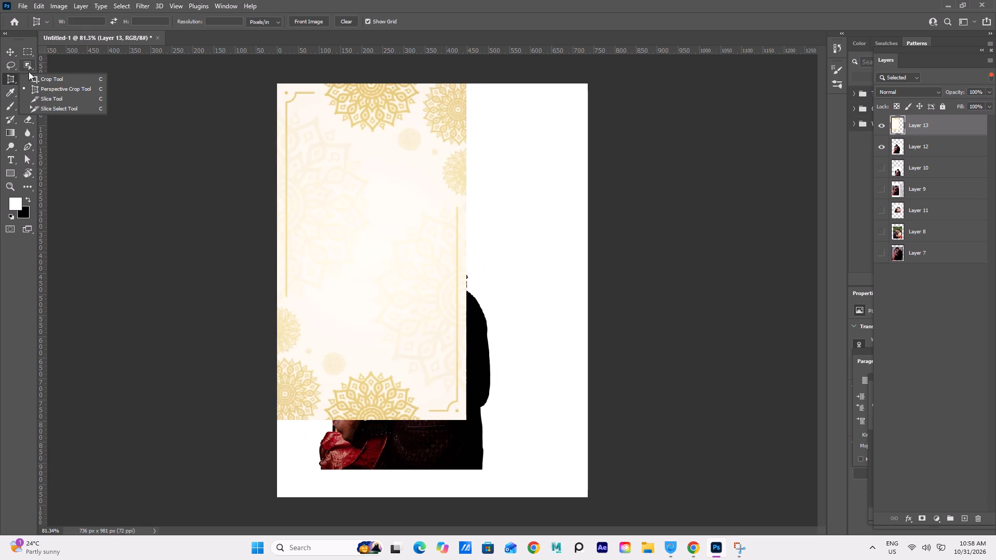
left_click(43, 79)
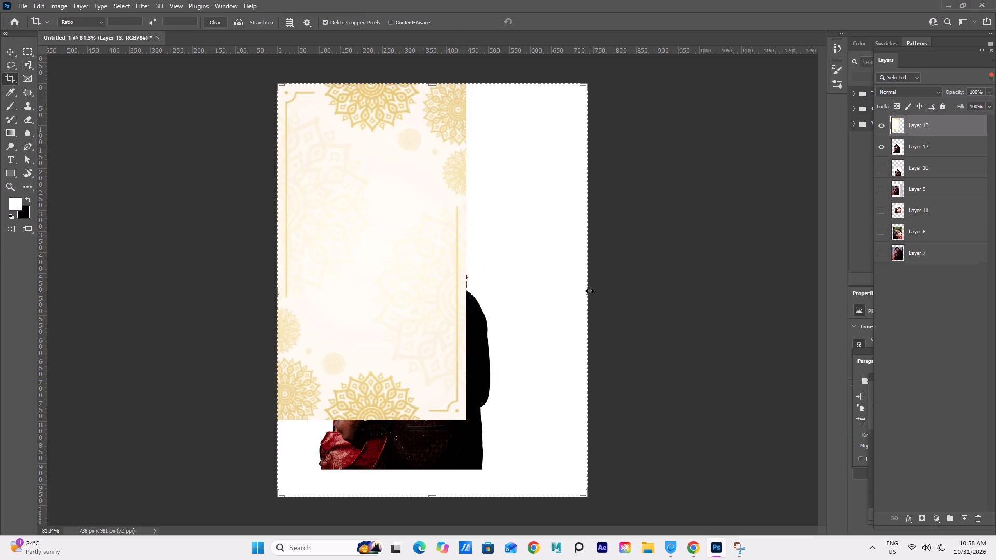
left_click_drag(578, 286, 573, 286)
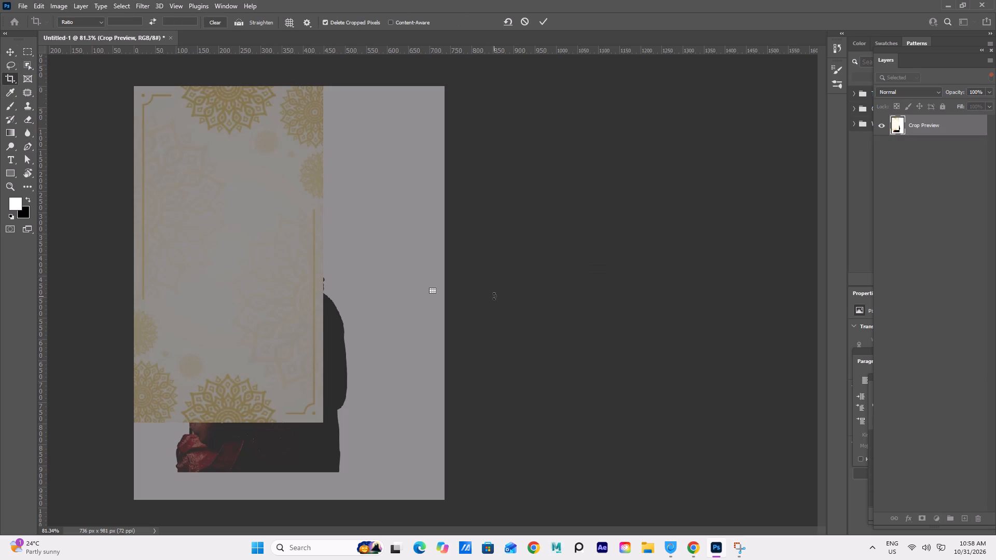
key("ctrl+z")
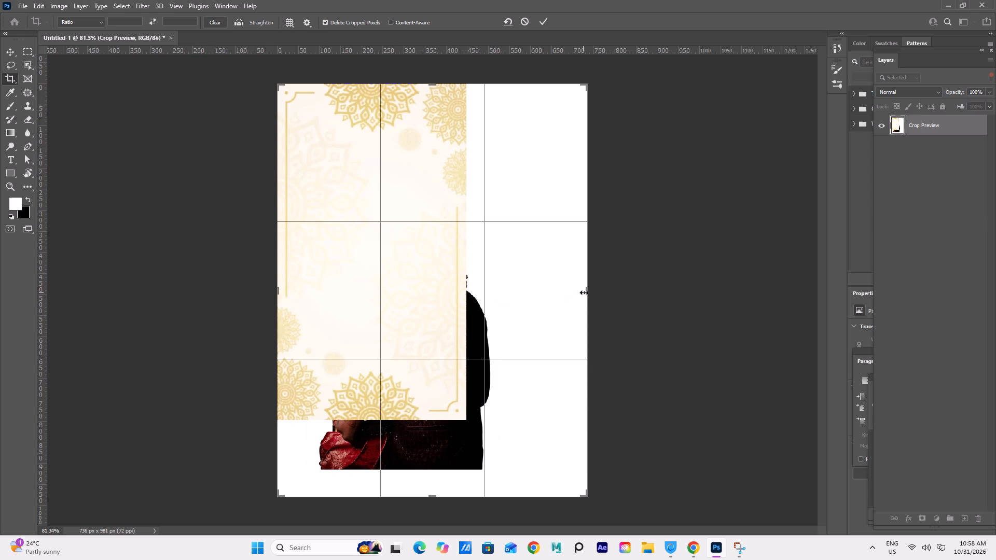
left_click_drag(587, 290, 525, 285)
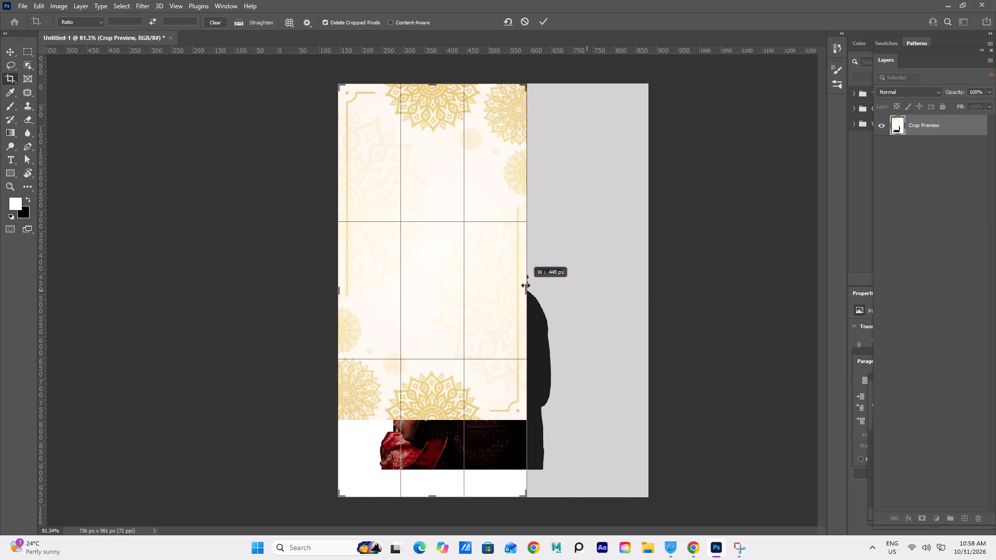
left_click_drag(525, 285, 704, 295)
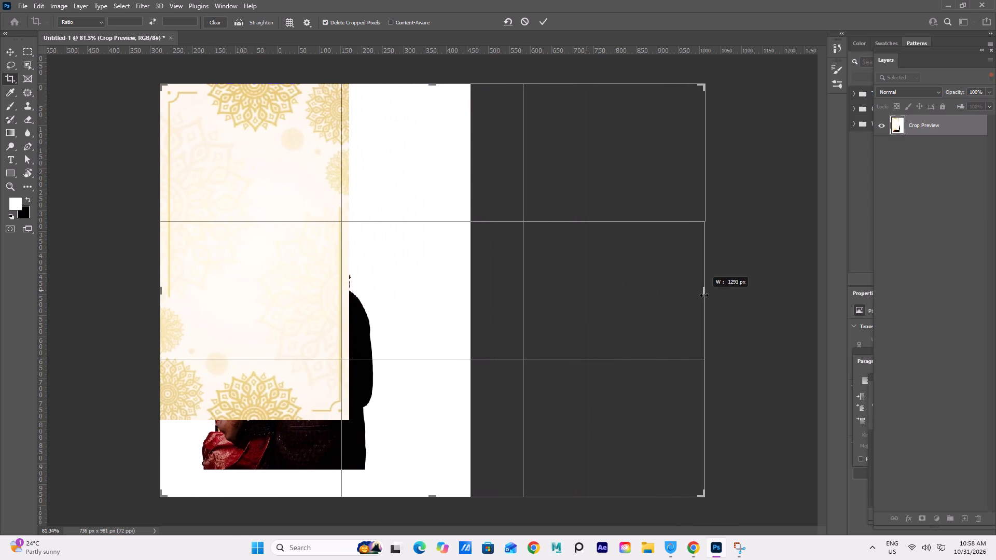
left_click_drag(704, 295, 706, 296)
left_click(92, 255)
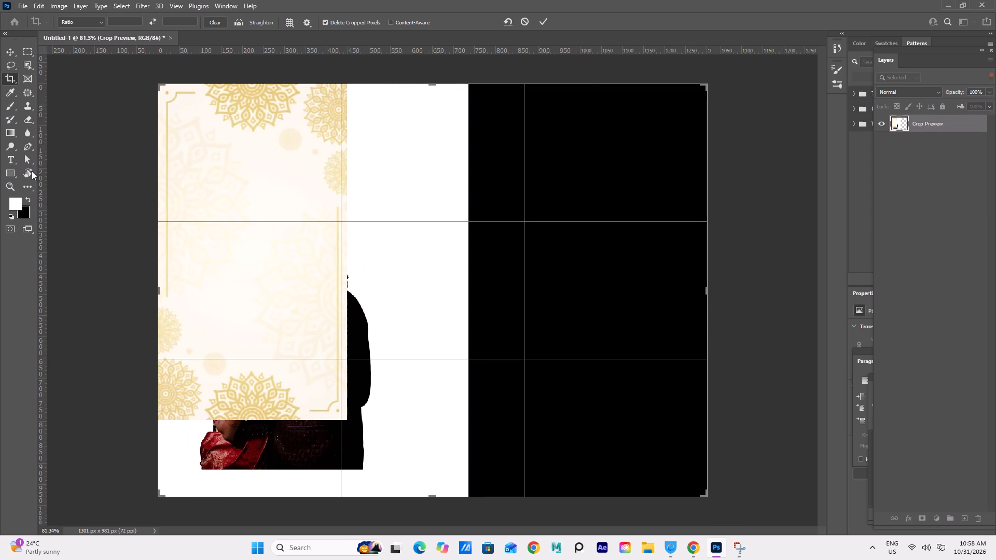
left_click(8, 51)
left_click(63, 132)
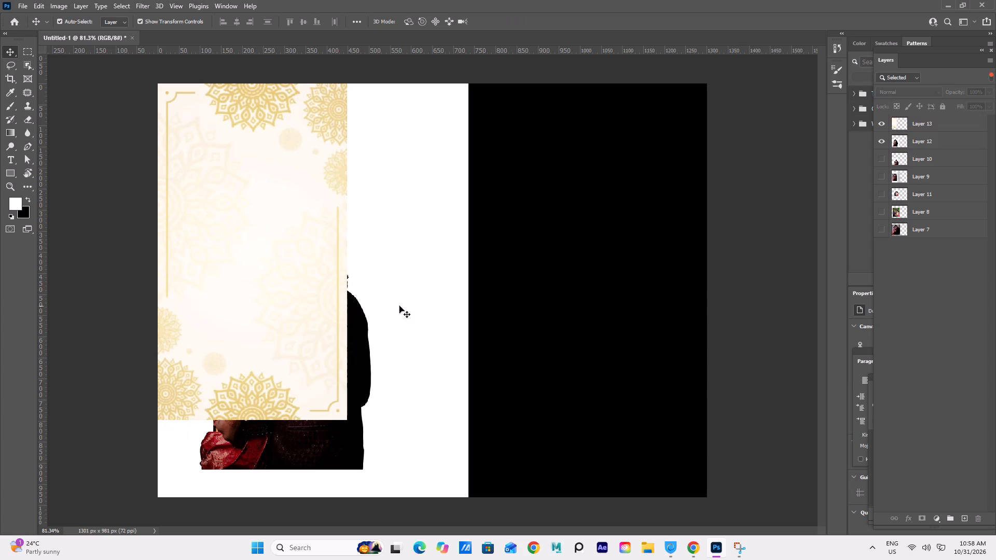
scroll(993, 177, "down", 3)
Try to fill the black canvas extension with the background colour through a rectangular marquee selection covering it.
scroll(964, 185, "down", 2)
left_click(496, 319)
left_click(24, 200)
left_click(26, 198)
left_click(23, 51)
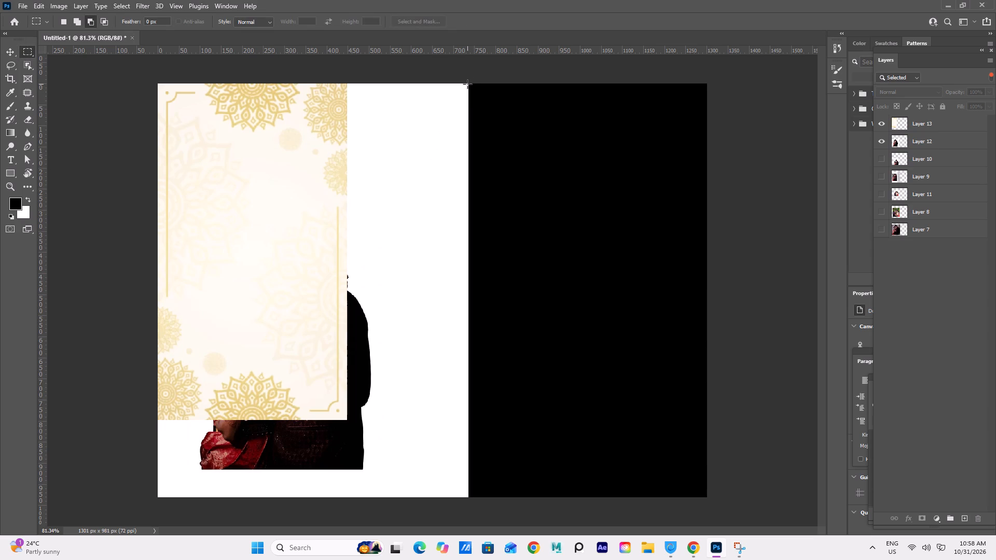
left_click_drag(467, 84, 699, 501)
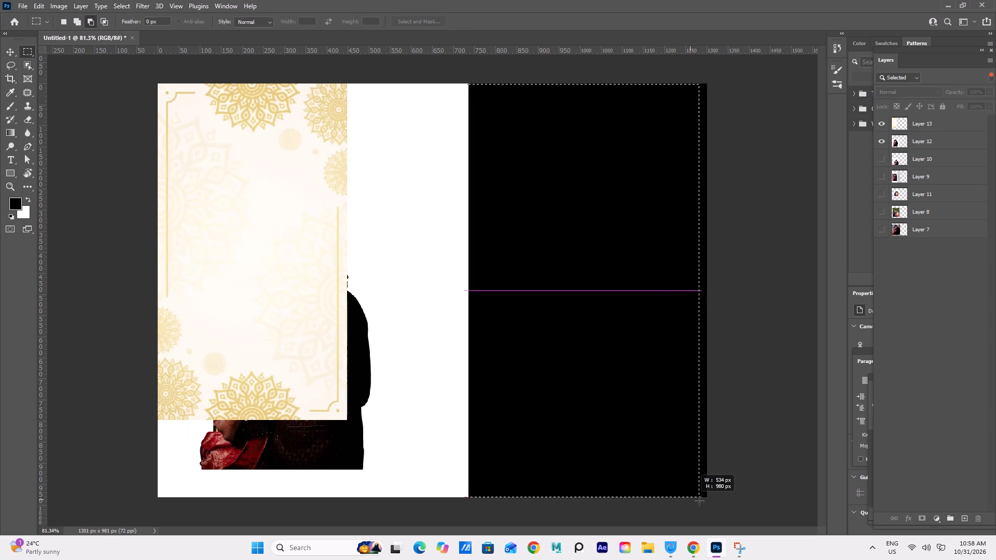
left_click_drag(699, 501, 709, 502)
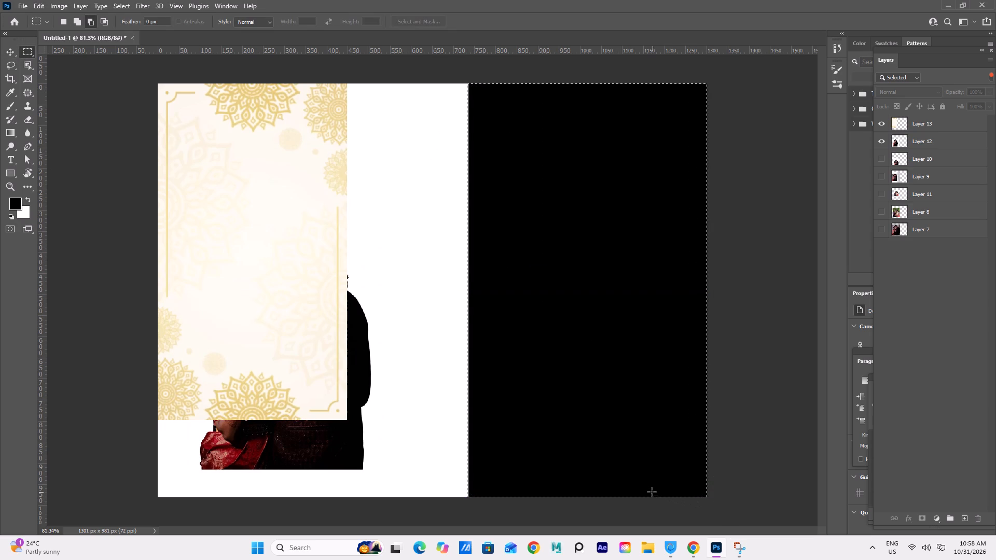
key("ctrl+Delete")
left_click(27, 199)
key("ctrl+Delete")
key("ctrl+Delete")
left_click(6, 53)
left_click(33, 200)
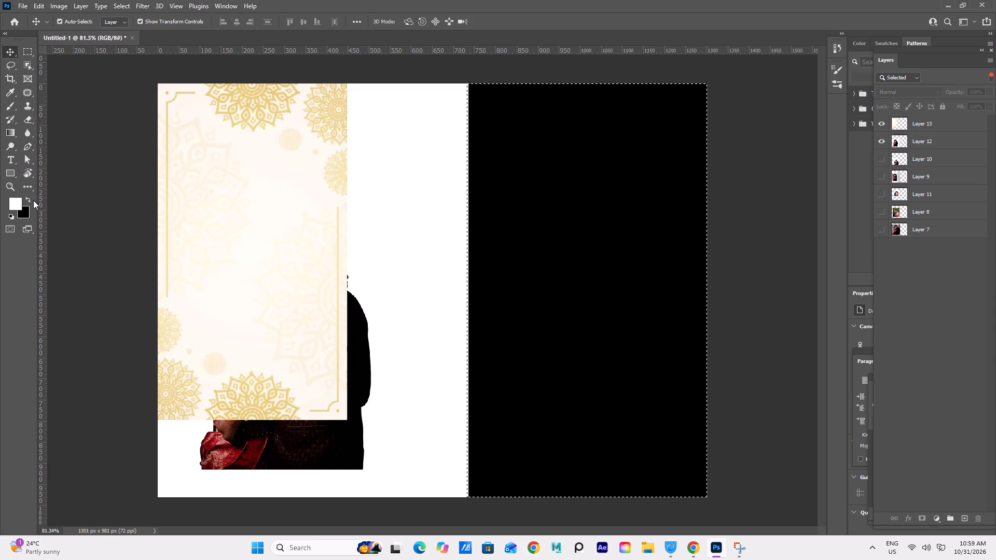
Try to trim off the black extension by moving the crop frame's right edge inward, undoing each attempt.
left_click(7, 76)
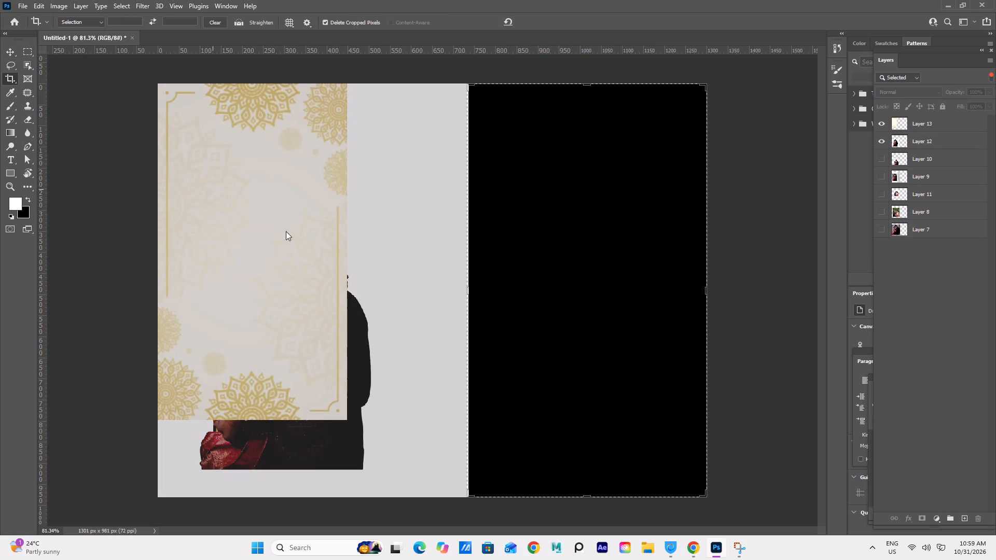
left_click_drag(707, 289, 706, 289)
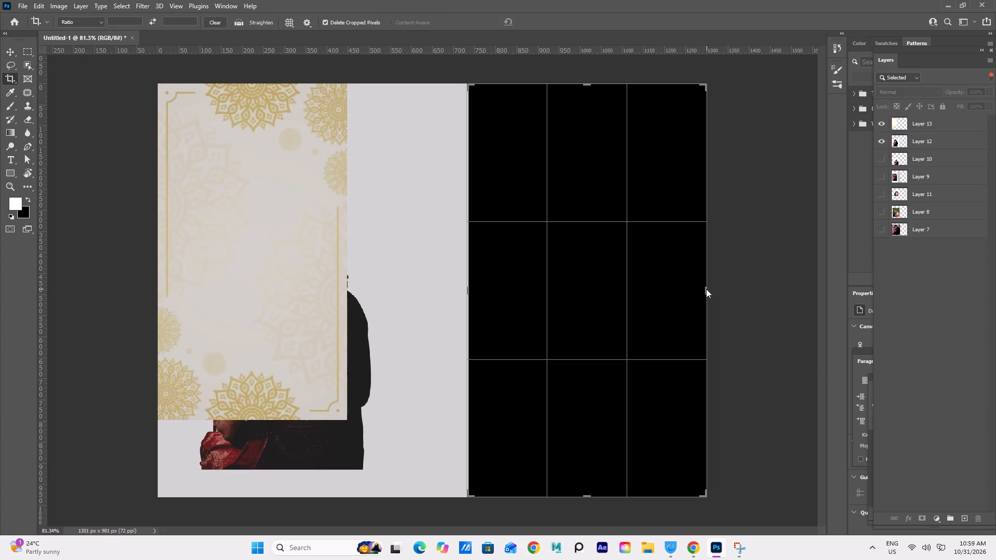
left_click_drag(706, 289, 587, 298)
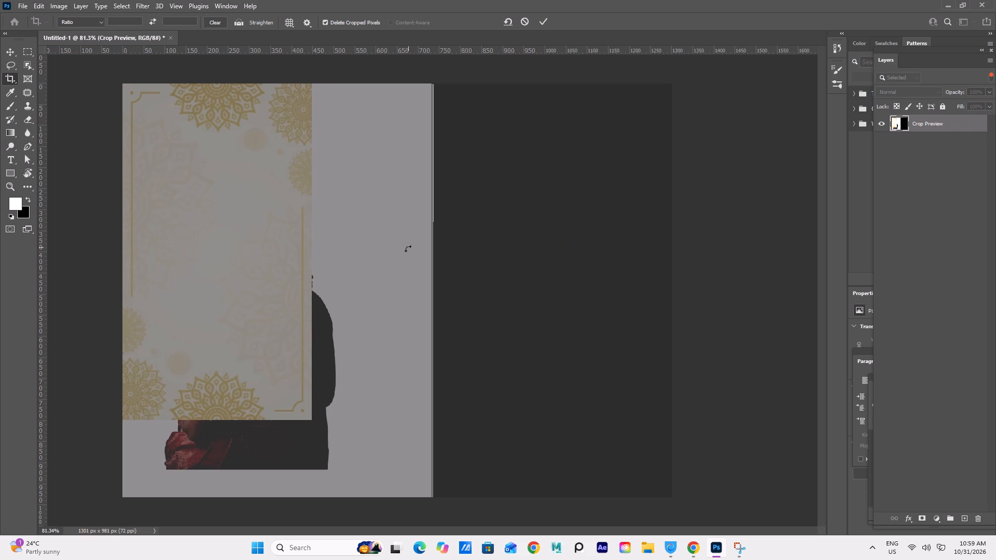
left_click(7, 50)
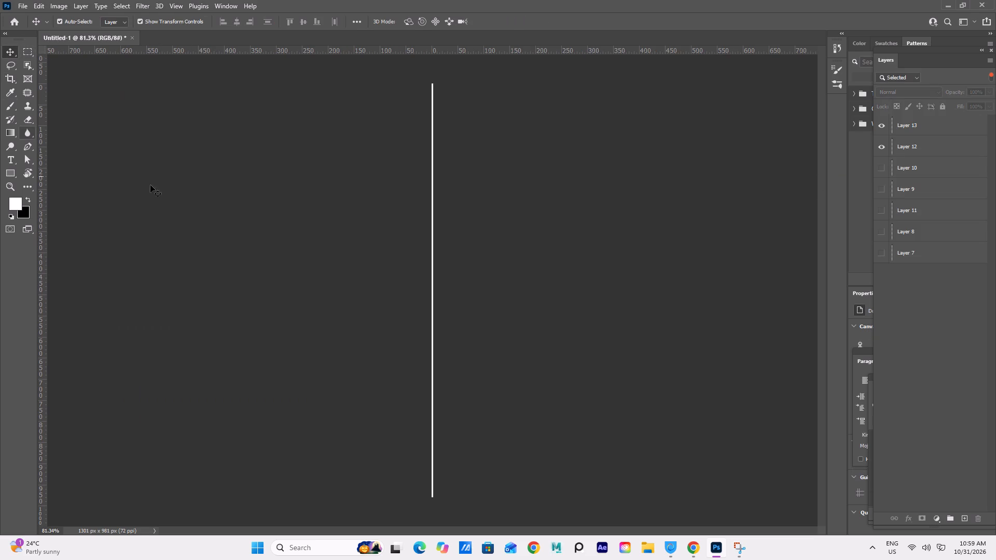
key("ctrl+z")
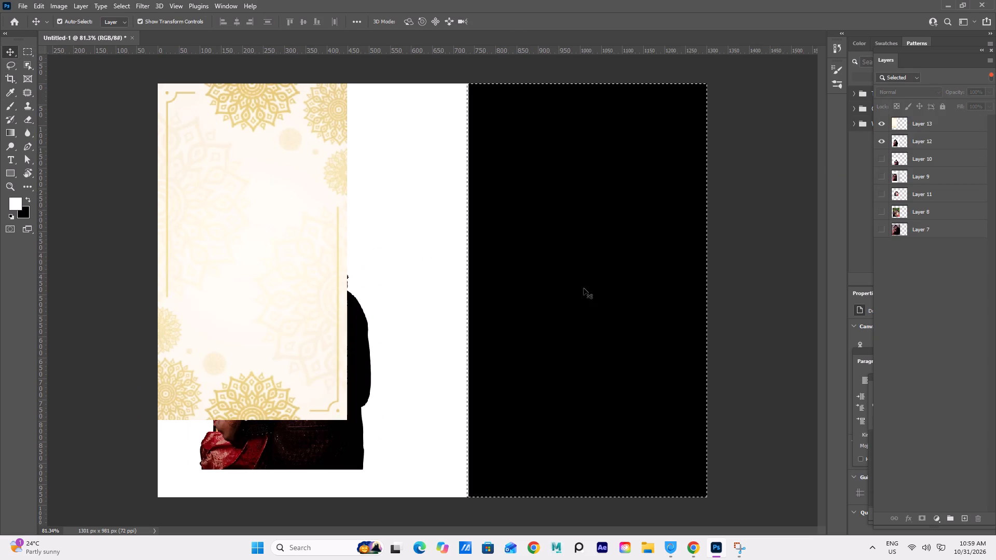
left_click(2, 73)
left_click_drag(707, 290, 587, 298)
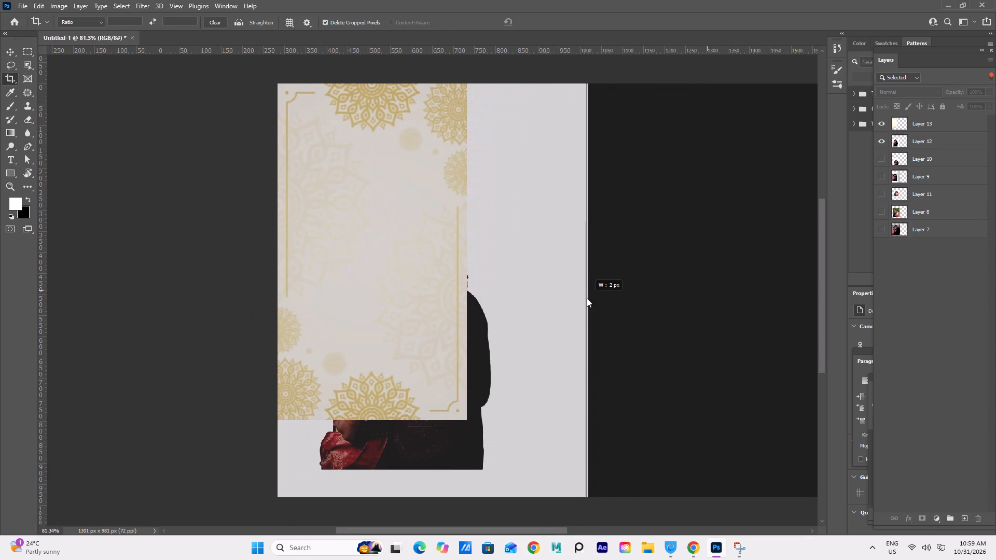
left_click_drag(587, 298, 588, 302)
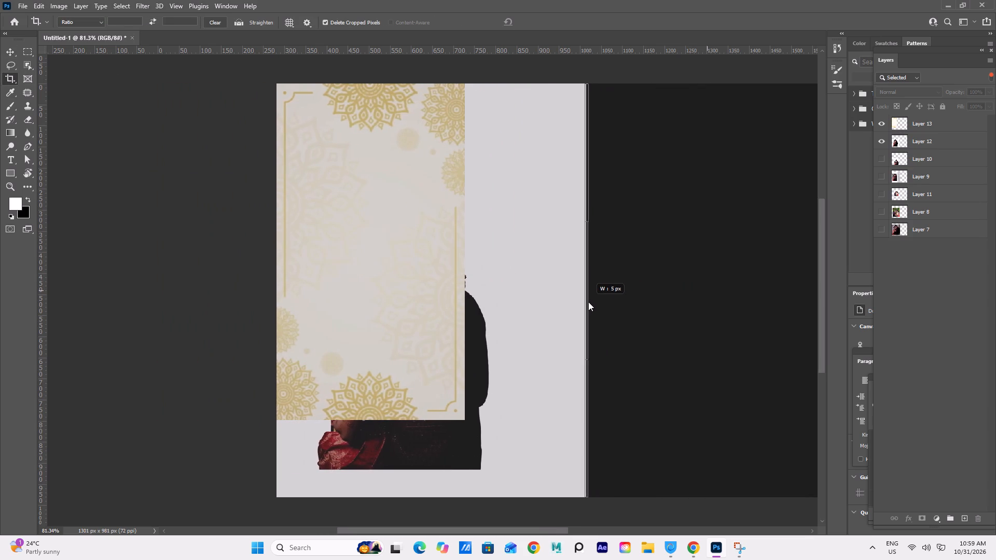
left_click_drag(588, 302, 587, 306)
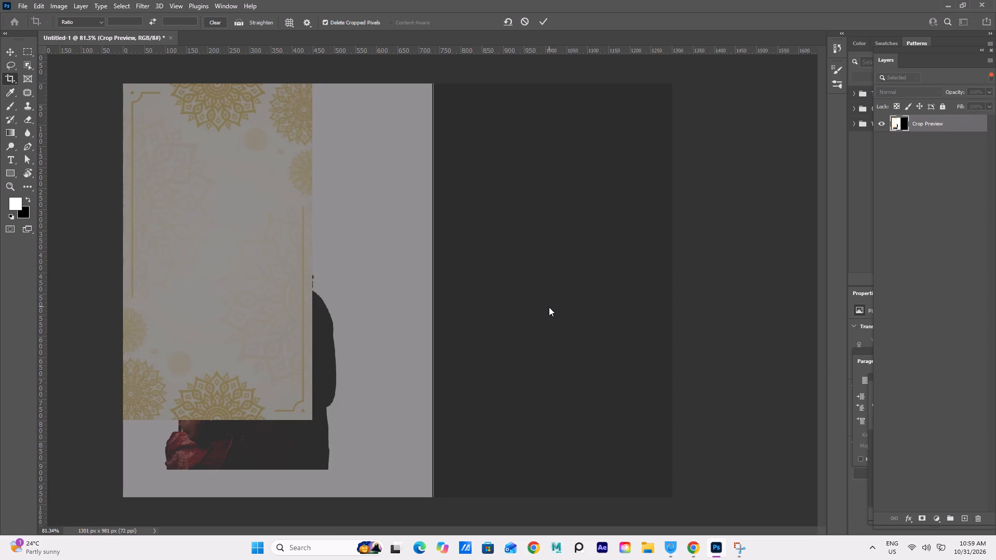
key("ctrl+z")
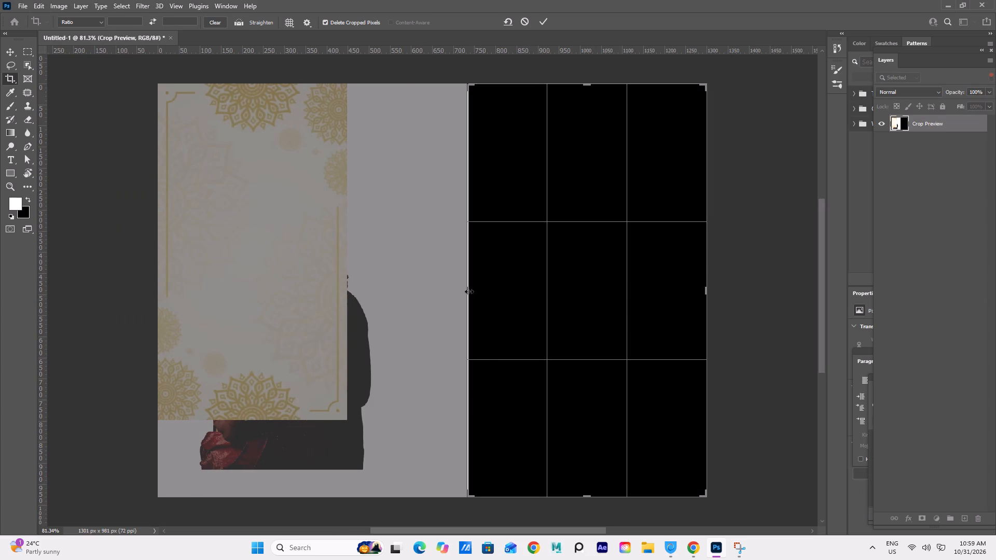
Crop the canvas to 733 x 980 px, keeping the original page on its left side and removing the black extension.
left_click_drag(467, 291, 370, 284)
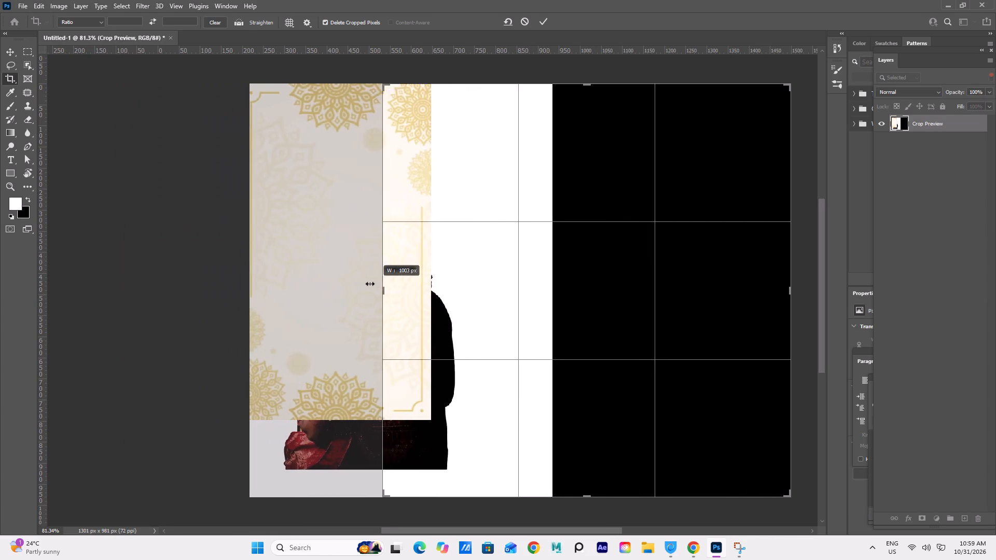
left_click_drag(370, 284, 312, 284)
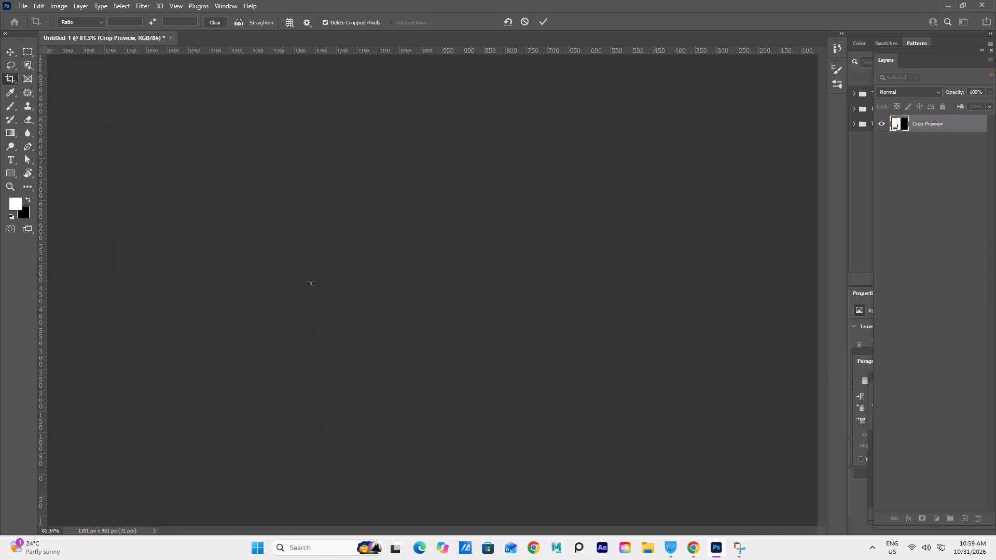
left_click_drag(705, 291, 585, 294)
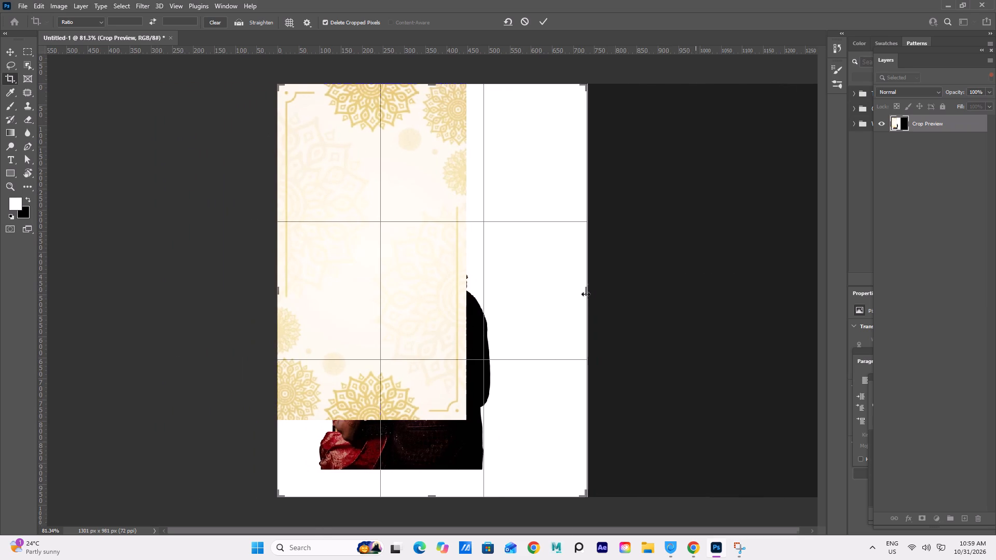
left_click(654, 304)
scroll(512, 344, "down", 5)
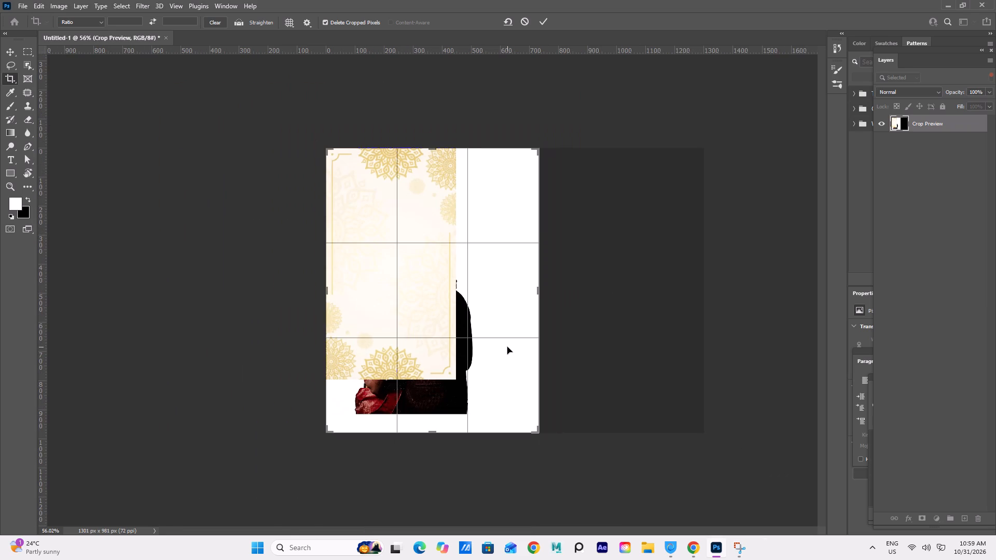
key("space")
key("space")
key("space")
key("space")
key("space")
key("space")
key("space")
key("space")
left_click_drag(490, 345, 458, 347)
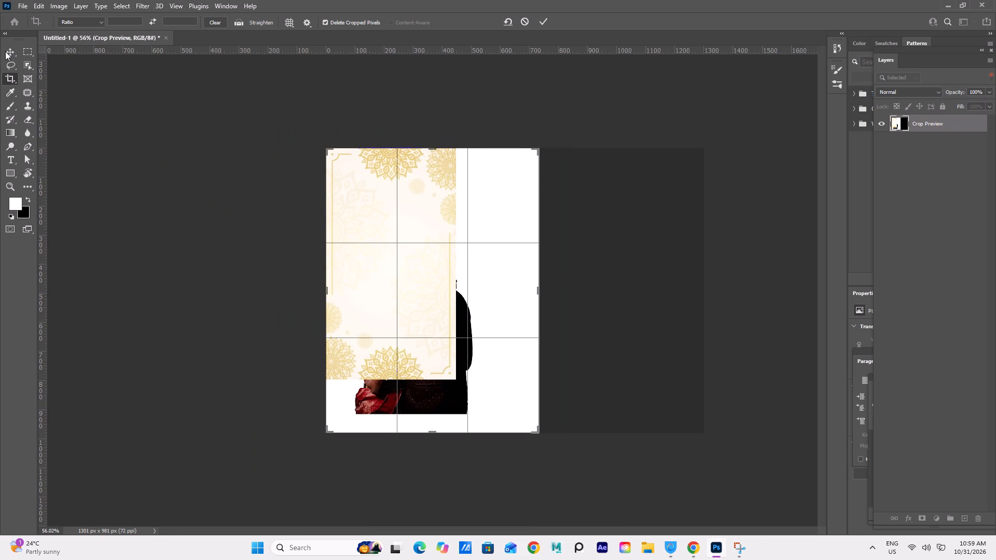
left_click(7, 51)
left_click(105, 132)
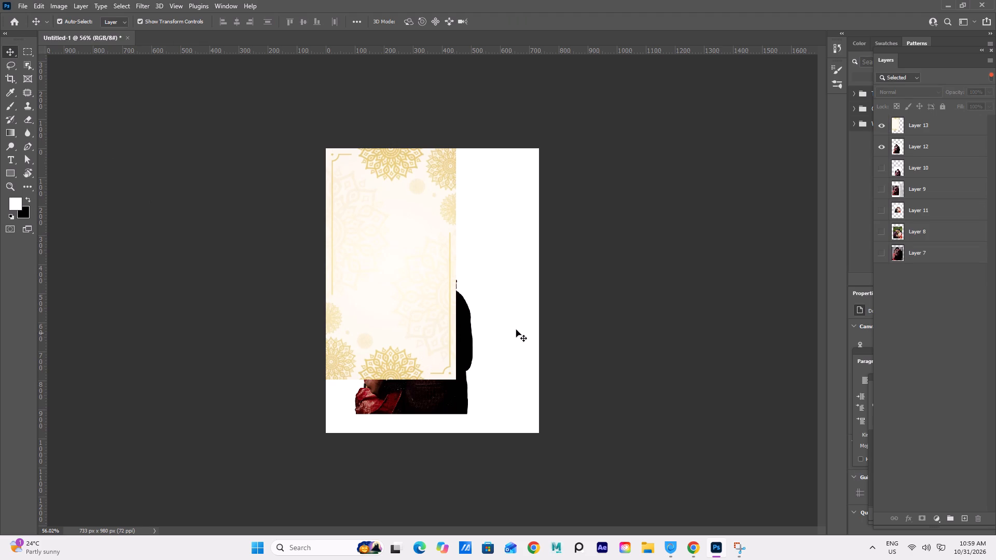
Make white the background colour and extend the canvas on its right side with the Crop tool to 1896 x 980 px.
left_click(29, 198)
left_click(12, 74)
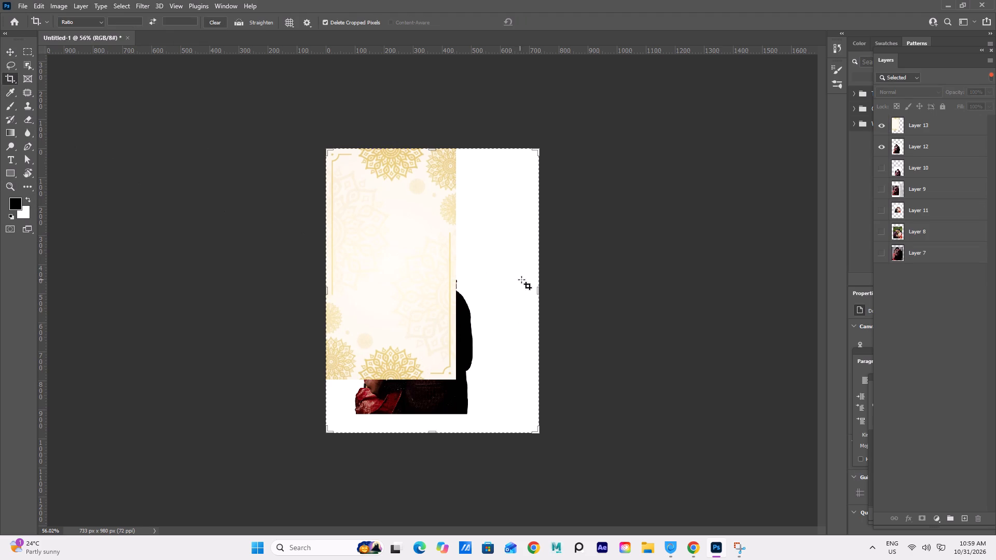
left_click_drag(537, 290, 707, 306)
left_click(77, 189)
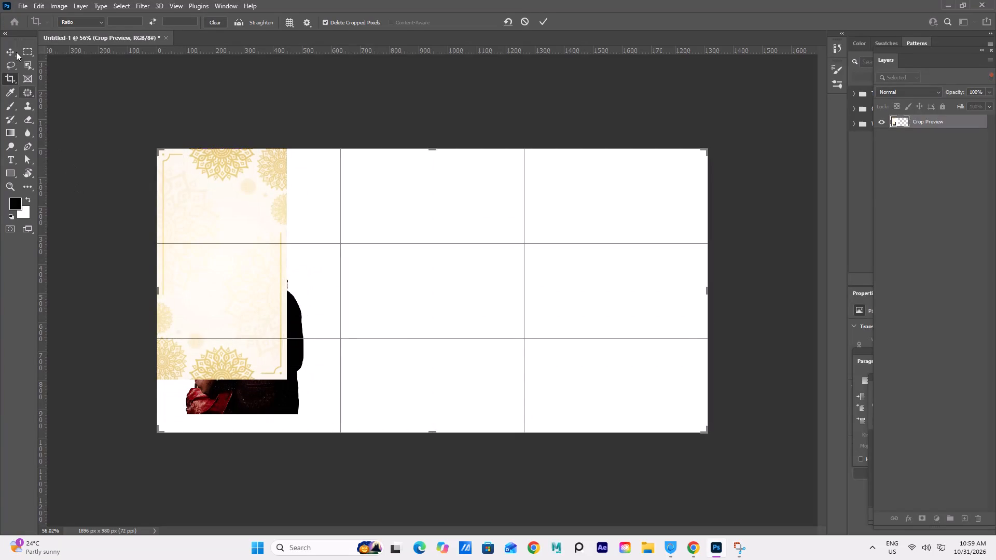
left_click(13, 47)
left_click(87, 111)
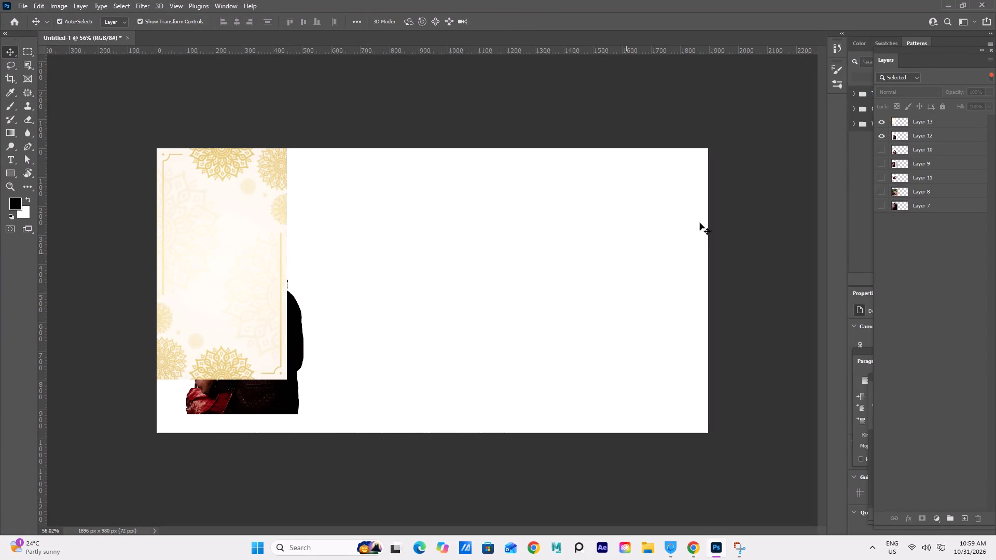
Move the Layer 13 mandala background directly beneath Layer 10 in the layer stack.
left_click_drag(900, 123, 902, 151)
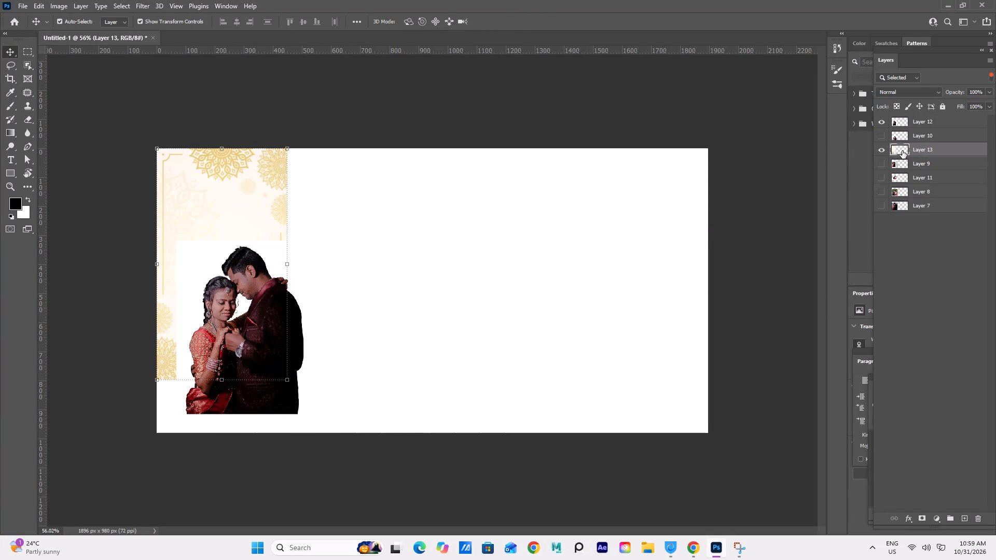
Move the Layer 12 couple cutout off the mandala background to the middle of the canvas.
left_click_drag(229, 331, 223, 300)
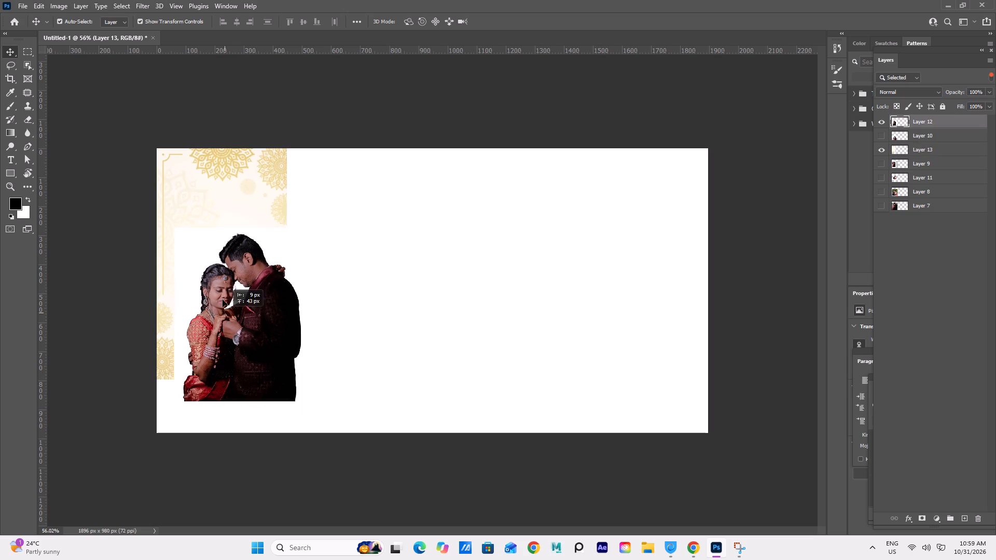
left_click_drag(223, 300, 207, 288)
left_click_drag(208, 290, 412, 303)
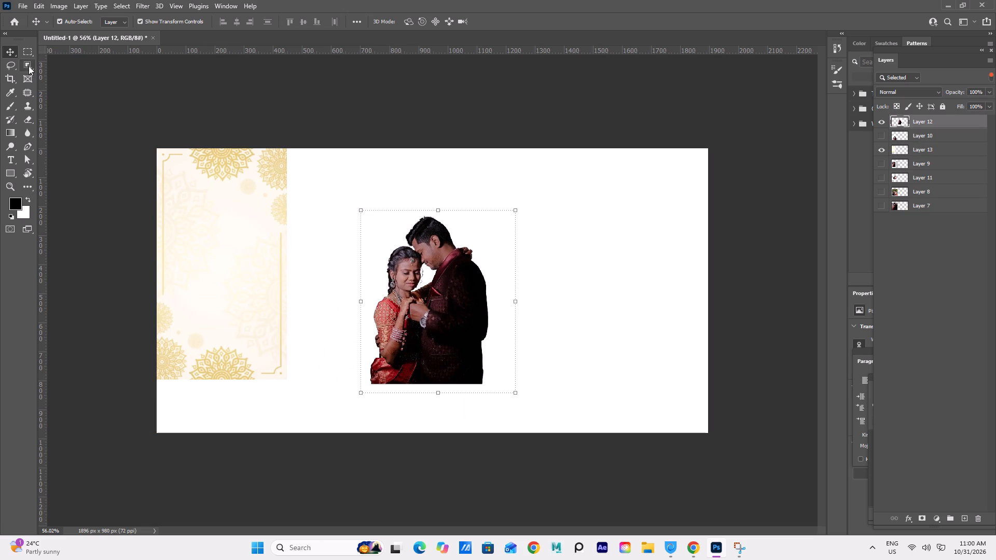
Select the couple on Layer 12 with the Object Selection tool and copy the selection to a new layer.
left_click(29, 66)
left_click_drag(361, 222, 483, 353)
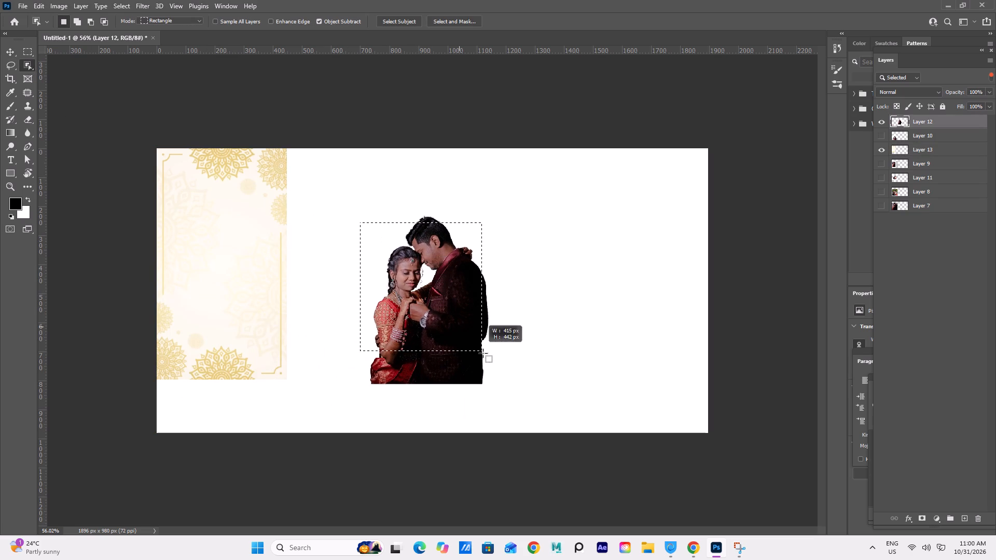
left_click_drag(483, 353, 498, 382)
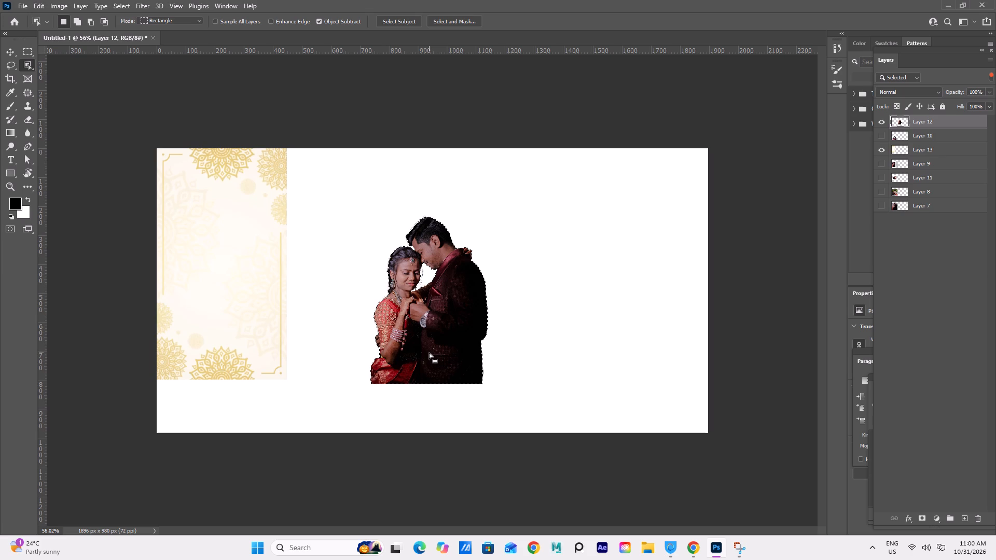
key("ctrl+j")
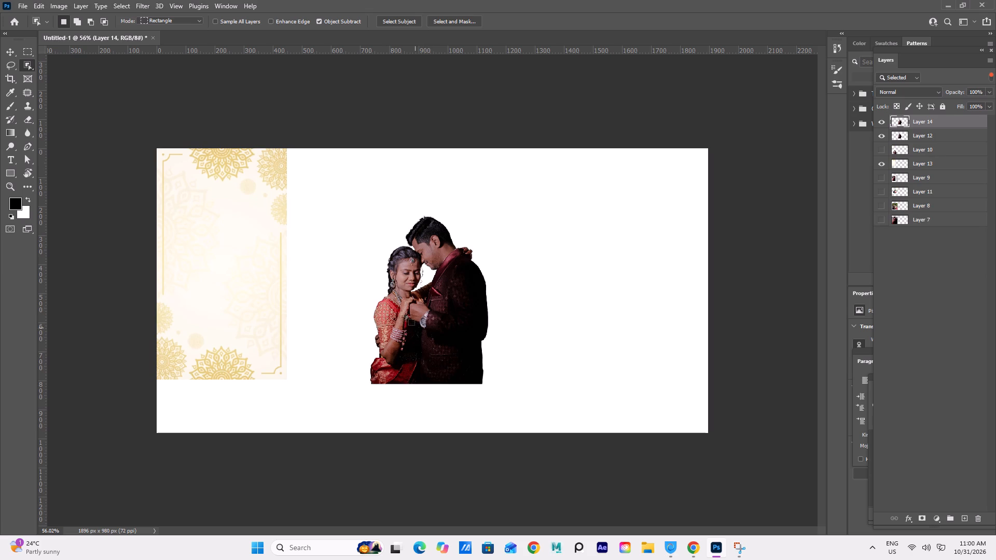
Place the copied couple cutout over the lower part of the mandala background and deselect it.
left_click(0, 49)
left_click(6, 48)
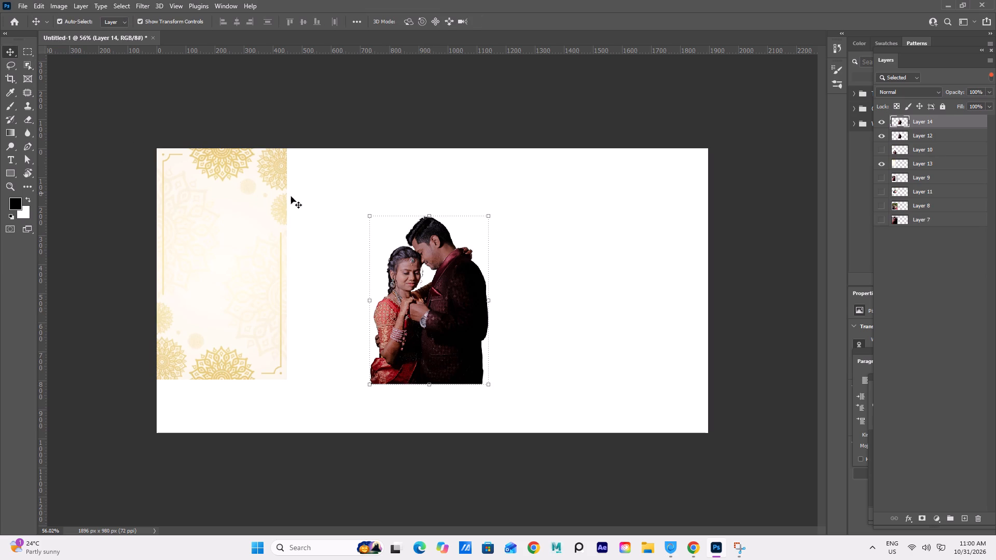
left_click_drag(417, 330, 209, 326)
left_click(321, 324)
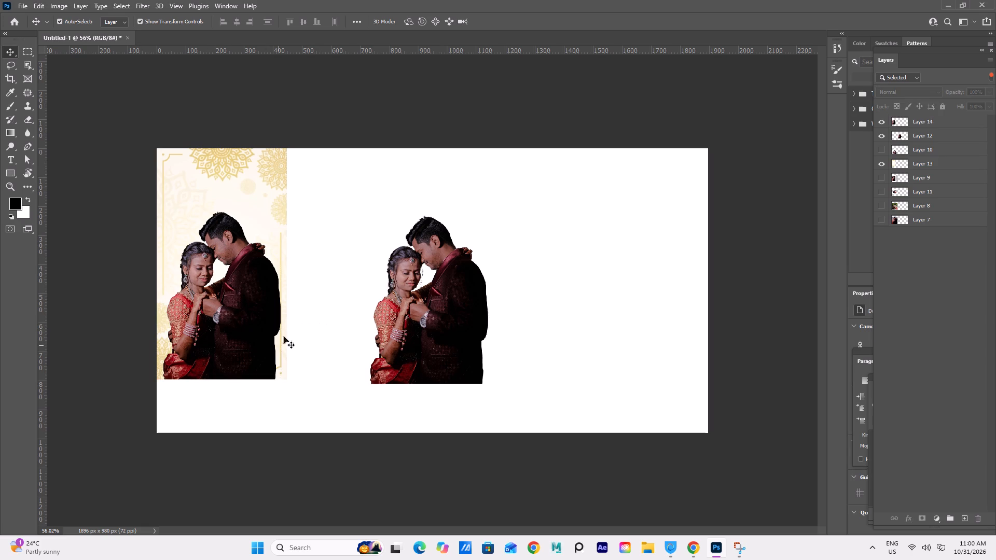
Enlarge the Layer 13 mandala background to about 122% so it fills the full canvas height, keeping it at the canvas's left edge.
left_click(266, 191)
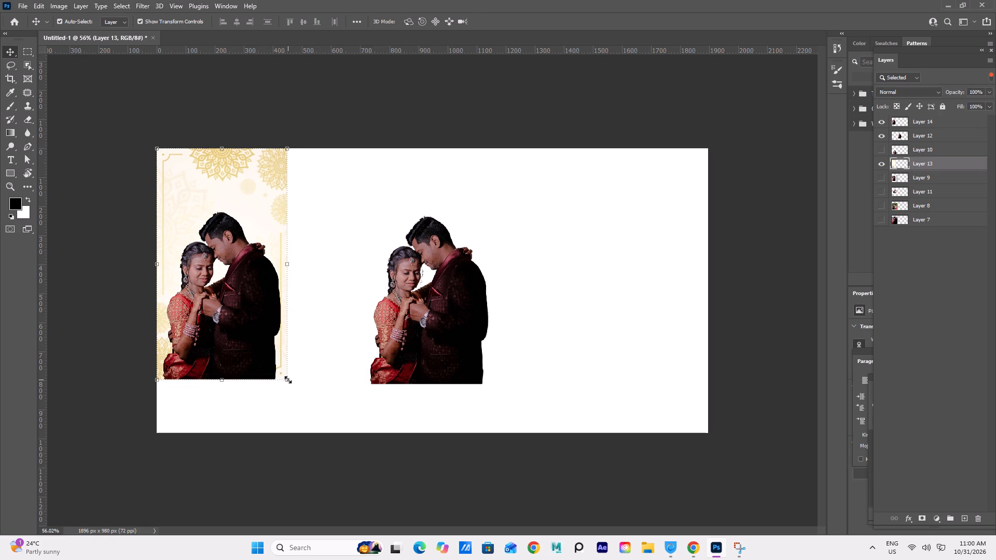
left_click_drag(288, 380, 319, 430)
left_click(364, 423)
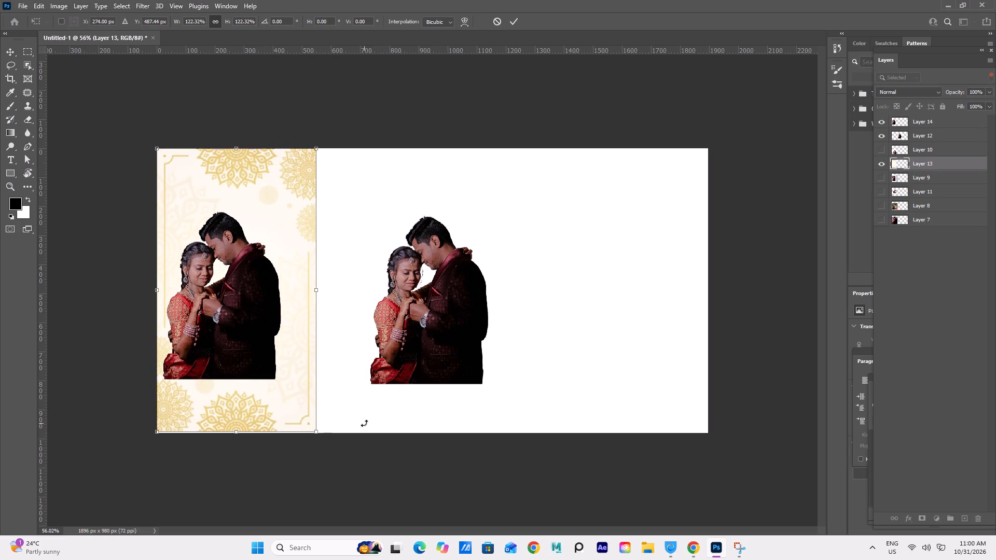
left_click_drag(225, 312, 225, 317)
left_click_drag(239, 333, 241, 326)
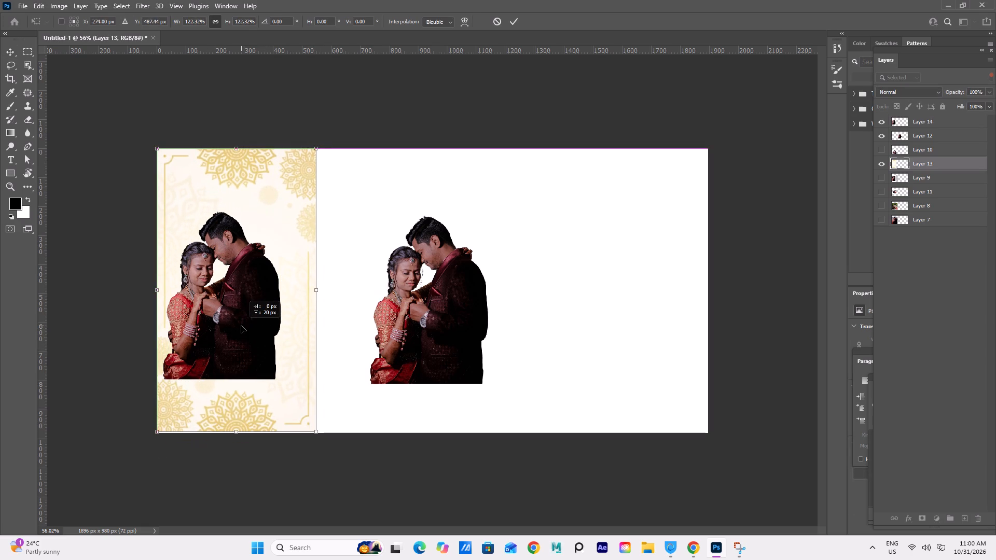
left_click_drag(241, 326, 238, 328)
left_click(237, 349)
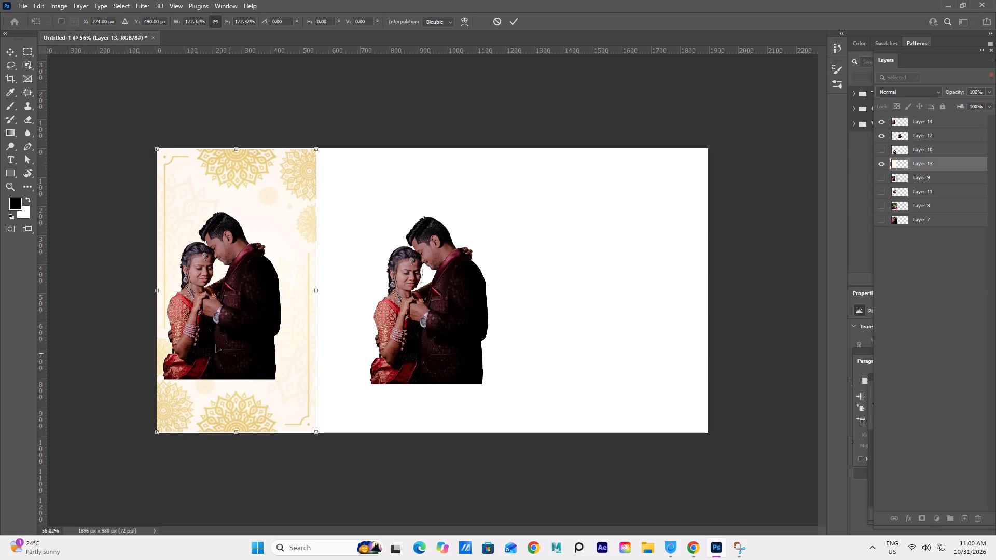
left_click_drag(199, 300, 199, 307)
left_click_drag(308, 337, 305, 325)
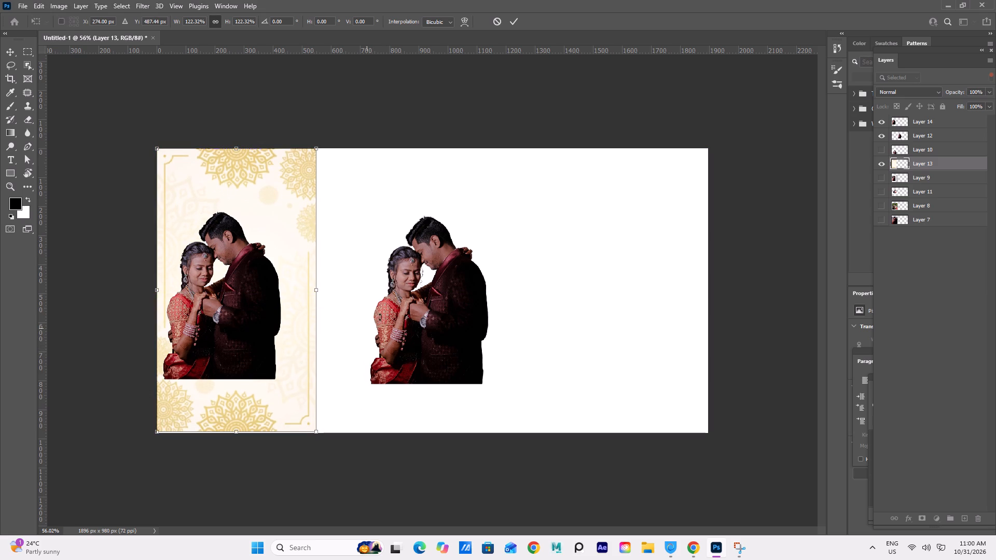
double_click(659, 241)
Move the Layer 14 couple cutout down and enlarge it to about 121%, with its base in the canvas's lower-left corner.
left_click(224, 291)
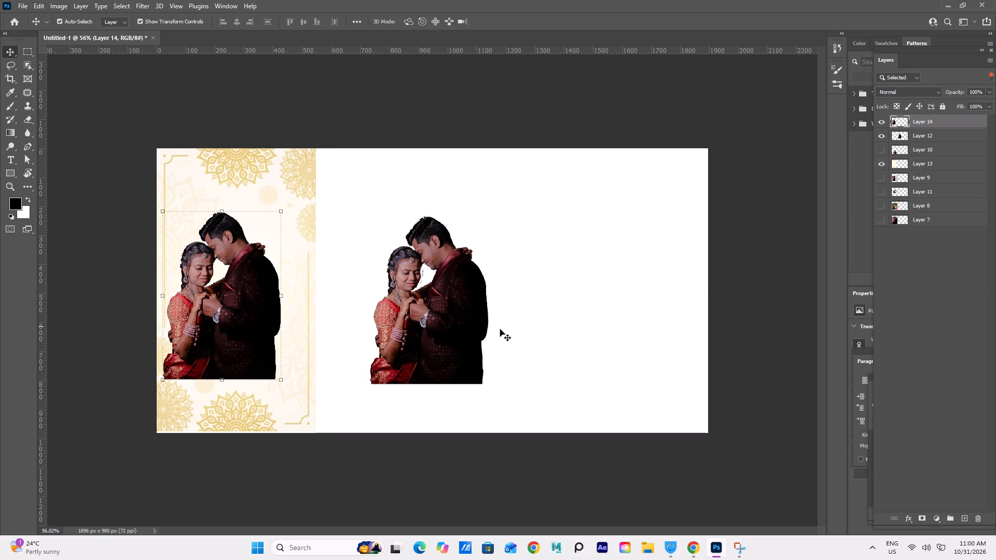
left_click_drag(238, 340, 247, 357)
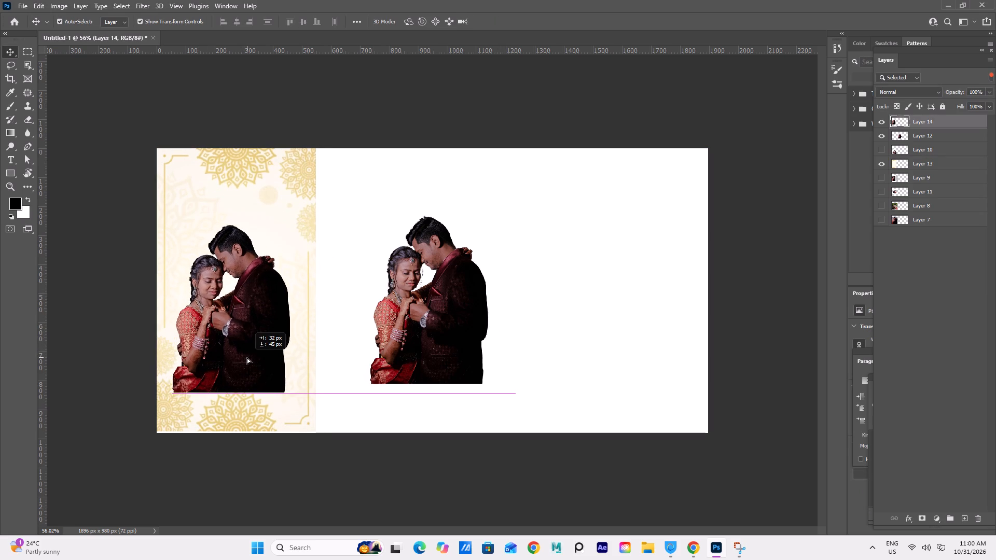
left_click_drag(247, 357, 242, 358)
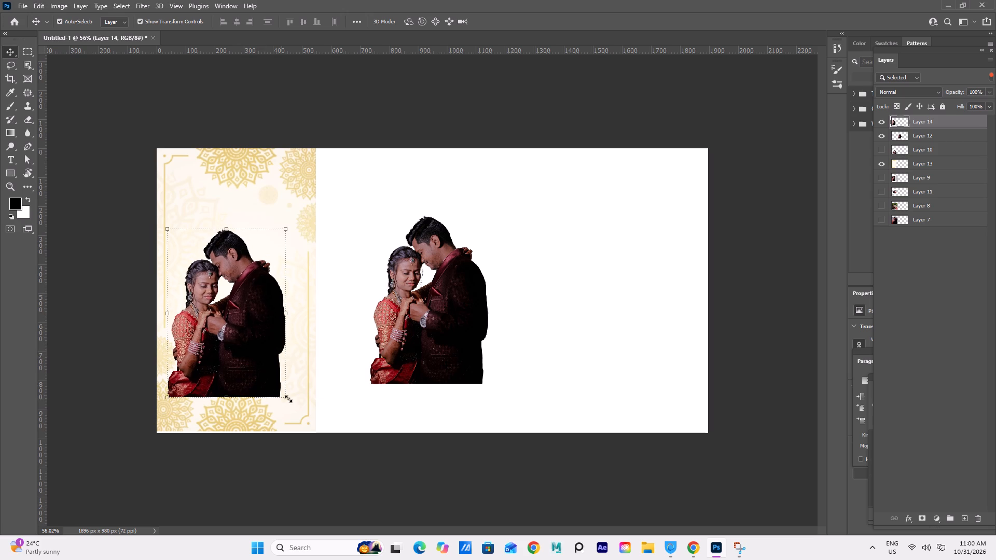
left_click_drag(286, 397, 307, 436)
left_click_drag(267, 403, 257, 405)
left_click(376, 414)
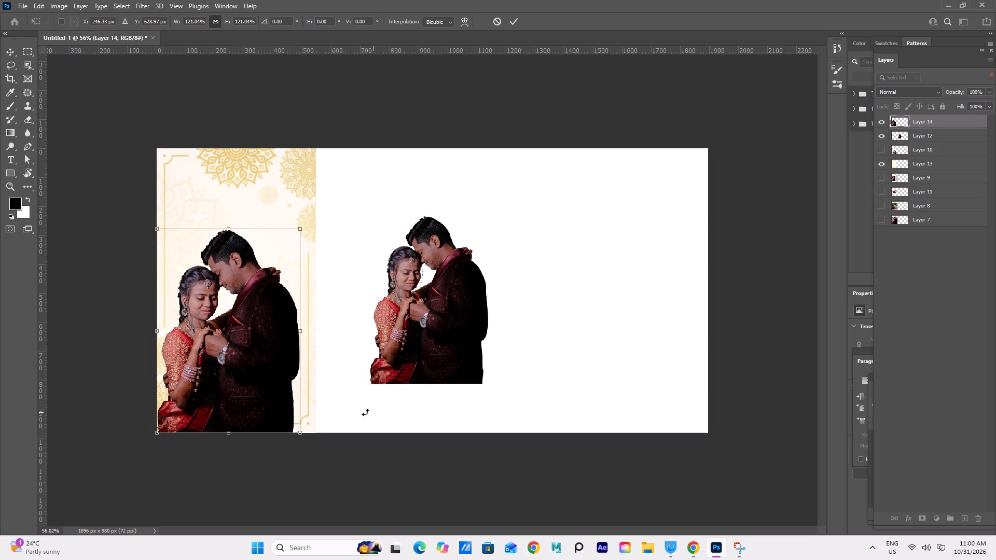
double_click(102, 155)
double_click(89, 123)
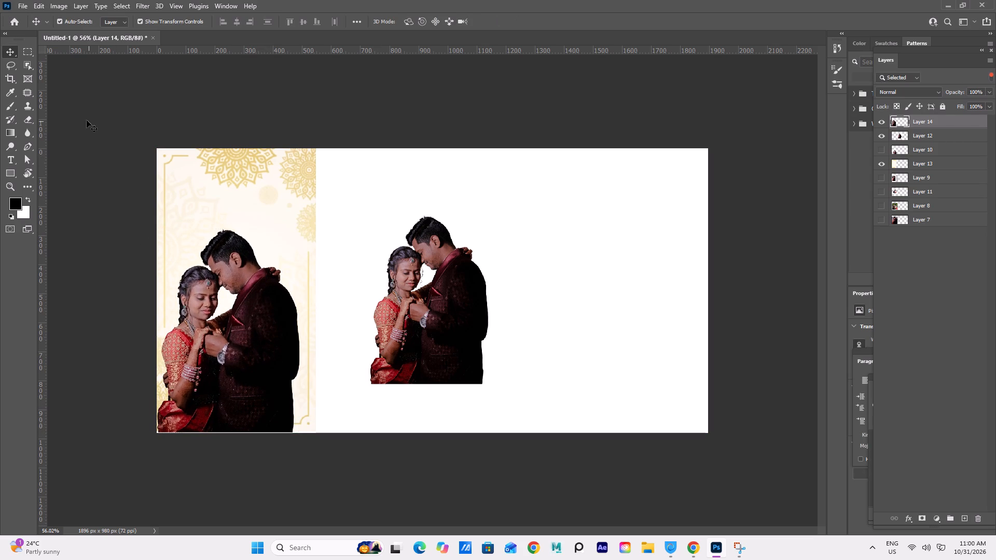
Brush soft white over the couple on Layer 14, fading their lower part from the lower-left corner, after undoing a black trial stroke.
left_click(13, 105)
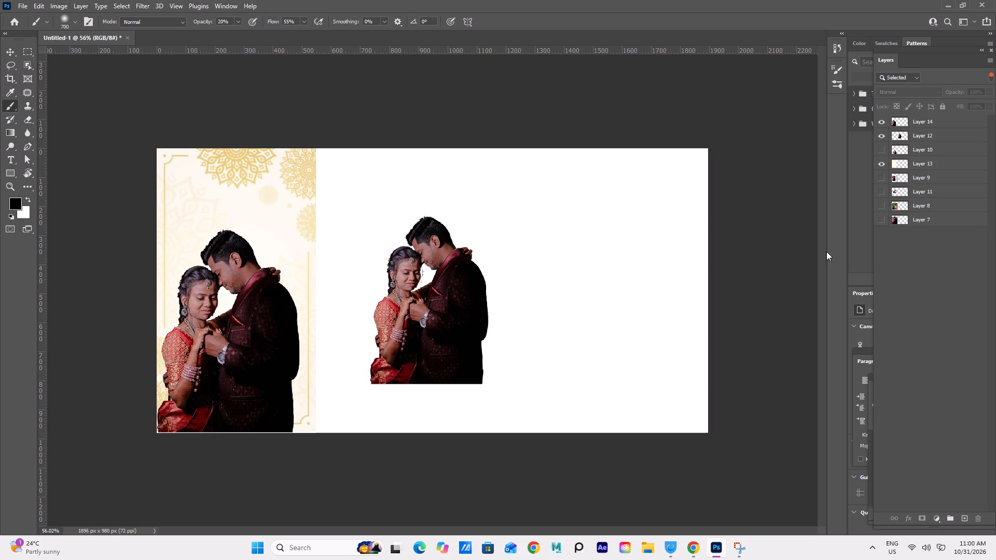
left_click(897, 122)
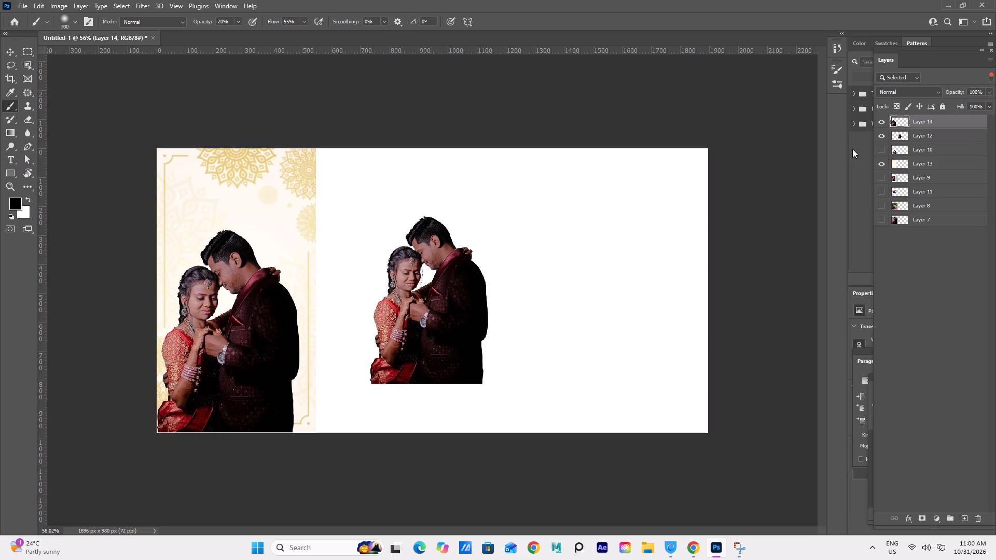
left_click_drag(191, 265, 256, 313)
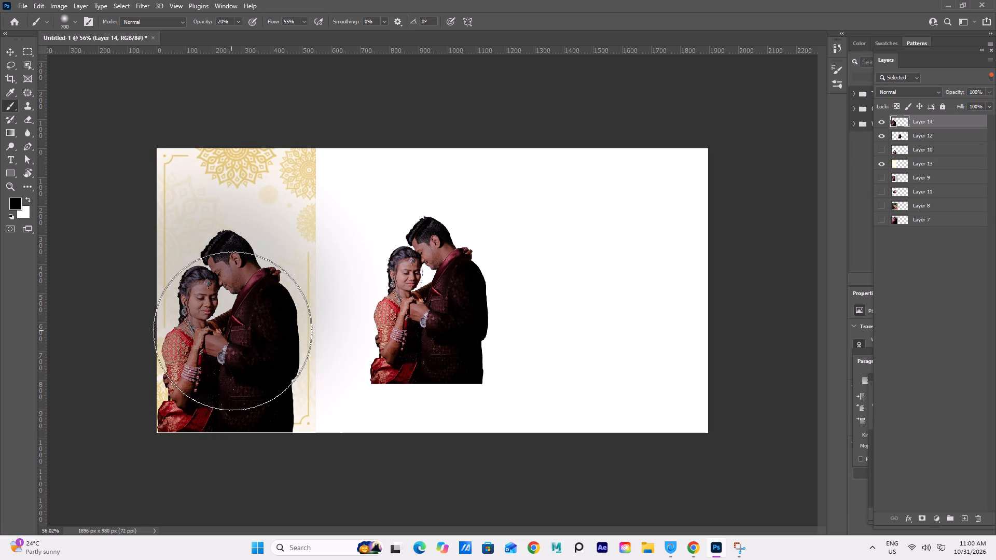
key("ctrl+z")
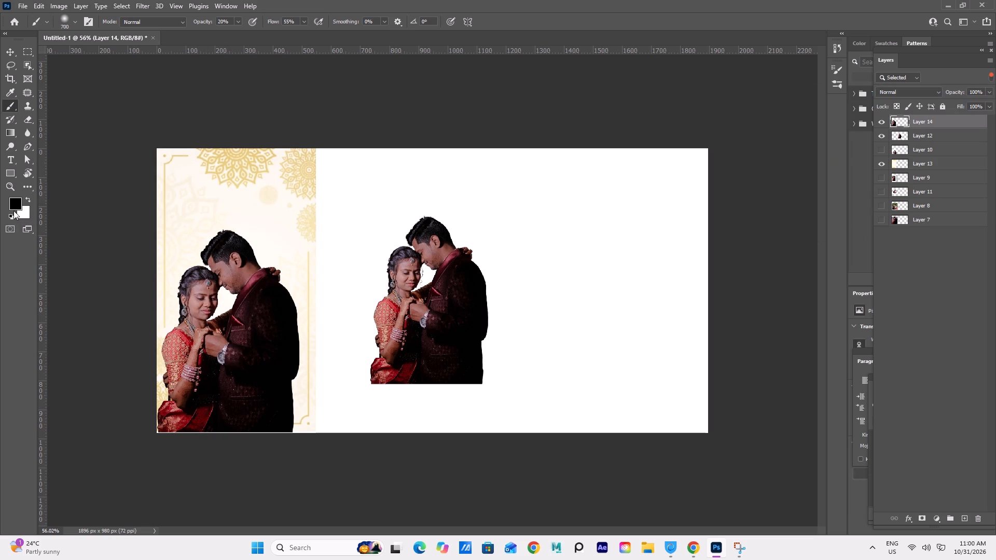
left_click(29, 197)
left_click_drag(136, 229, 267, 411)
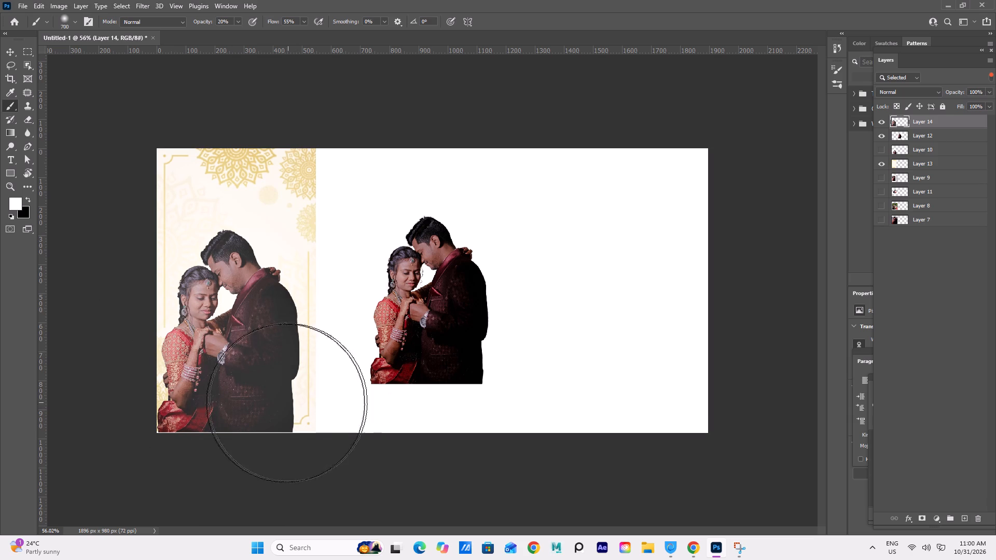
left_click_drag(184, 419, 258, 424)
left_click_drag(165, 424, 214, 432)
left_click_drag(146, 438, 182, 445)
left_click_drag(108, 454, 148, 463)
triple_click(165, 456)
left_click(168, 454)
left_click(183, 452)
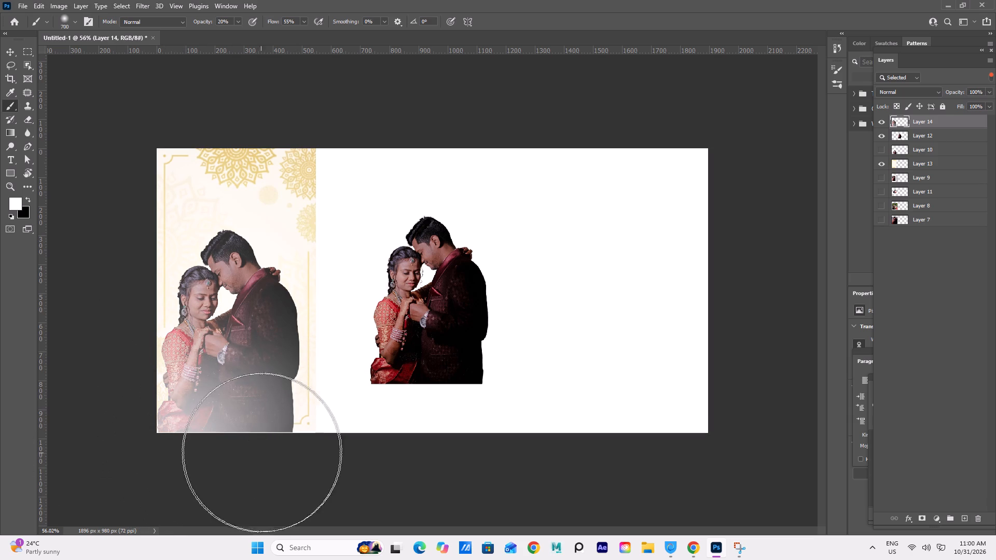
Deepen the white fade on Layer 14 along the bottom edge, from the groom's side back to the lower-left corner.
left_click_drag(268, 450, 279, 446)
left_click_drag(287, 444, 298, 443)
left_click(307, 443)
left_click(316, 437)
left_click(313, 428)
left_click(312, 425)
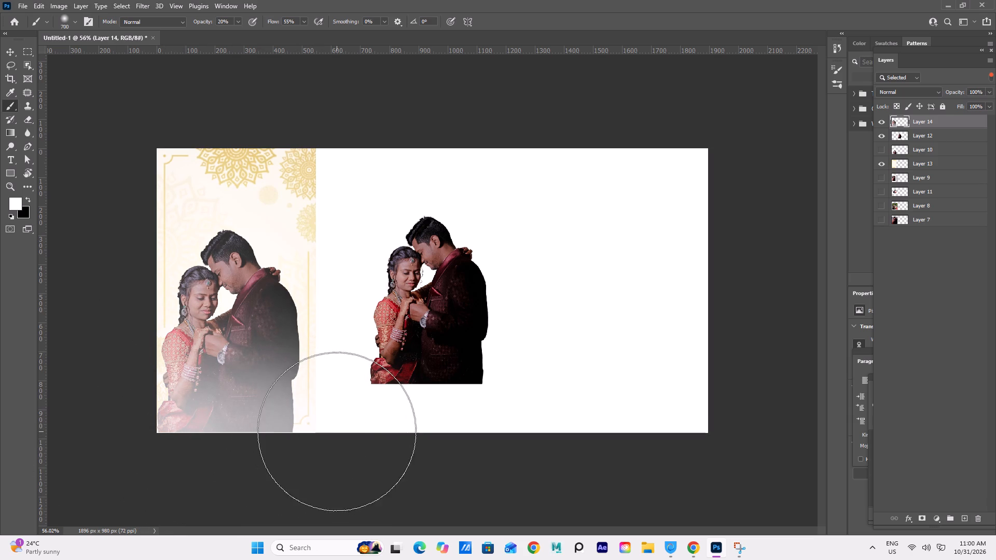
left_click(335, 432)
triple_click(334, 429)
left_click(319, 441)
left_click(313, 442)
left_click(303, 438)
left_click(297, 440)
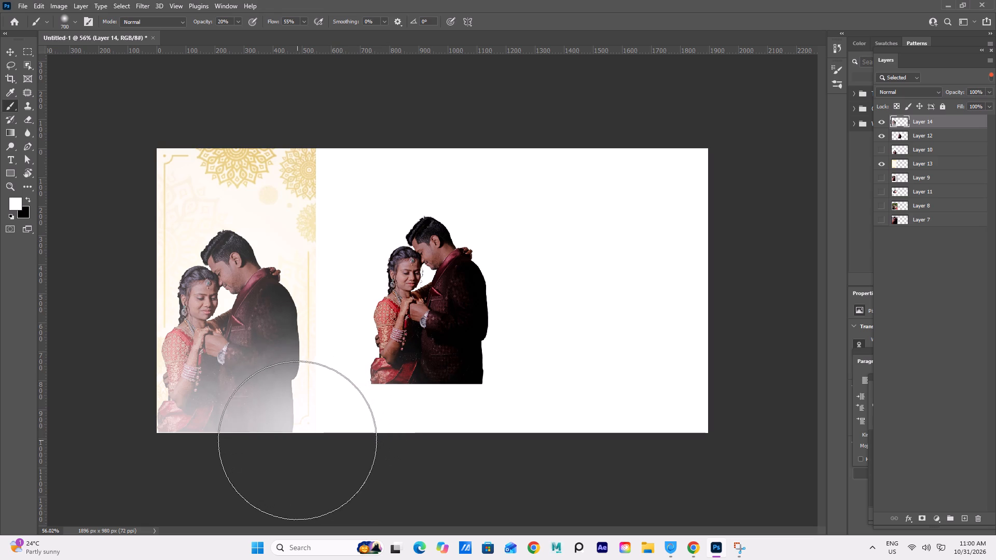
triple_click(294, 440)
left_click(237, 459)
left_click_drag(225, 458, 209, 456)
left_click_drag(186, 444, 176, 445)
left_click(160, 438)
left_click(146, 438)
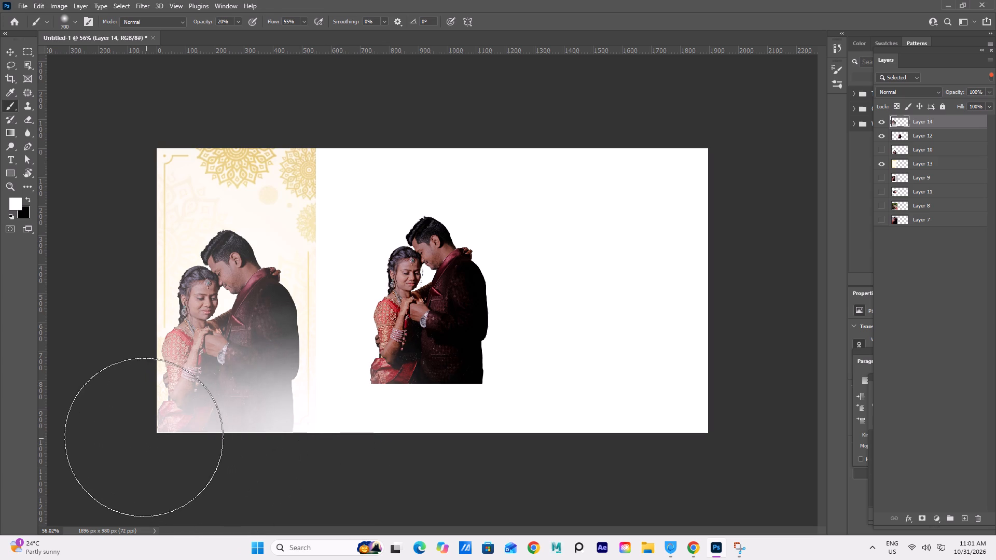
left_click(143, 438)
Nudge the faded couple on Layer 14 straight up by about 100 px.
left_click(7, 50)
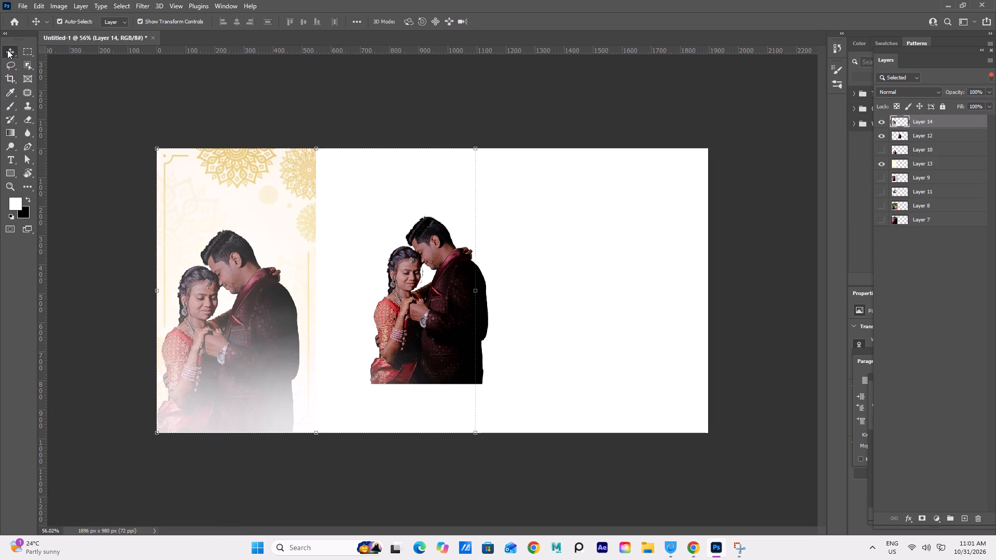
left_click(211, 323)
key("Up")
key("Up")
key("Up")
key("Up")
key("Up")
key("Up")
key("Up")
key("Up")
key("Up")
key("Up")
key("Up")
key("Up")
key("Up")
key("Up")
key("Up")
key("Up")
key("Up")
key("Up")
key("Up")
key("Up")
key("Up")
key("Up")
key("Up")
key("Up")
key("Up")
key("Up")
key("Up")
key("Up")
key("Up")
key("Up")
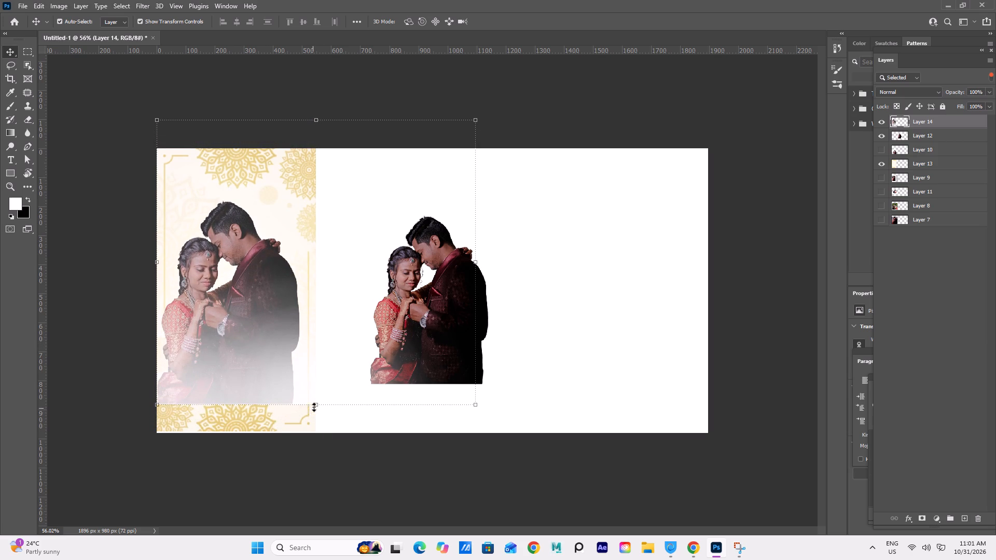
Scale Layer 14 to about 112%, lower it so the fade covers the mandala background's bottom edge, and rotate it 0.20°.
left_click_drag(317, 404, 333, 439)
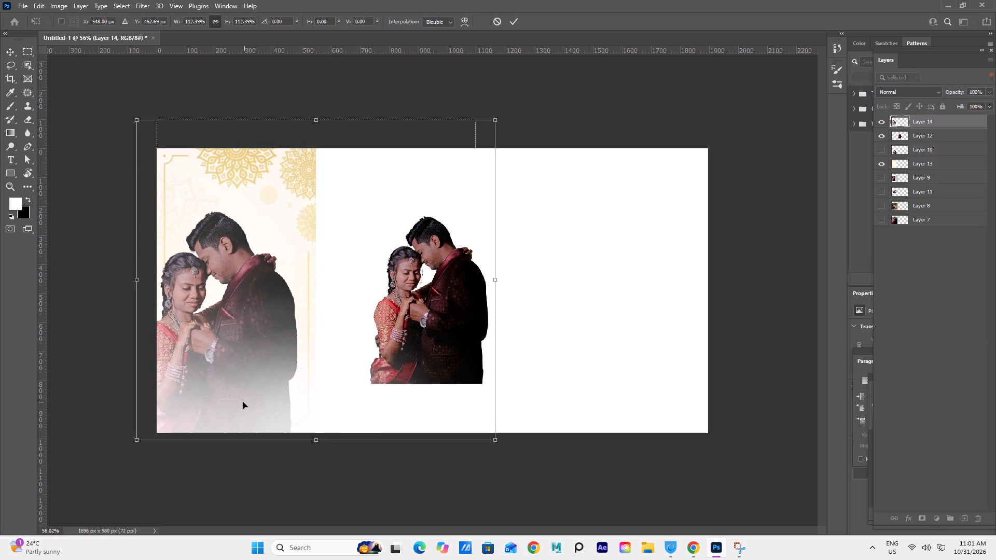
left_click_drag(243, 402, 251, 405)
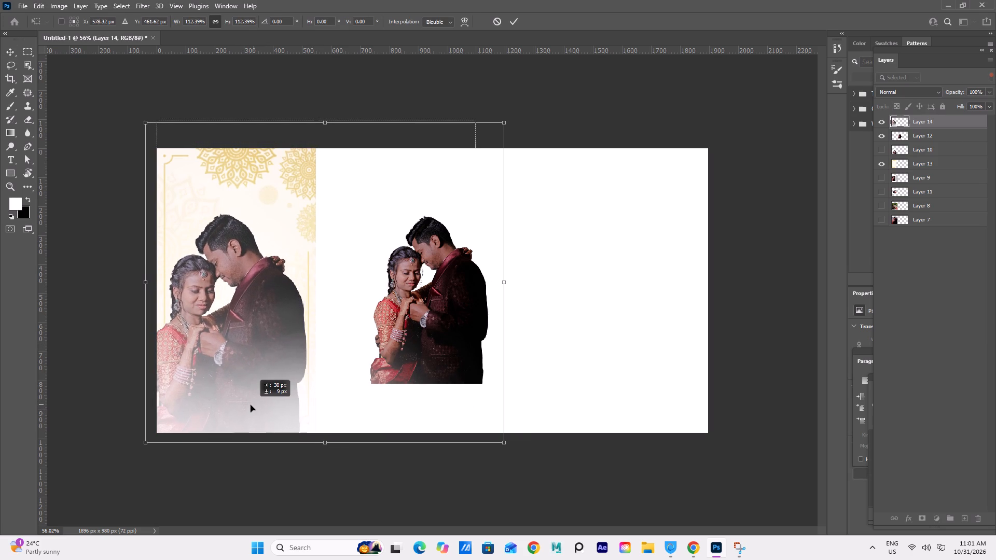
left_click_drag(251, 405, 243, 409)
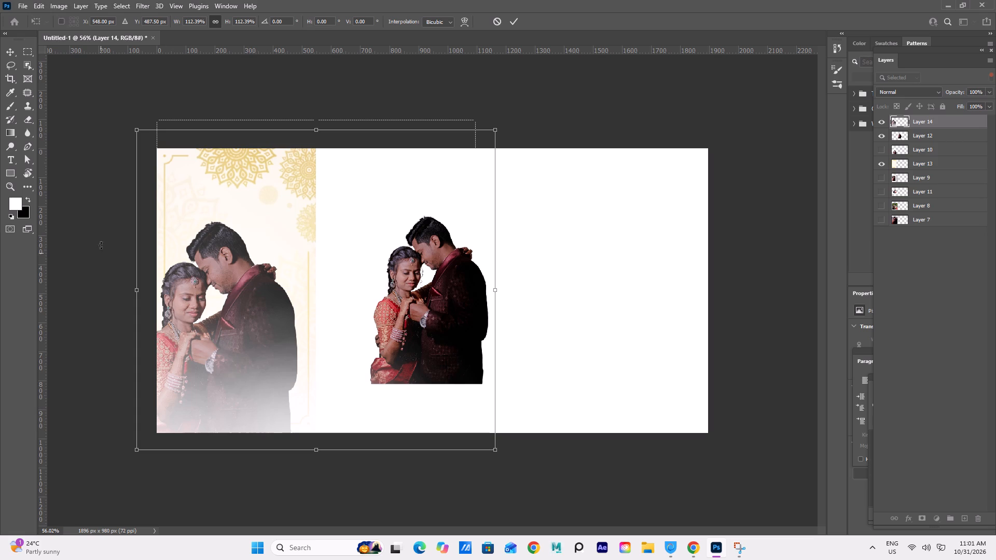
left_click(100, 227)
left_click(93, 197)
left_click_drag(91, 187, 90, 183)
left_click_drag(87, 120, 87, 114)
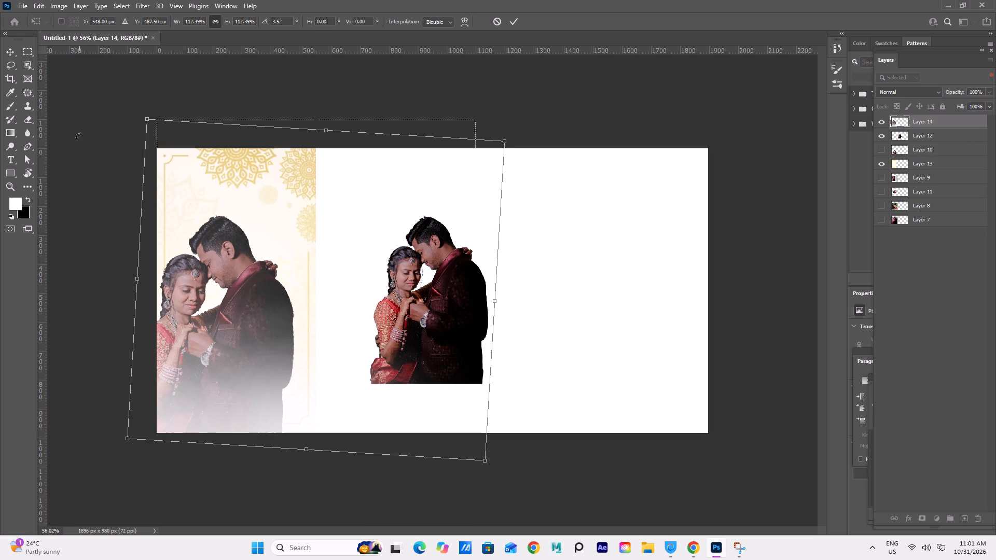
left_click_drag(73, 203, 78, 226)
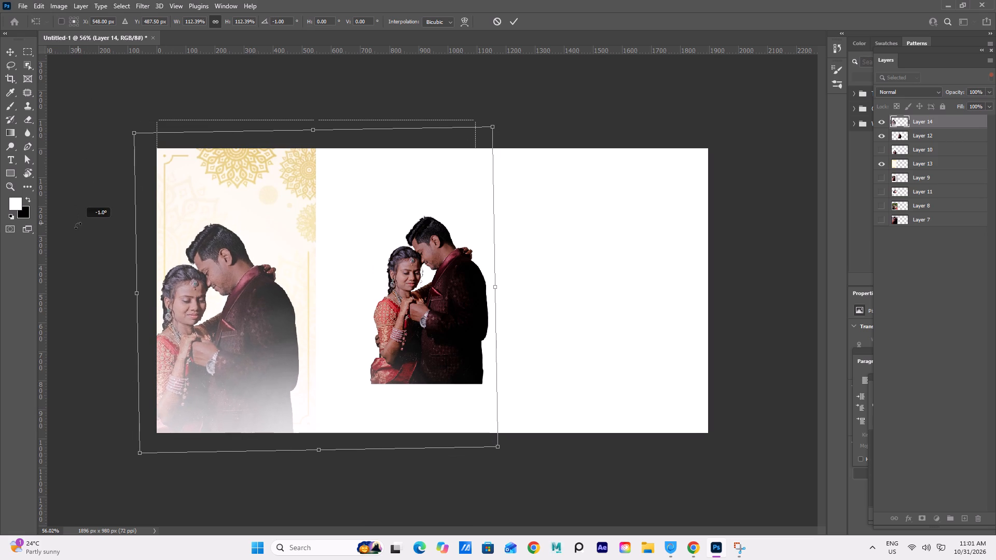
left_click_drag(78, 226, 82, 221)
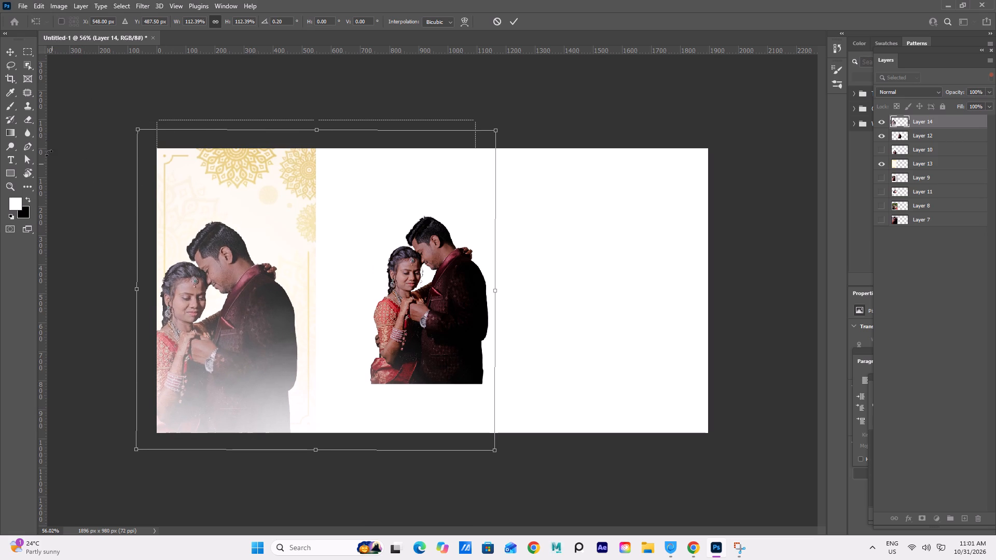
left_click(6, 49)
left_click(47, 119)
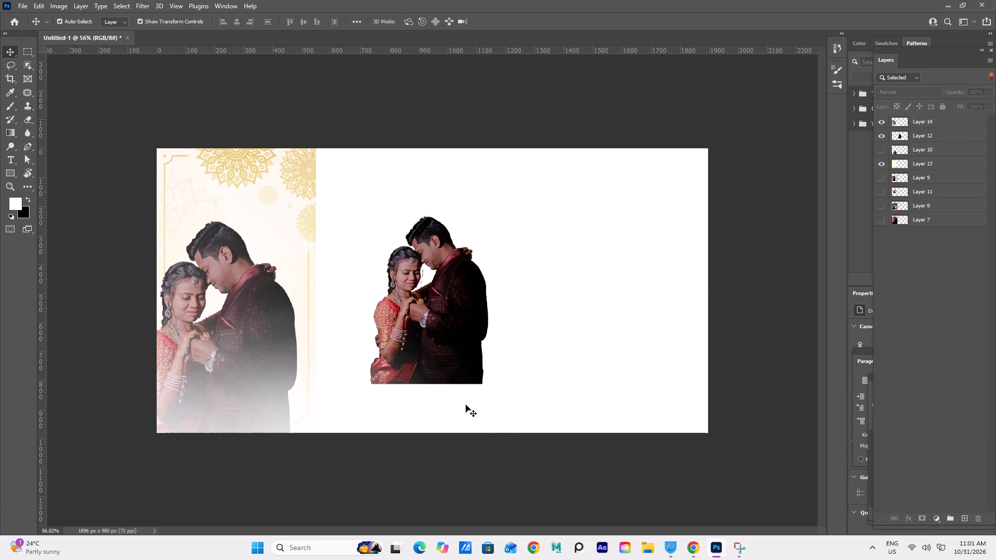
Delete the spare Layer 12 couple cutout from the middle of the canvas.
left_click(441, 344)
key("Delete")
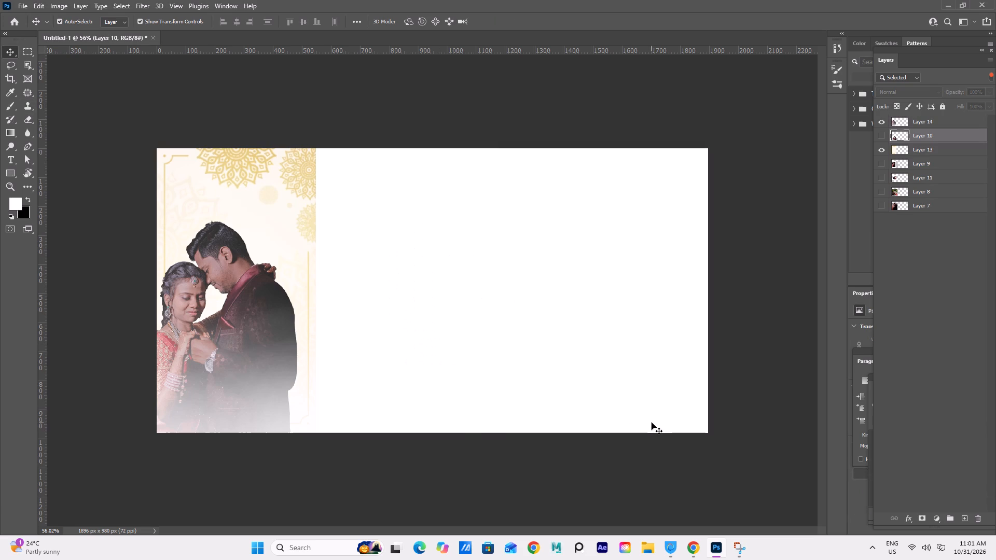
Toggle the visibility of Layer 10 to check its content against the composition, leaving it hidden.
left_click(881, 136)
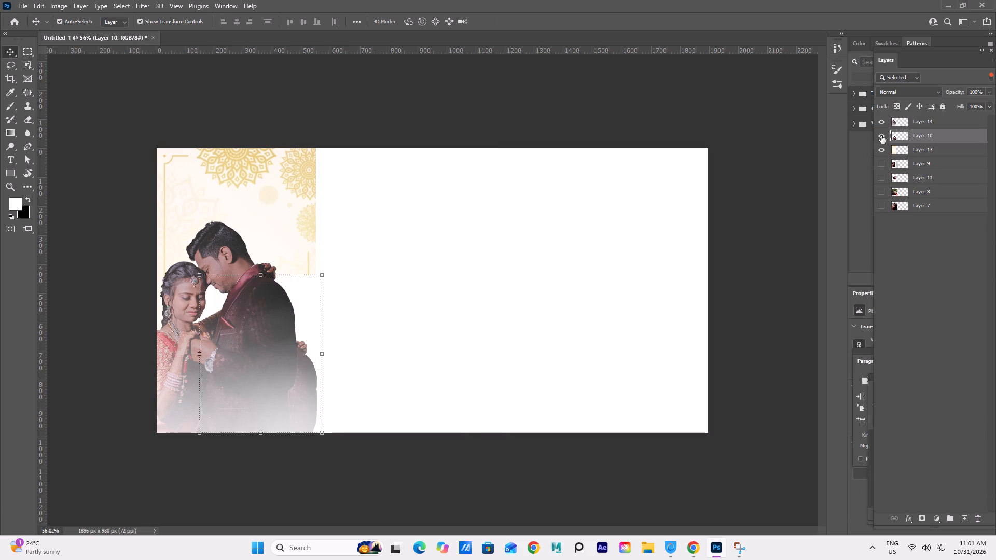
left_click(881, 136)
double_click(881, 136)
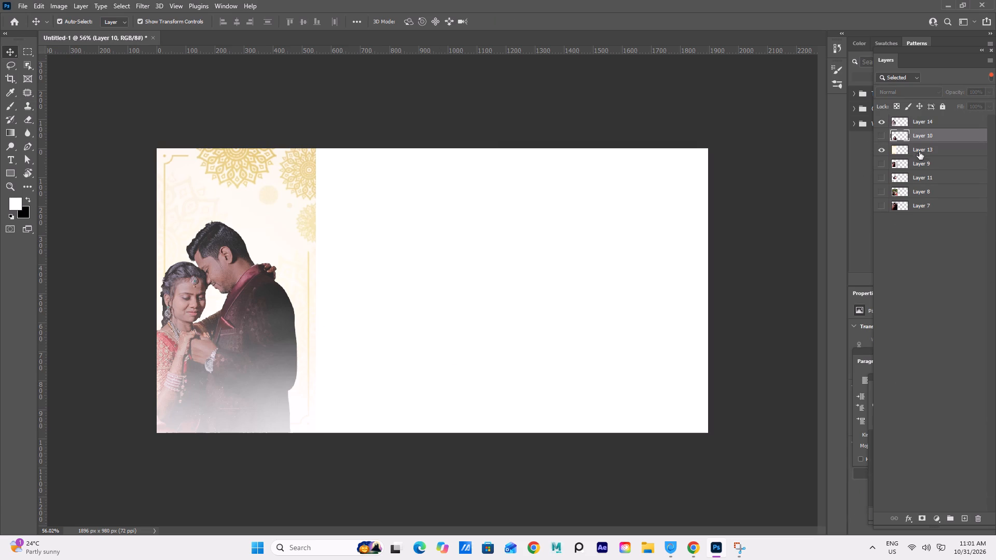
Move the Layer 13 mandala background directly beneath Layer 14 in the layer stack and deselect it.
left_click(891, 122)
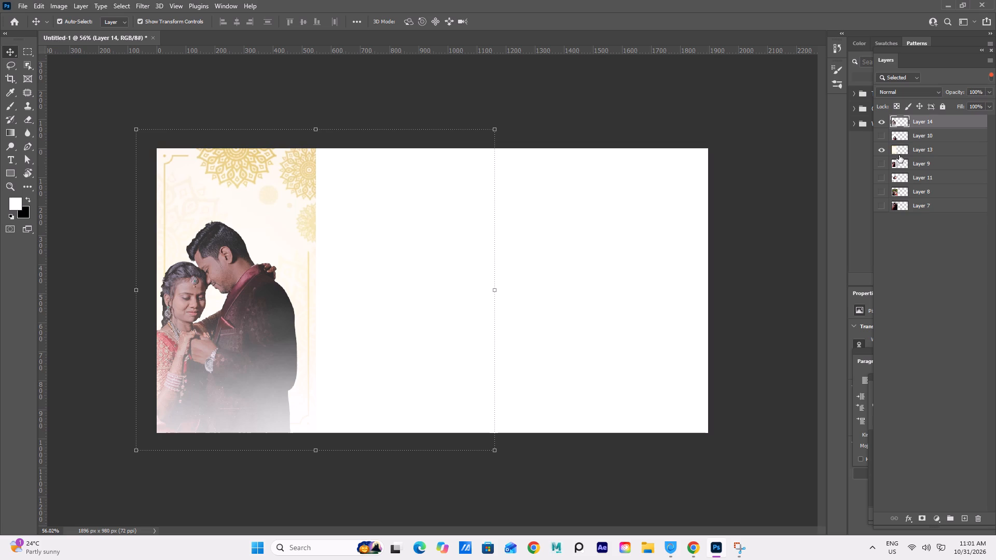
left_click_drag(896, 148, 896, 132)
left_click(762, 185)
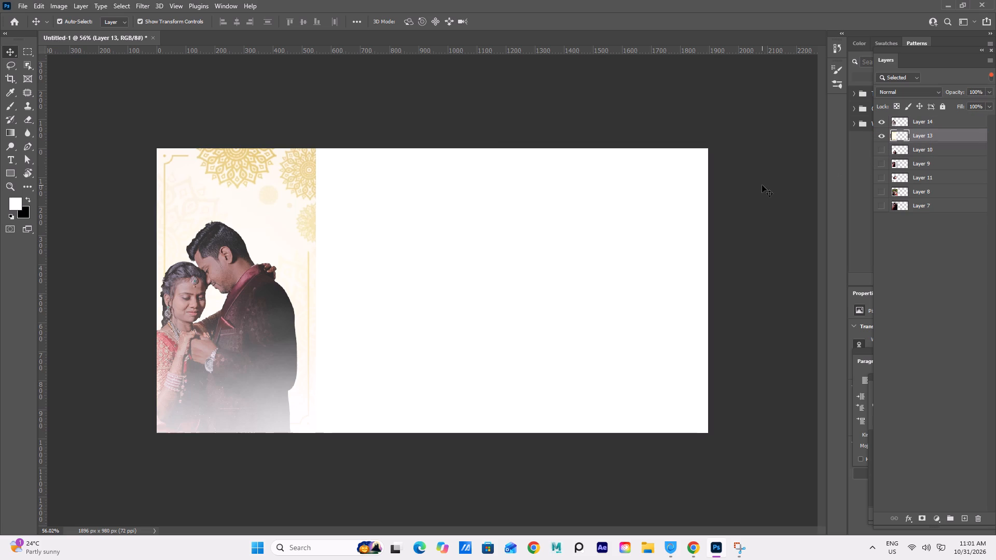
left_click(486, 369)
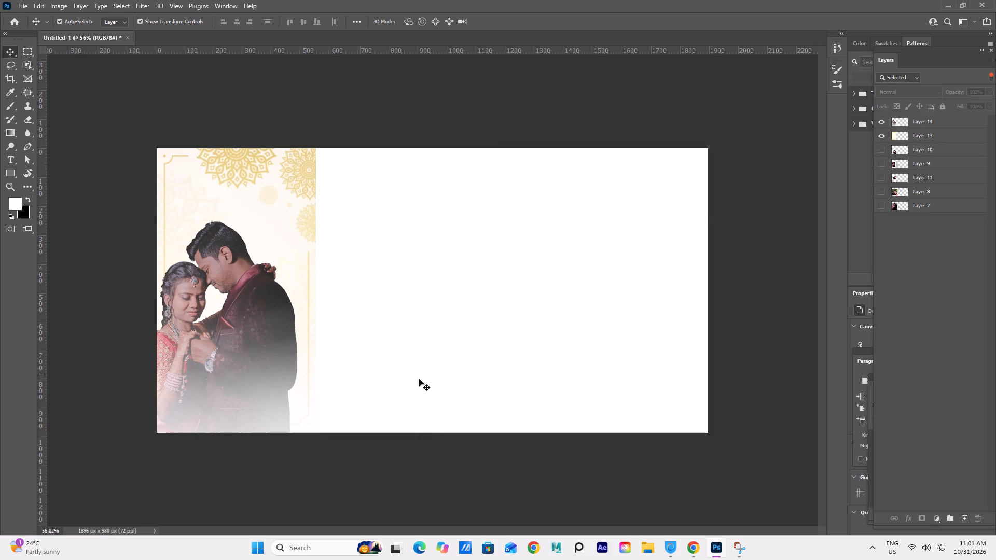
Show Layer 11, shift the mandala background to mid-canvas, and move the Layer 11 couple cutout to the canvas's empty right part.
left_click(886, 165)
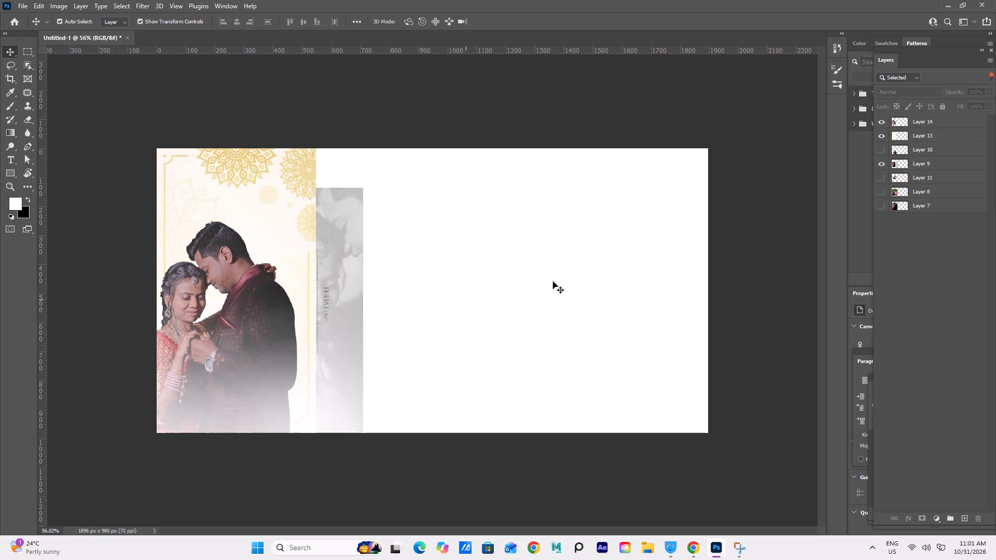
left_click(880, 168)
left_click(882, 181)
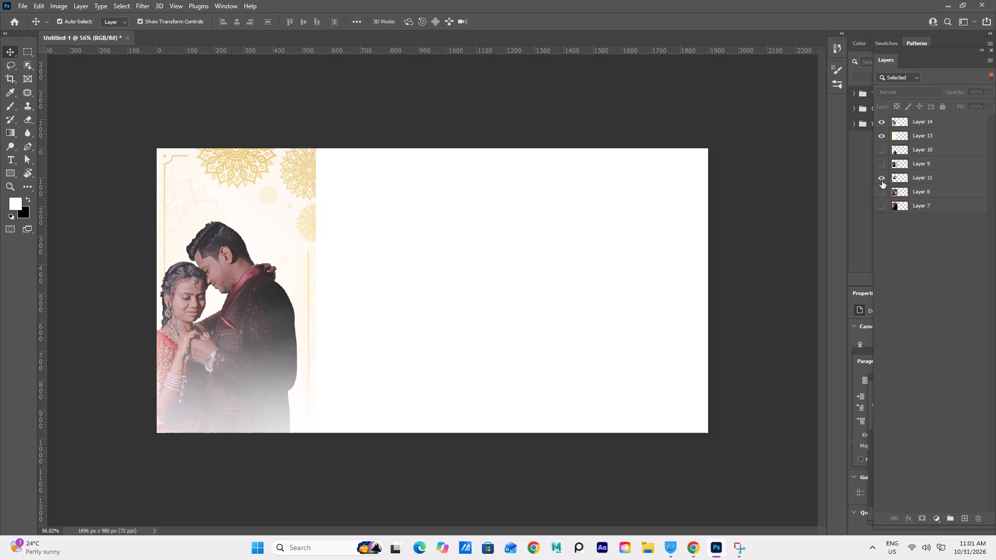
left_click(315, 312)
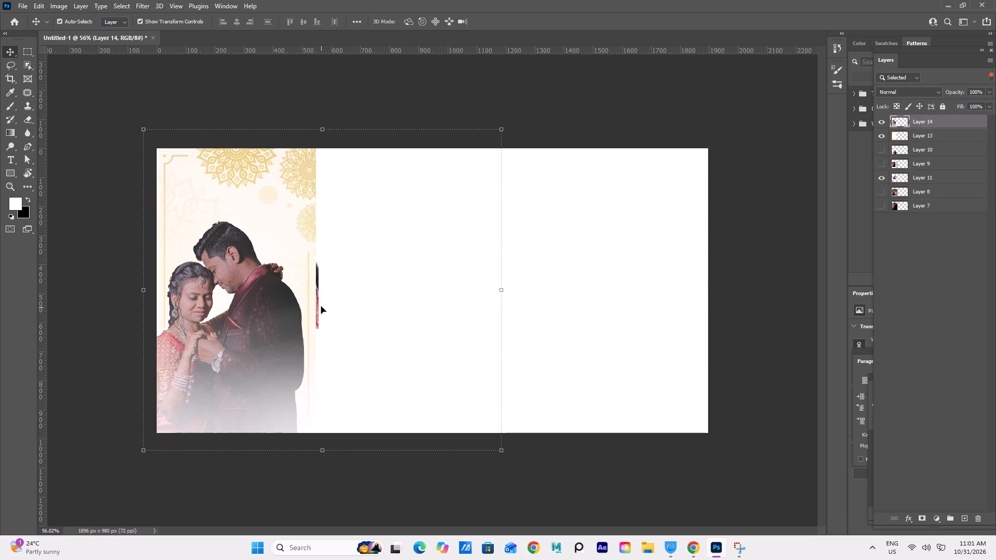
left_click_drag(761, 268, 767, 265)
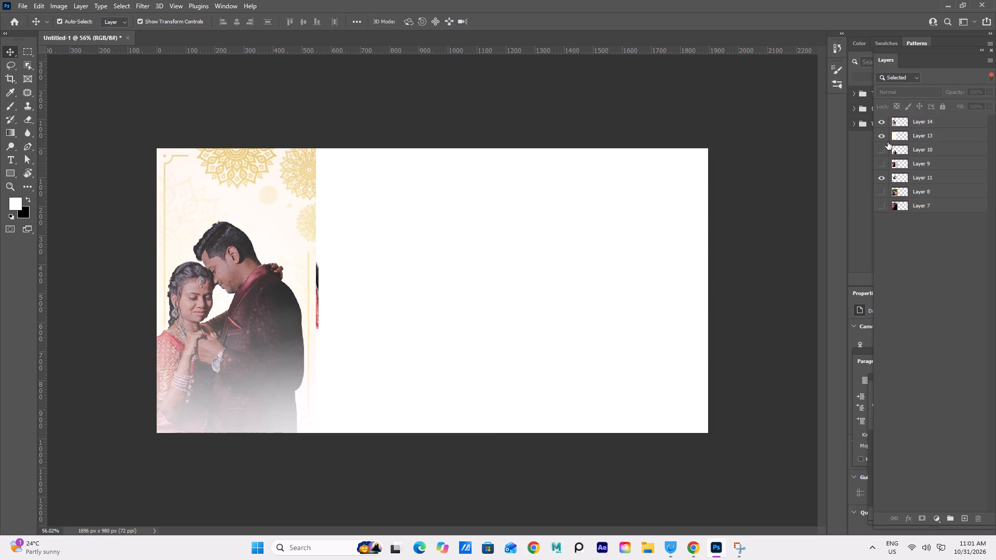
left_click(896, 165)
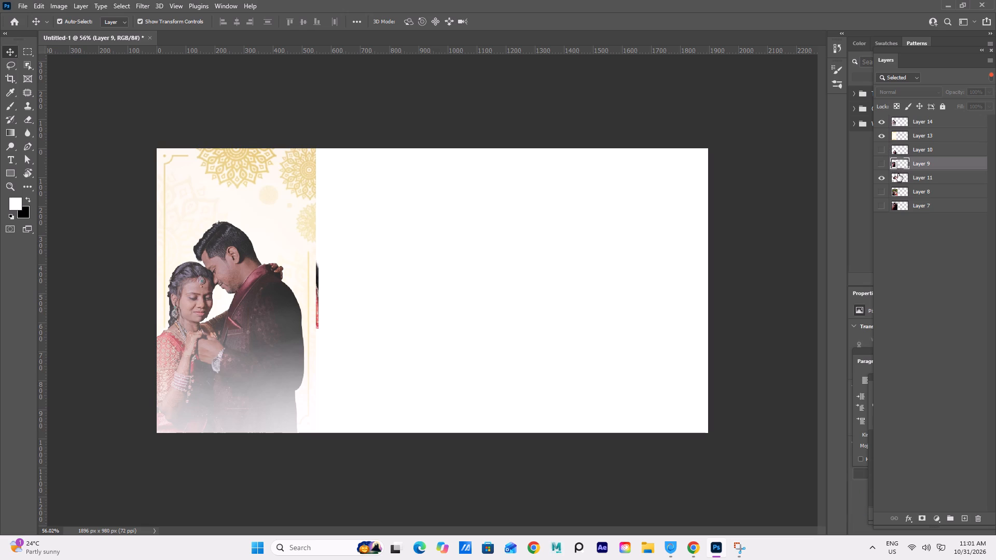
left_click(897, 174)
left_click_drag(293, 260, 248, 300)
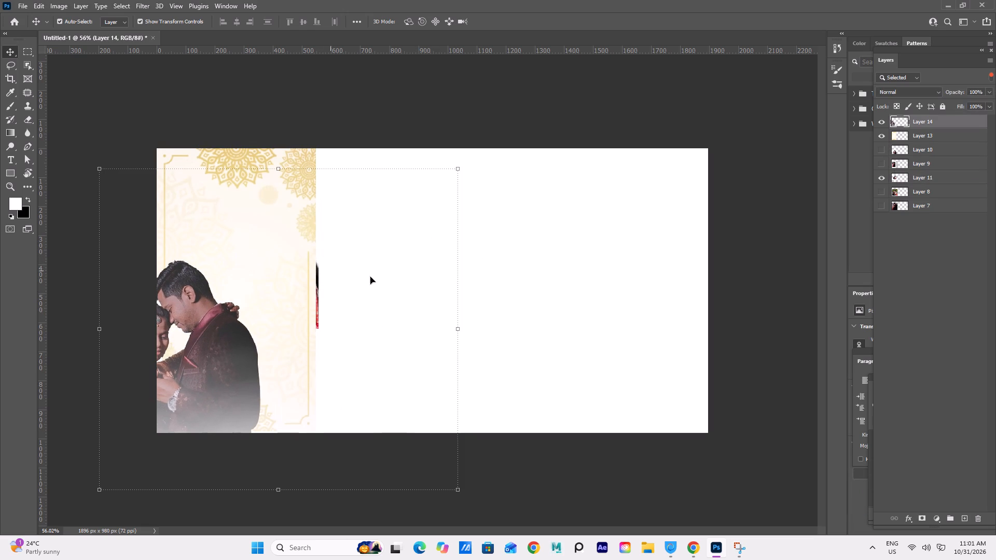
left_click(611, 277)
left_click(901, 176)
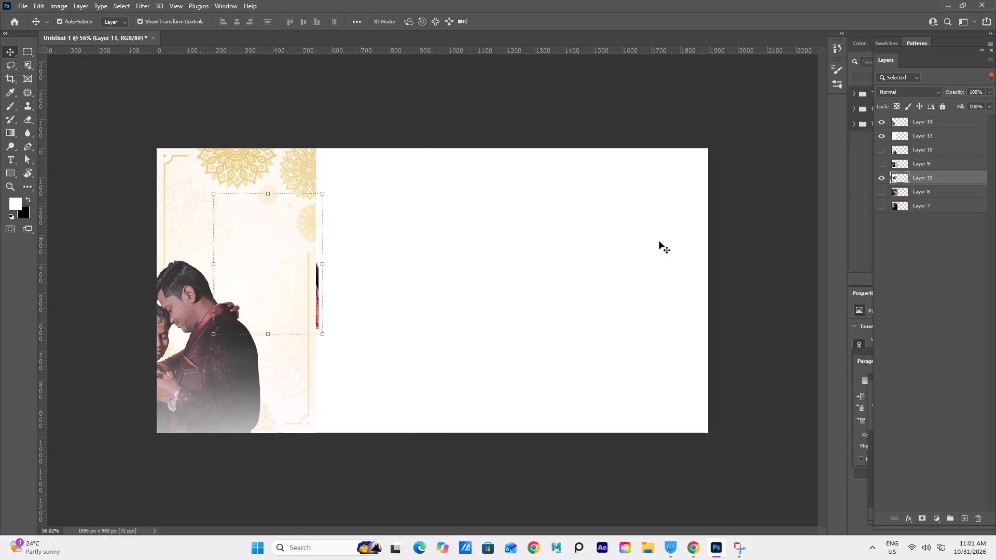
left_click_drag(313, 242, 517, 234)
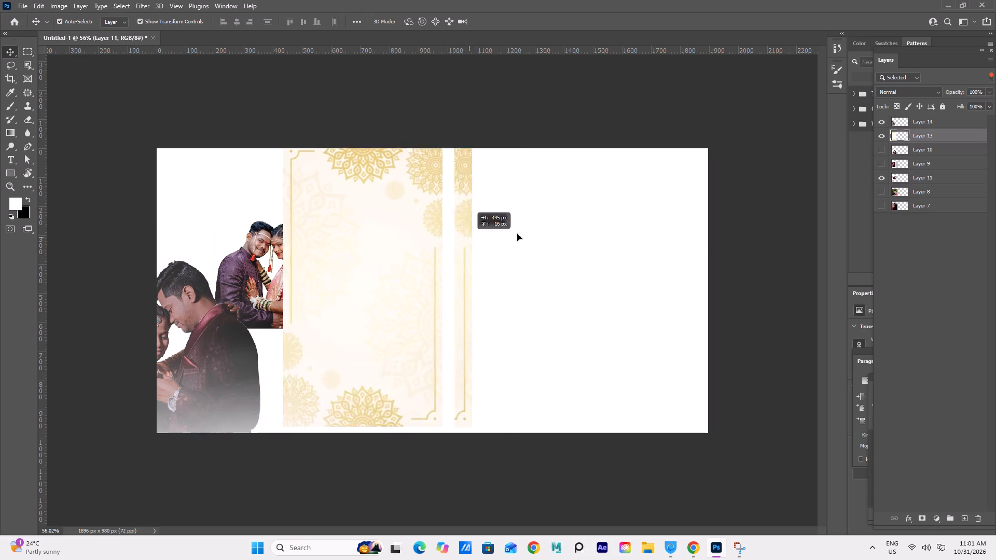
left_click_drag(517, 234, 556, 231)
left_click_drag(267, 279, 639, 292)
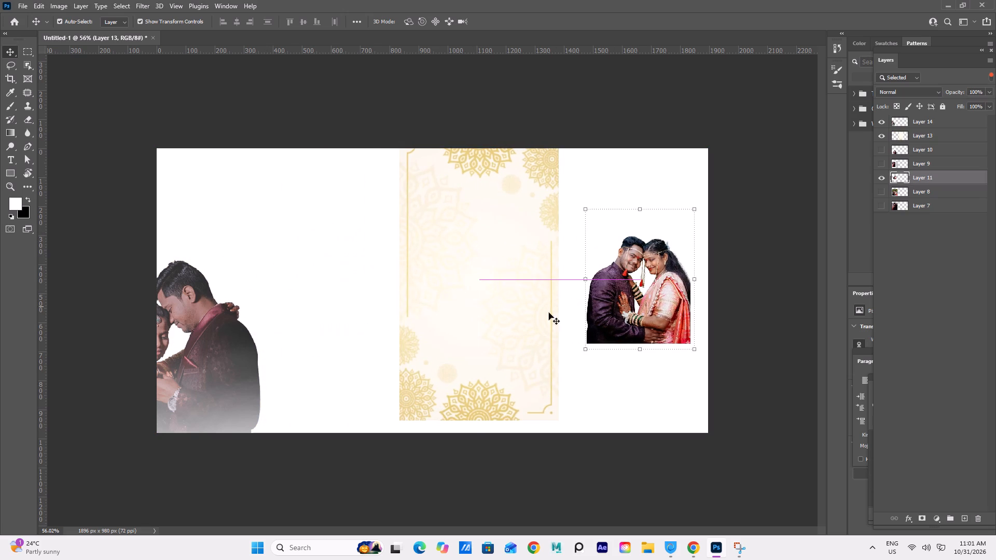
left_click_drag(447, 327, 368, 331)
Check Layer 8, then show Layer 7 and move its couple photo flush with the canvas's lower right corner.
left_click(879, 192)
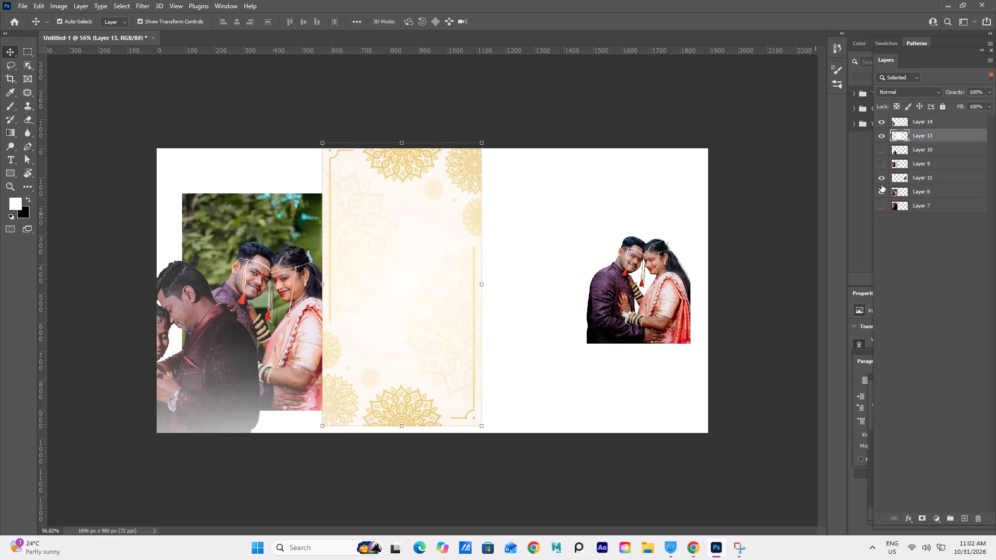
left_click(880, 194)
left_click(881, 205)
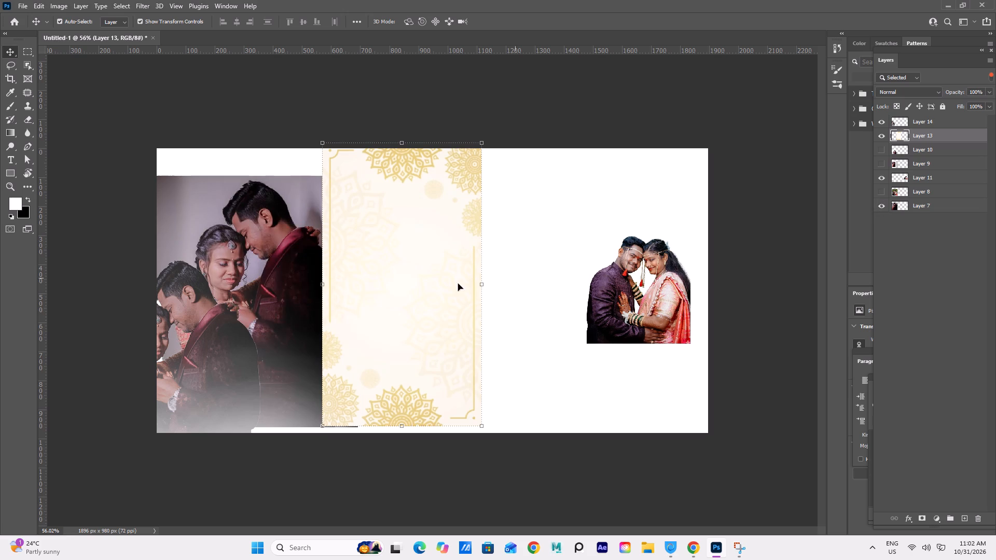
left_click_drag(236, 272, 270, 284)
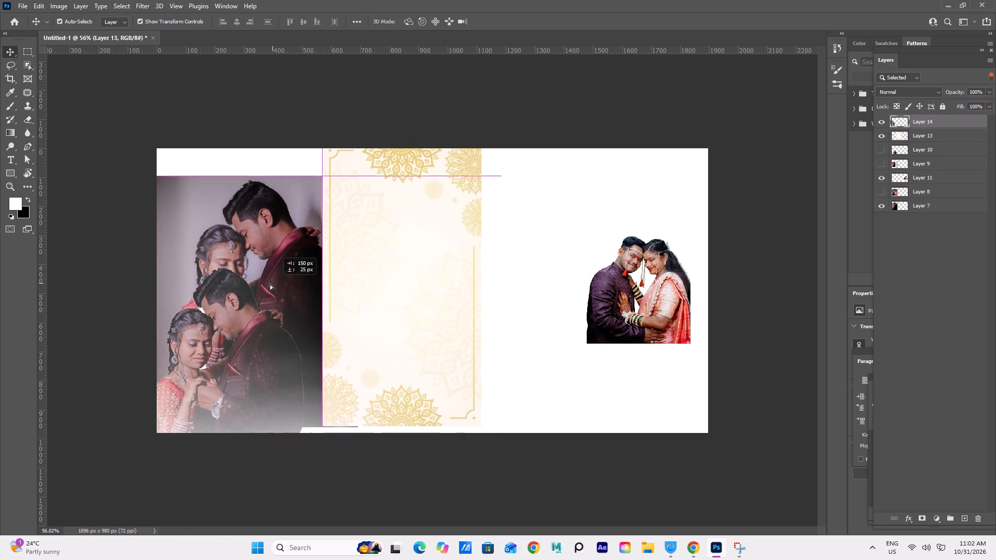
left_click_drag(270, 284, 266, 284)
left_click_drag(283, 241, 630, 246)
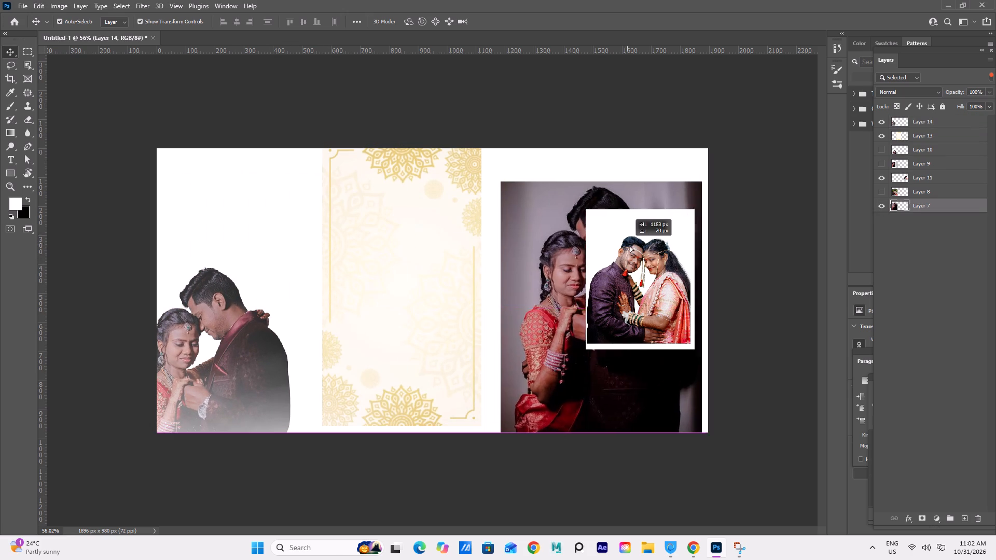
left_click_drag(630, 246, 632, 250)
Show Layer 10, move the faded Layer 14 couple off it, and place the Layer 10 cutout near the canvas's lower right.
left_click(880, 145)
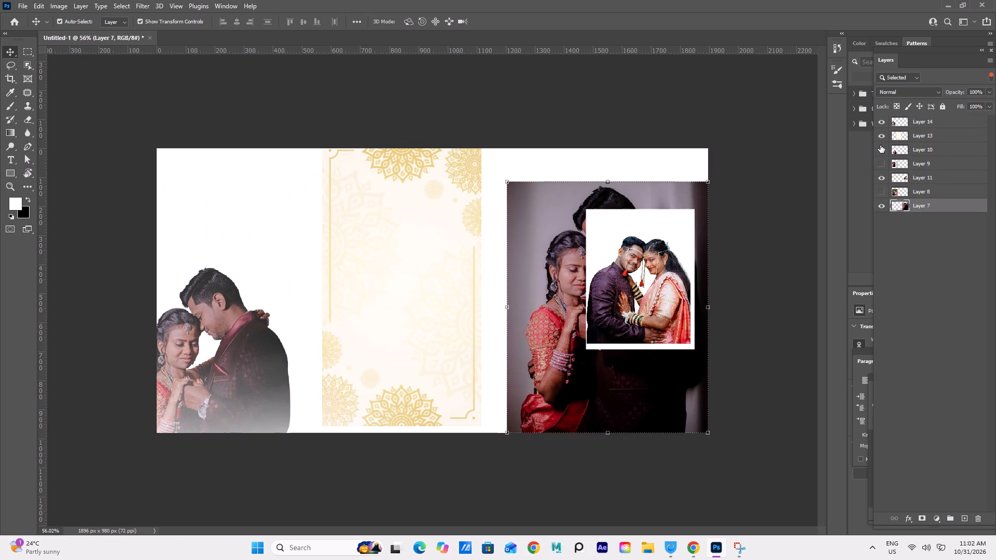
left_click_drag(291, 365, 333, 316)
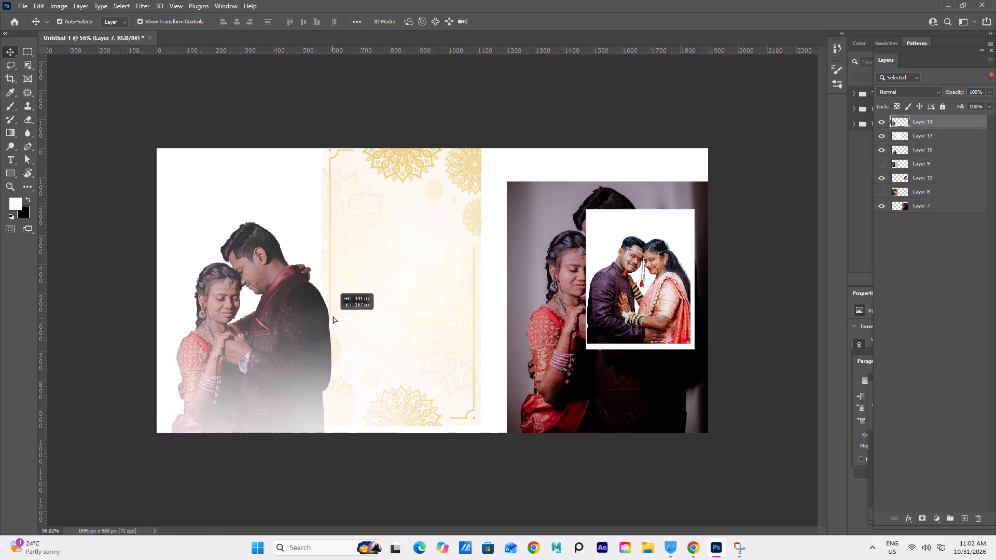
left_click_drag(333, 316, 447, 236)
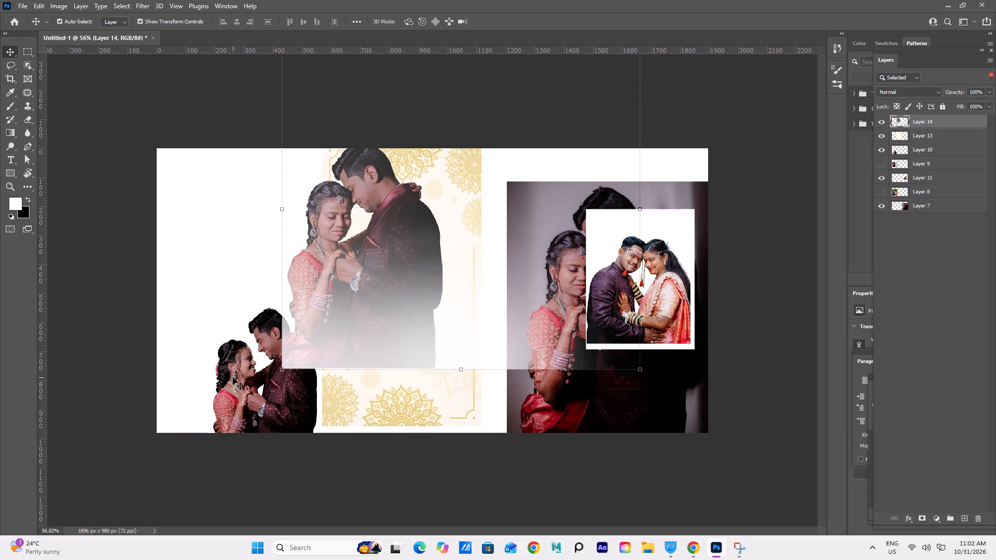
left_click_drag(233, 379, 559, 395)
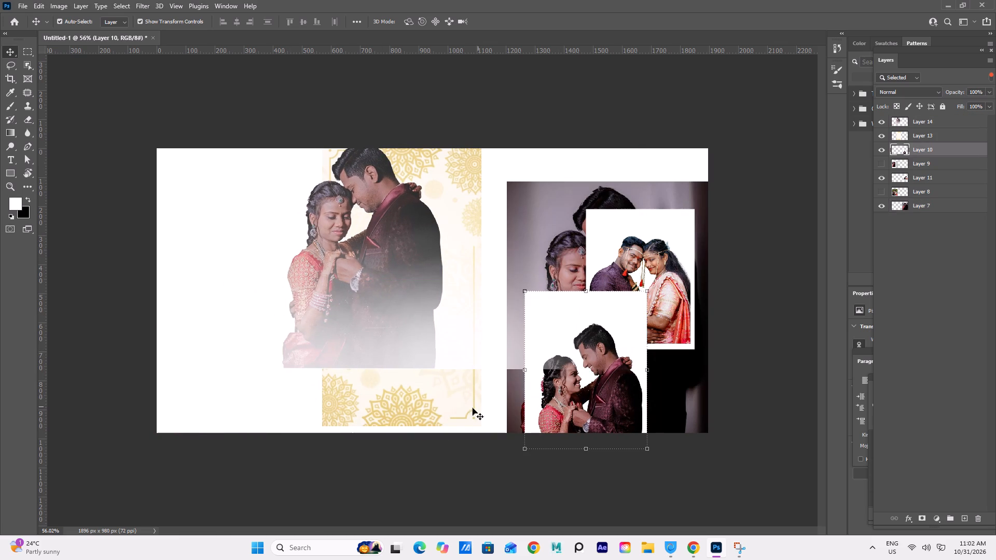
Move the mandala background back to the canvas's left edge and place the faded Layer 14 couple over it, aligned to the bottom edge.
left_click_drag(396, 416, 246, 422)
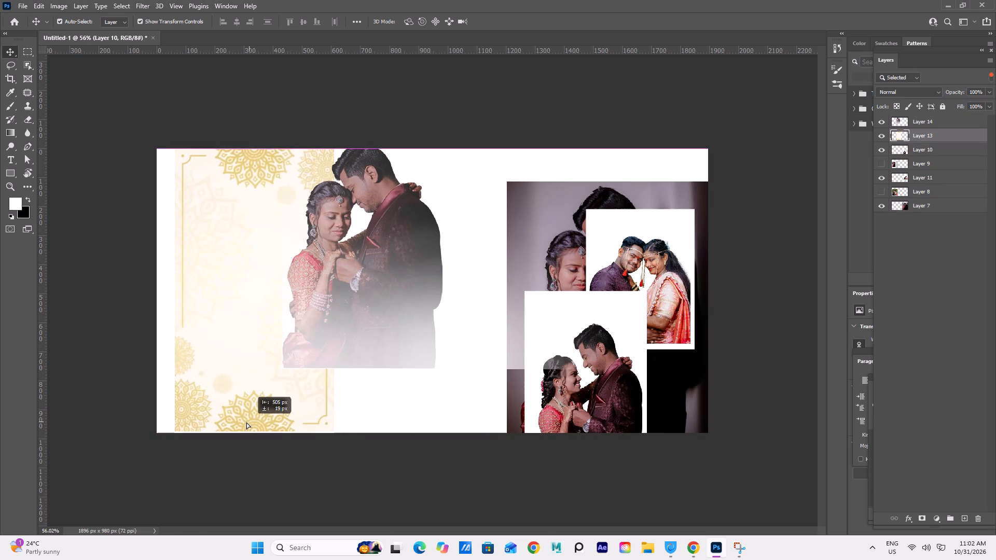
left_click_drag(246, 422, 228, 424)
left_click_drag(357, 347, 276, 395)
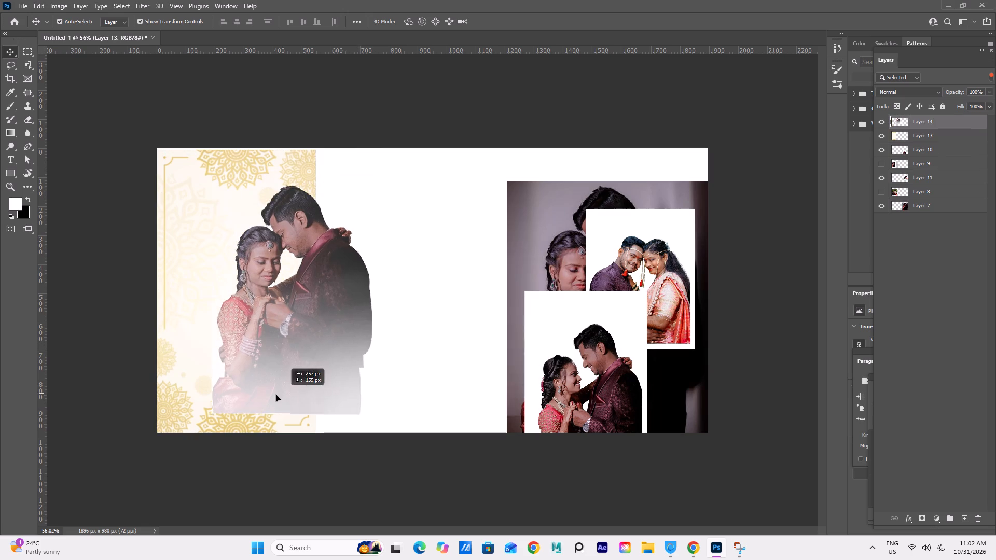
left_click_drag(276, 395, 229, 409)
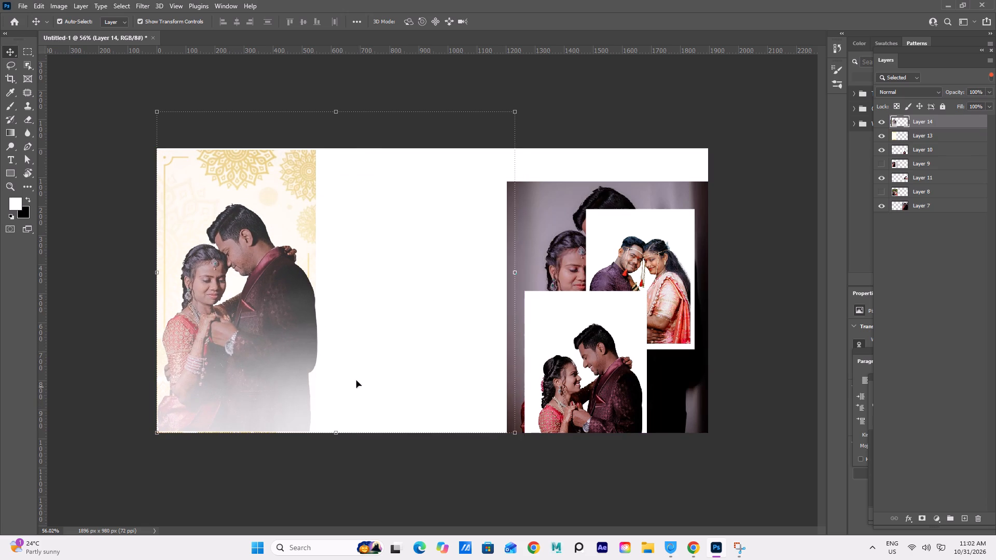
left_click(385, 371)
left_click(421, 354)
double_click(99, 337)
Delete the Layer 7 couple photo with its original backdrop from the canvas's right side.
left_click_drag(515, 363, 564, 384)
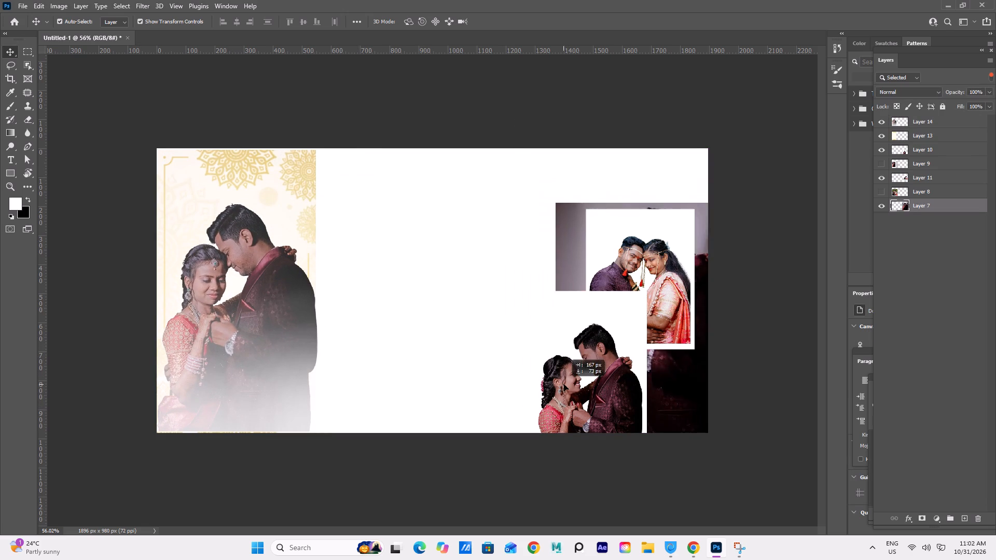
left_click_drag(564, 384, 467, 345)
key("Delete")
key("Insert")
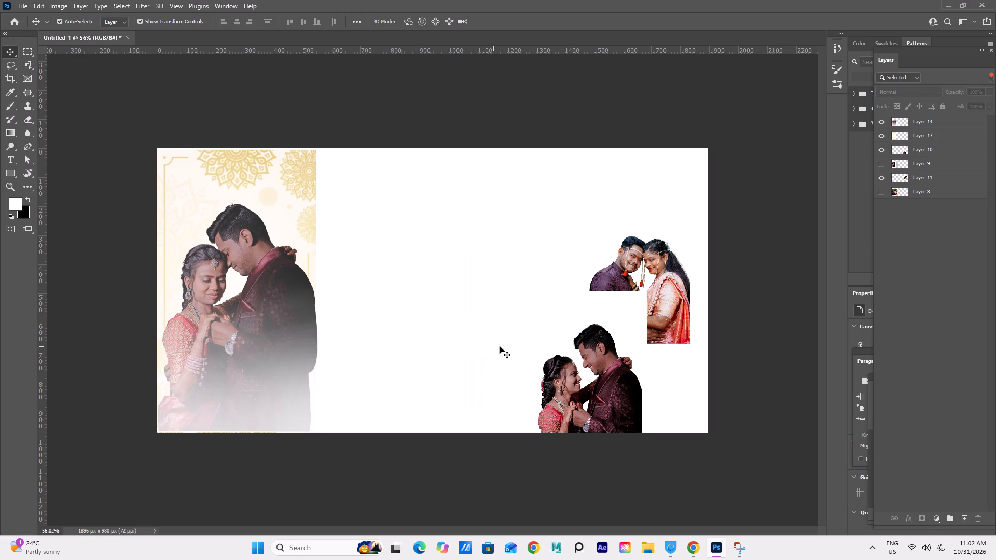
Separate the two small couple cutouts, placing Layer 10 right of the canvas centre and Layer 11 against the right edge.
left_click_drag(586, 377, 532, 306)
left_click_drag(635, 308, 666, 352)
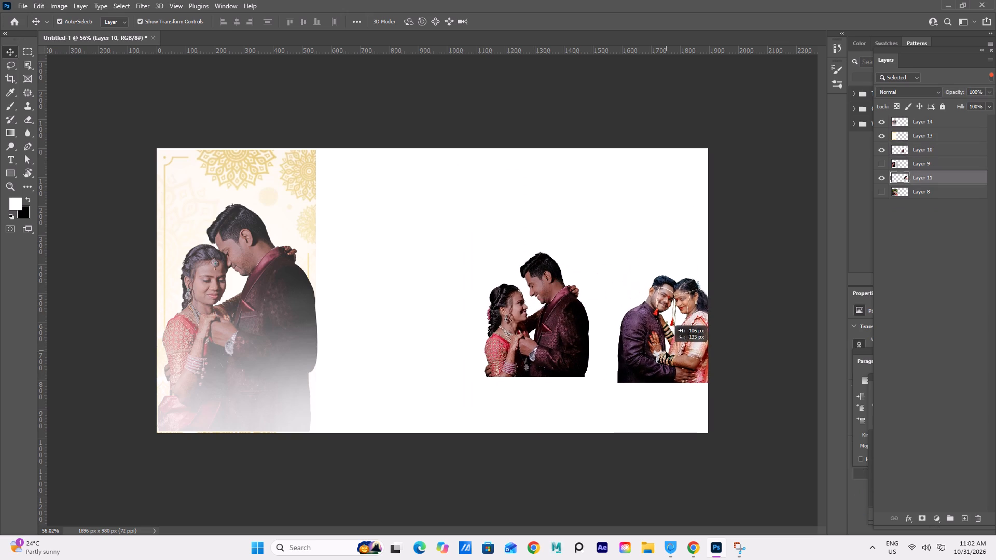
left_click_drag(666, 352, 666, 353)
left_click_drag(517, 337, 491, 353)
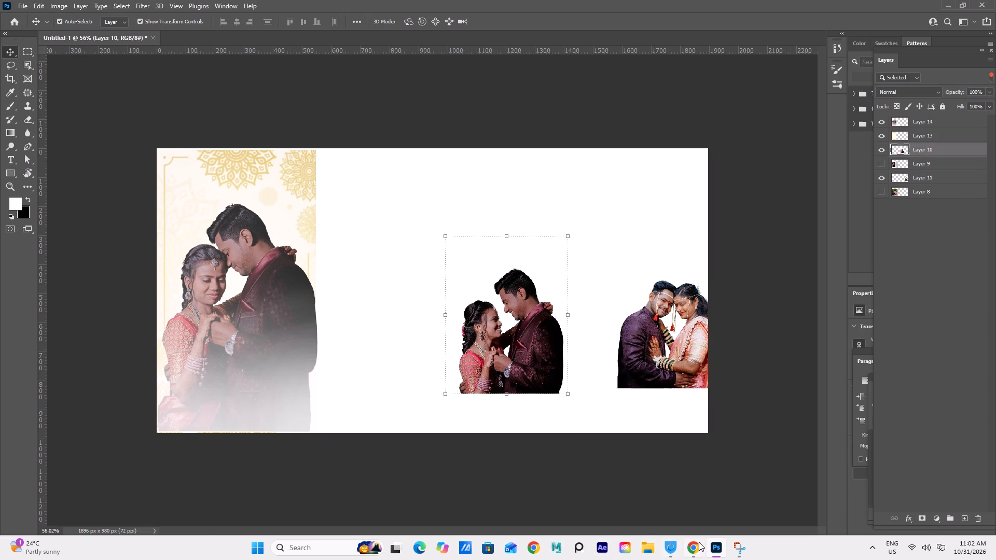
Switch to Chrome, browse Pinterest's "wedding ceremony pagebagraud" results for another background, and open the beige-gold cartoon couple pin.
left_click(56, 508)
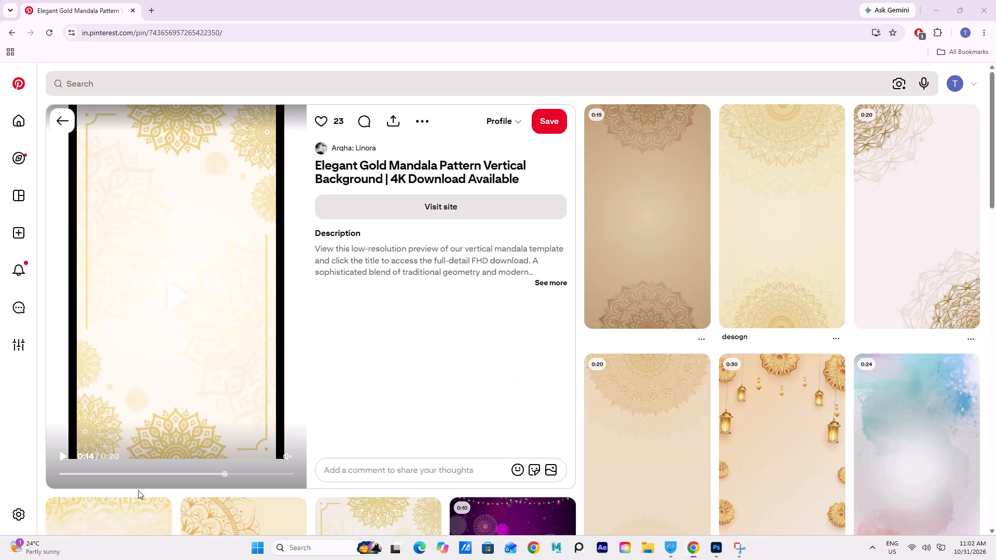
left_click(67, 123)
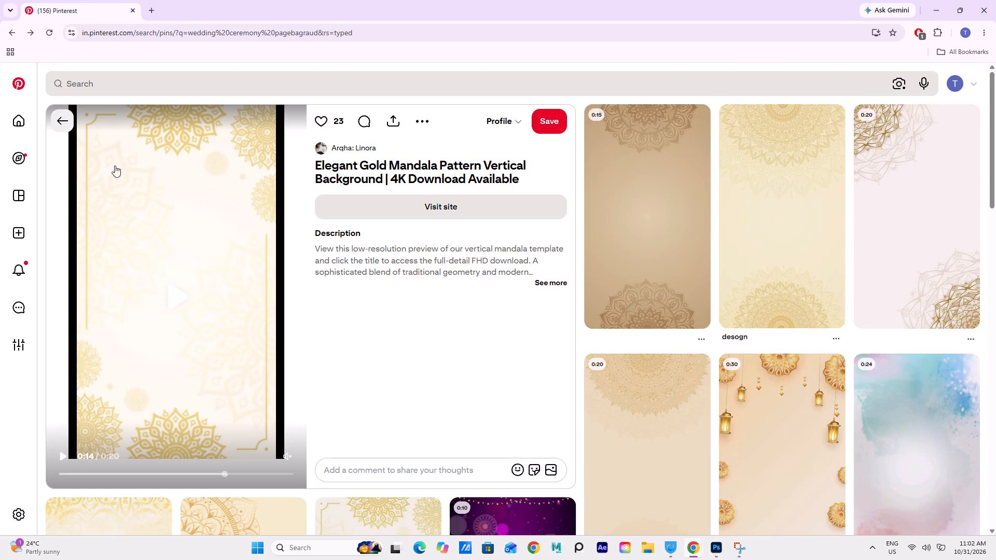
scroll(561, 357, "down", 17)
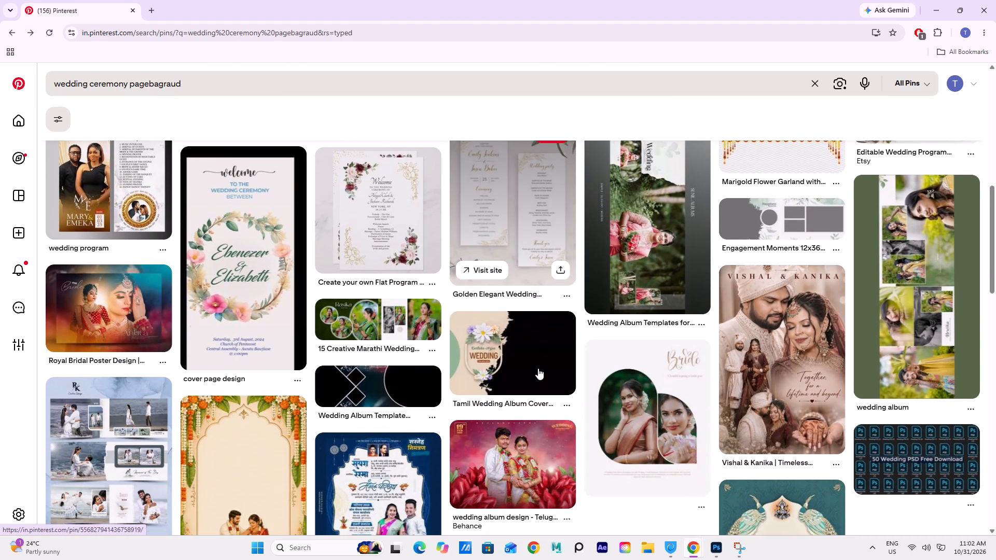
scroll(538, 368, "down", 3)
scroll(334, 334, "down", 5)
scroll(442, 345, "down", 4)
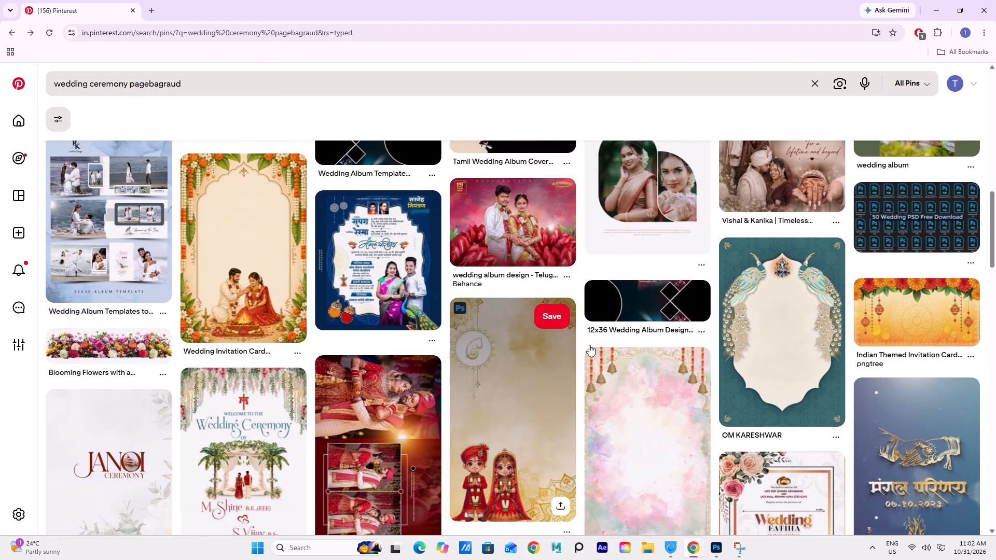
scroll(365, 474, "down", 1)
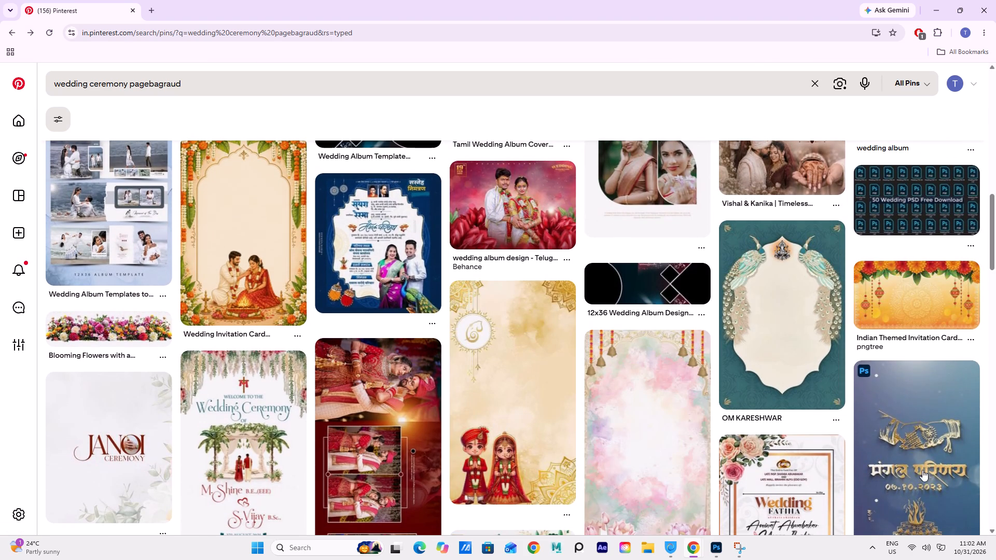
scroll(864, 413, "down", 5)
scroll(685, 383, "down", 3)
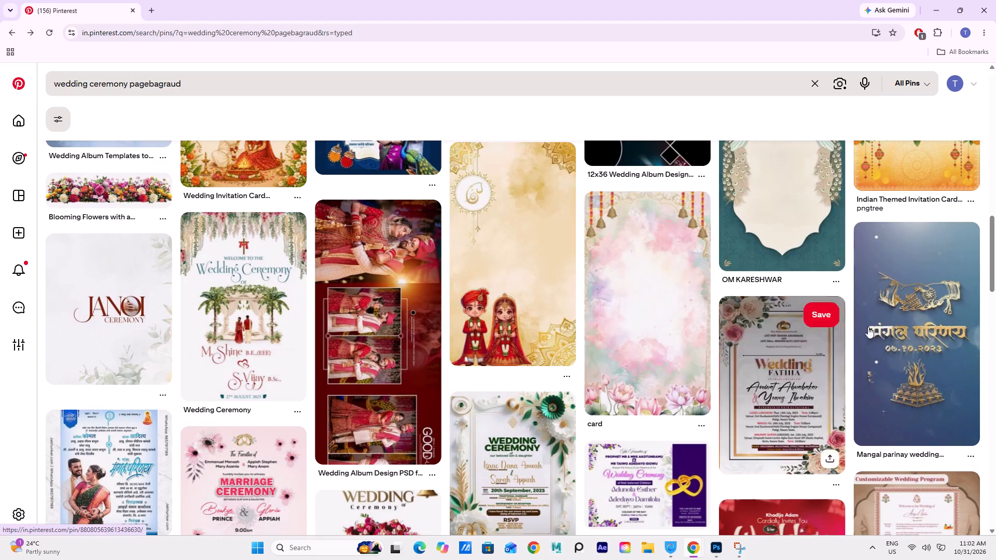
scroll(541, 376, "down", 5)
scroll(510, 393, "up", 3)
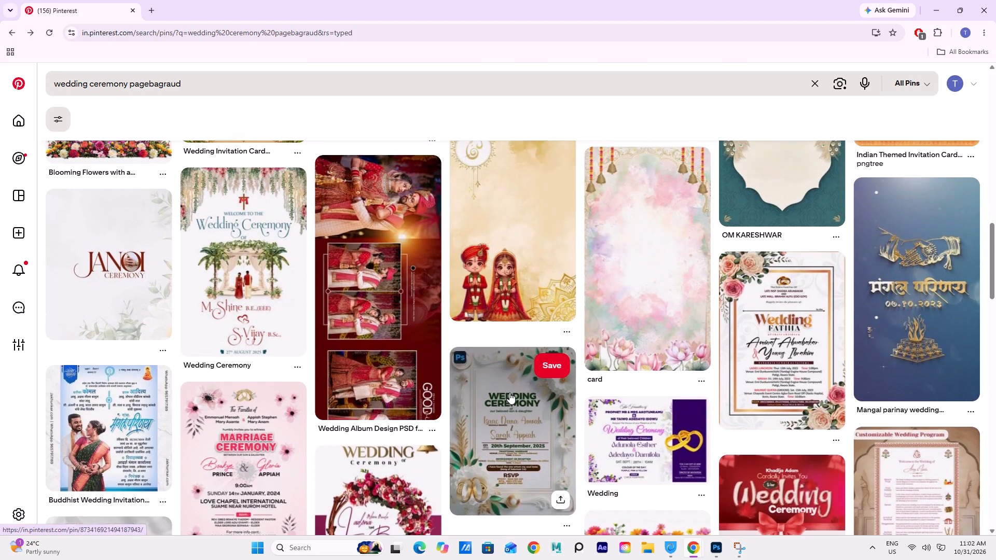
scroll(509, 393, "up", 4)
left_click(564, 311)
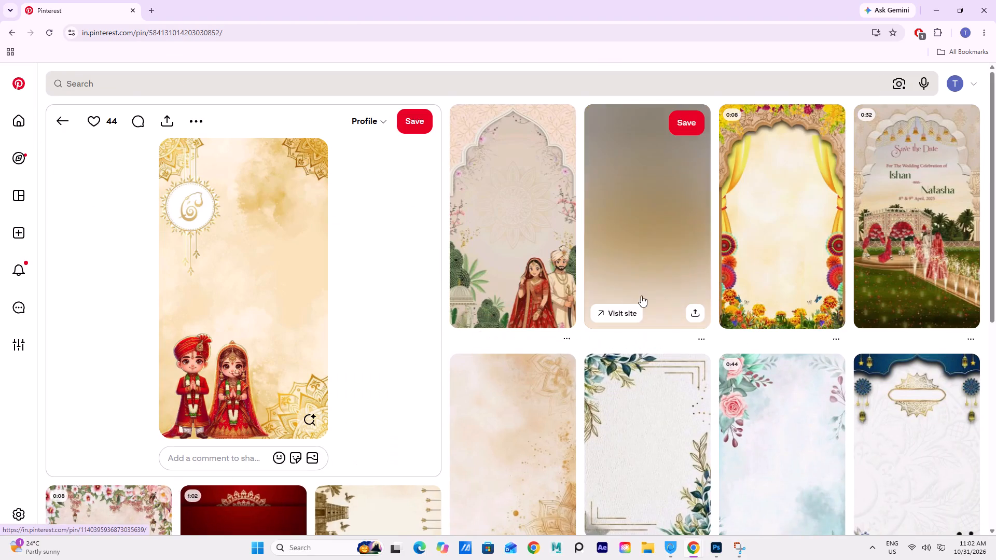
Look through the related pins, open the yellow floral-curtain Mehndi wedding template, and copy its current video frame.
scroll(556, 438, "down", 5)
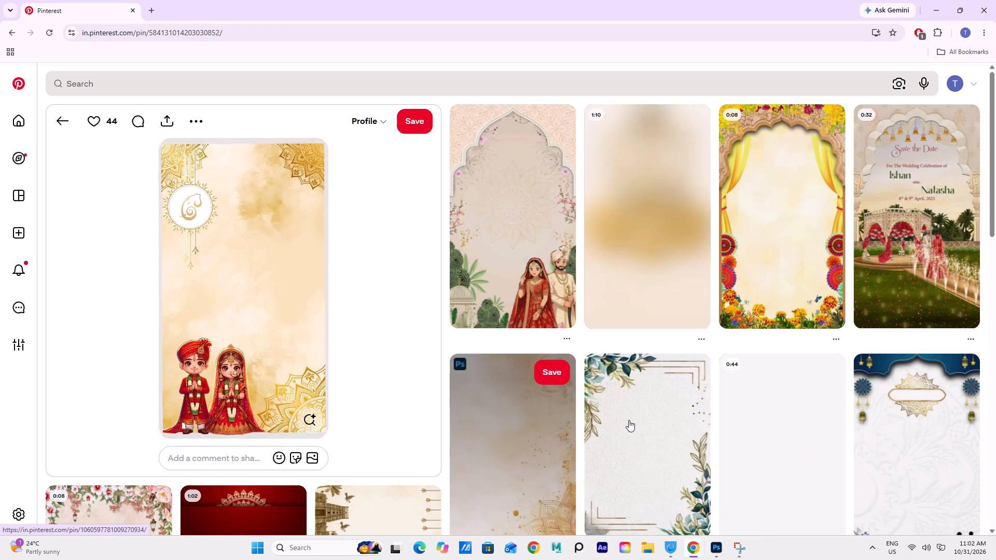
scroll(679, 399, "down", 1)
scroll(685, 397, "up", 5)
left_click(787, 218)
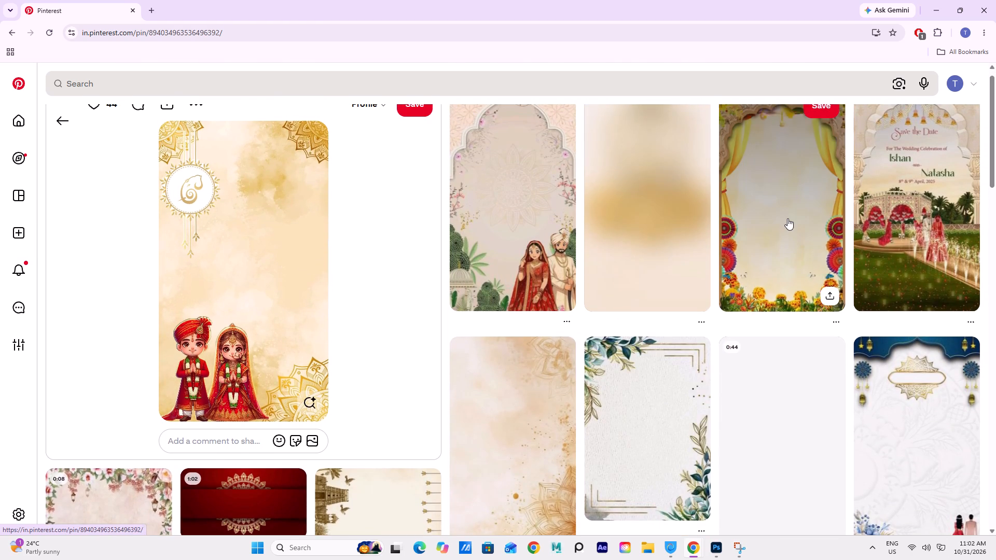
right_click(203, 343)
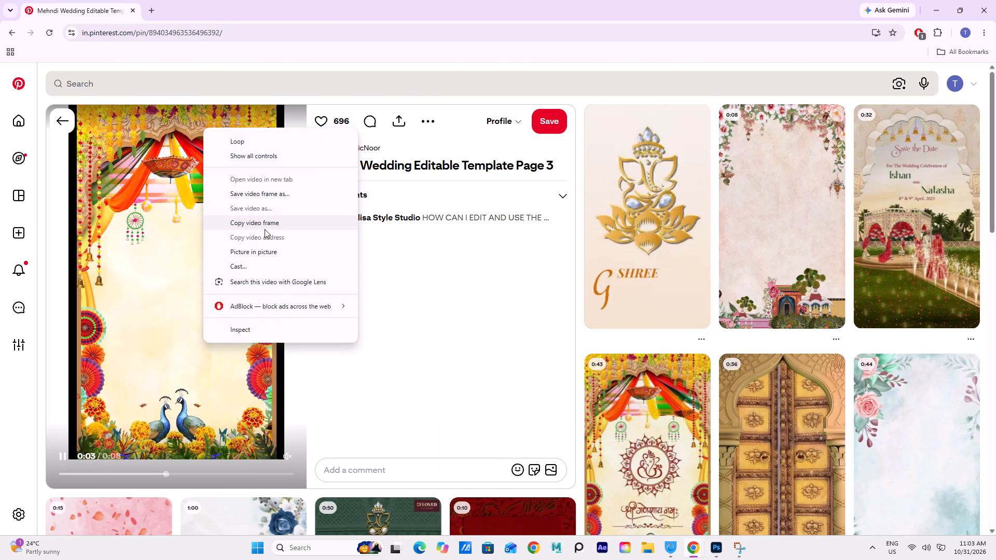
left_click(264, 229)
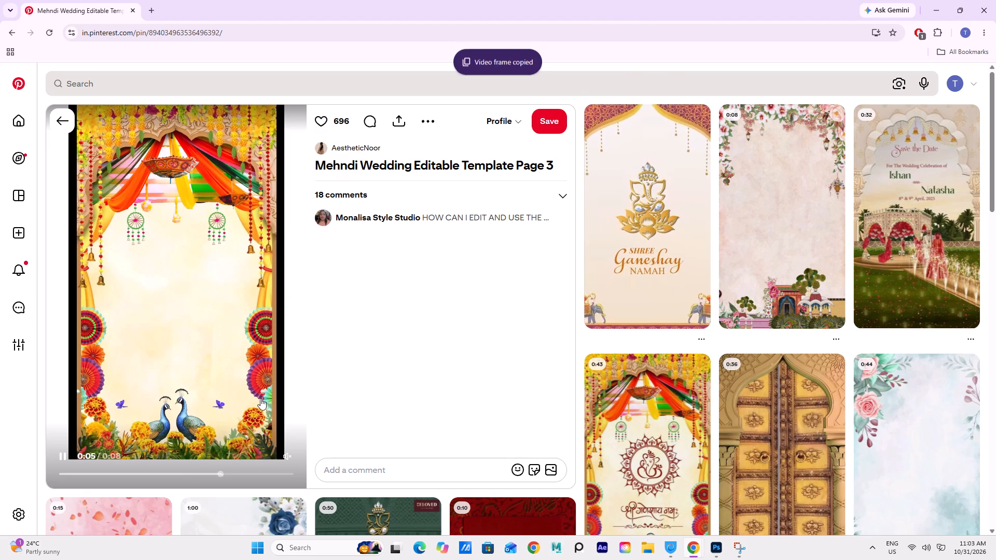
Switch to Photoshop, paste the floral-curtain frame, and scale it to about 145.5% to fill the canvas height near the centre.
left_click(717, 545)
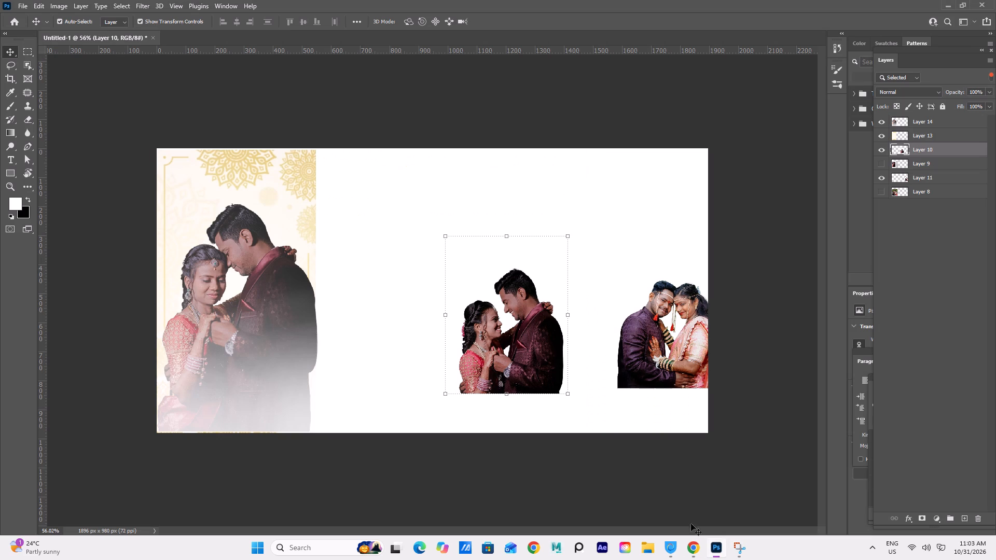
left_click(423, 239)
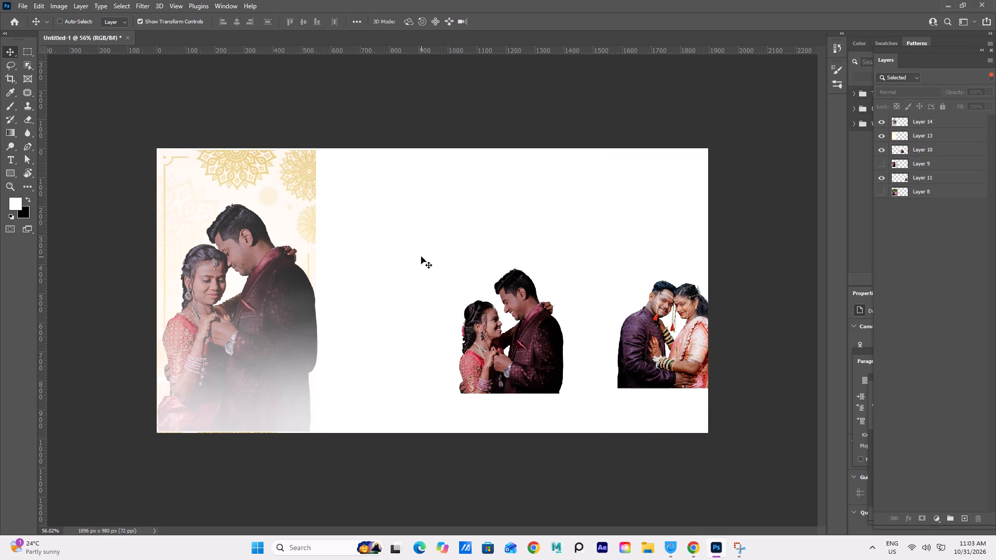
key("ctrl+v")
left_click_drag(427, 302, 448, 331)
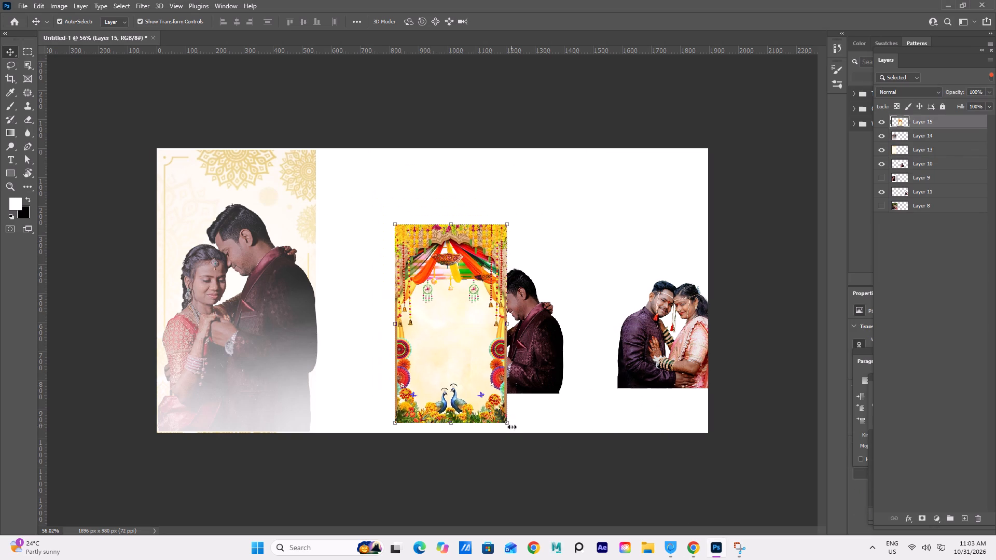
left_click_drag(507, 423, 539, 477)
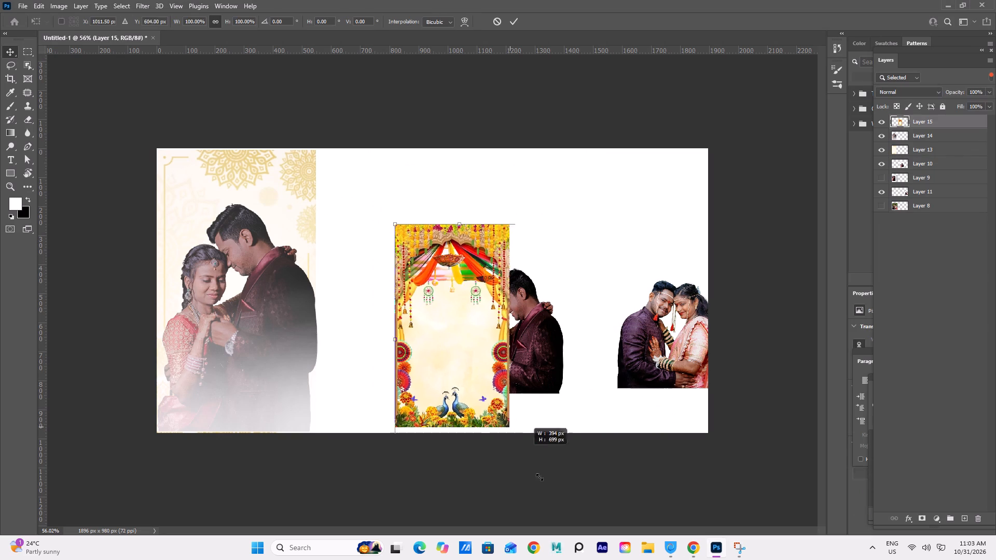
left_click_drag(539, 477, 544, 481)
left_click_drag(469, 363, 418, 302)
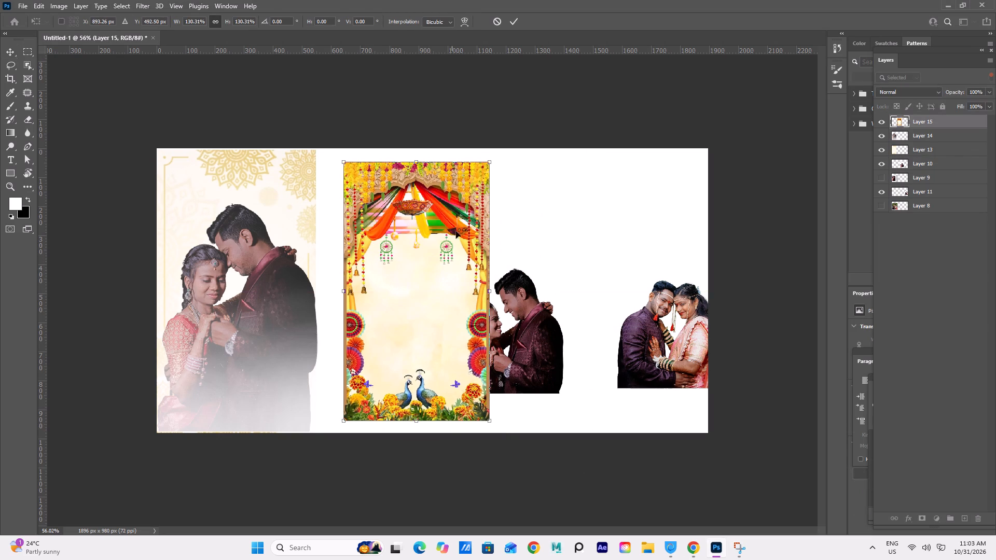
left_click_drag(490, 163, 523, 144)
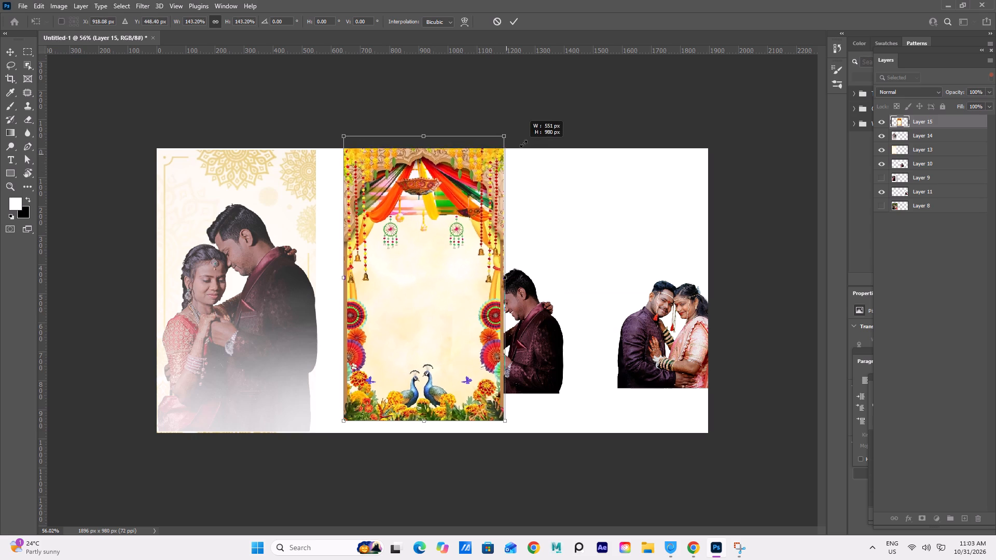
left_click_drag(523, 144, 524, 143)
left_click_drag(455, 272, 457, 281)
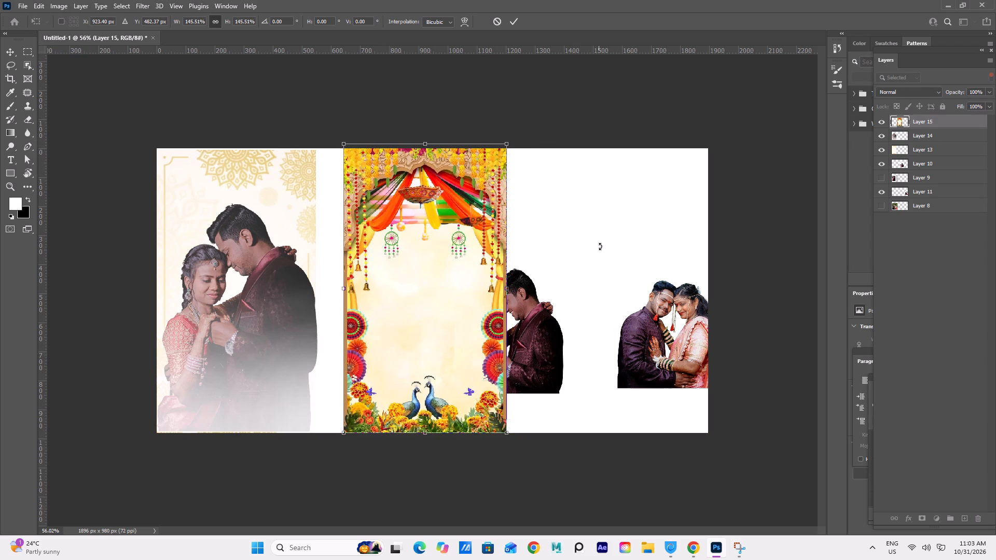
double_click(604, 224)
left_click(667, 95)
Bring the Layer 10 couple to the top of the layer stack and place it over the floral-curtain background.
left_click(534, 342)
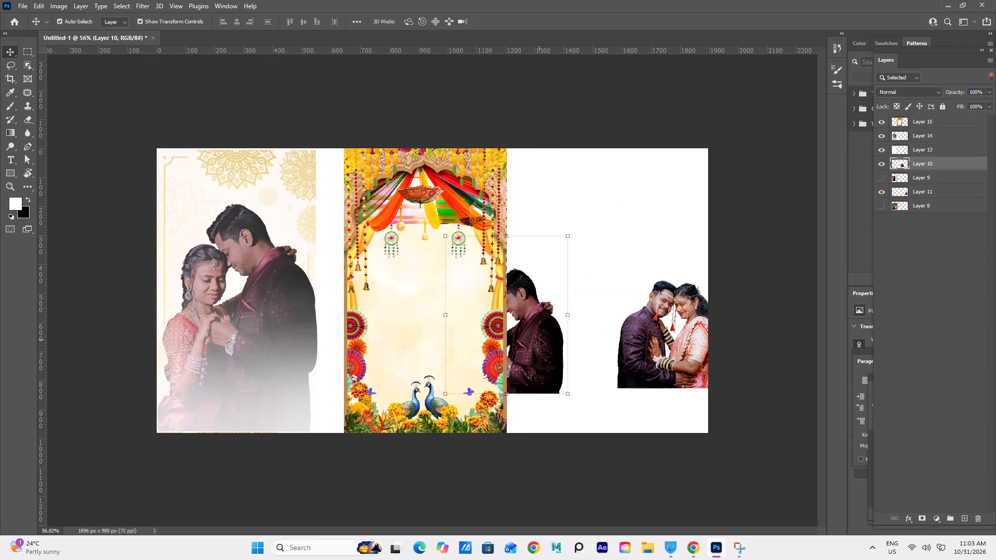
left_click_drag(537, 344, 600, 293)
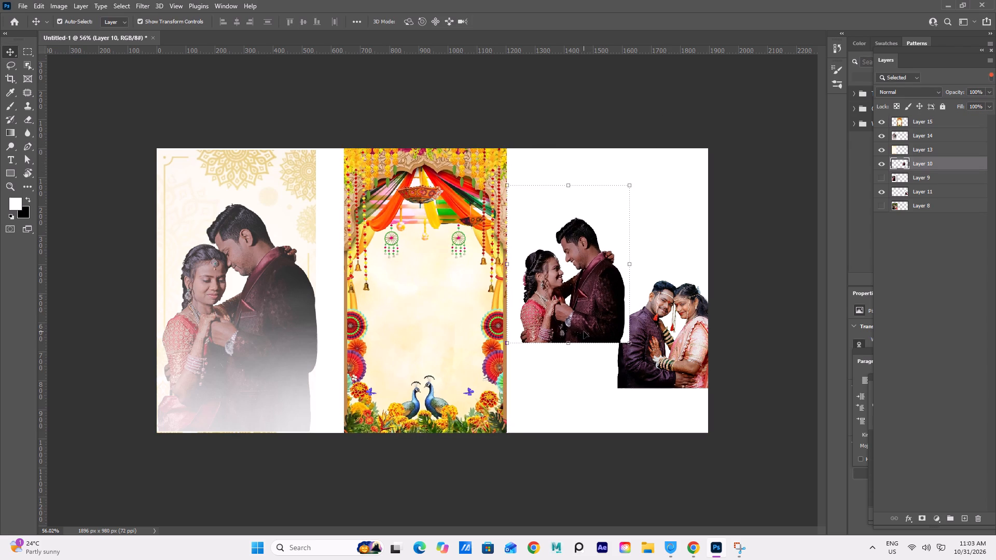
left_click_drag(897, 169, 897, 157)
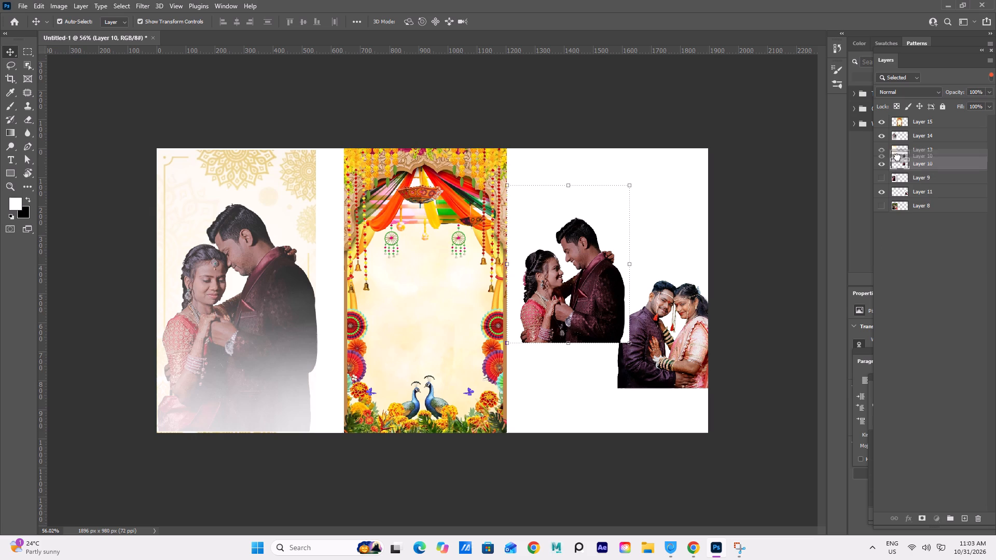
left_click_drag(897, 157, 899, 133)
left_click_drag(901, 120, 901, 133)
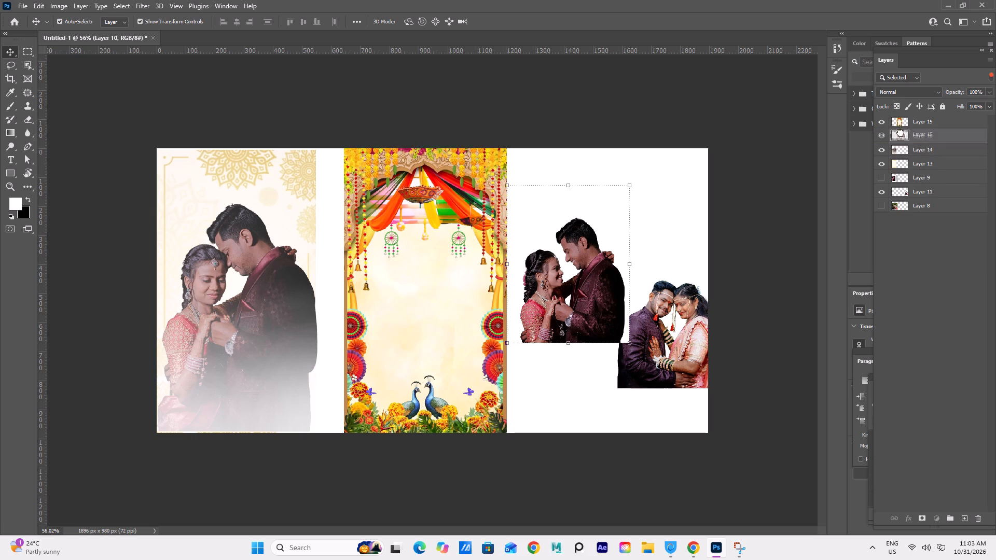
left_click_drag(901, 133, 901, 141)
left_click(778, 202)
left_click_drag(569, 289, 568, 291)
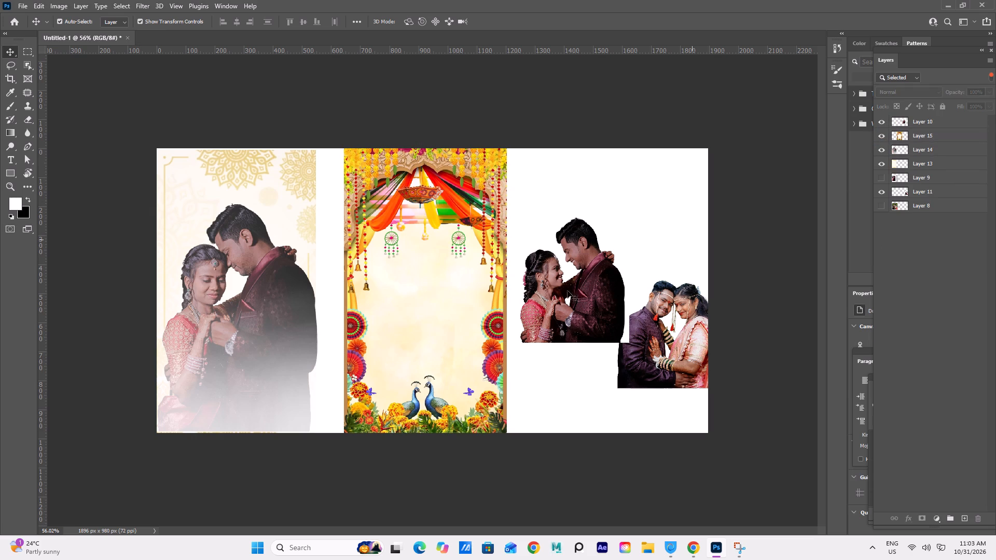
left_click_drag(568, 291, 418, 338)
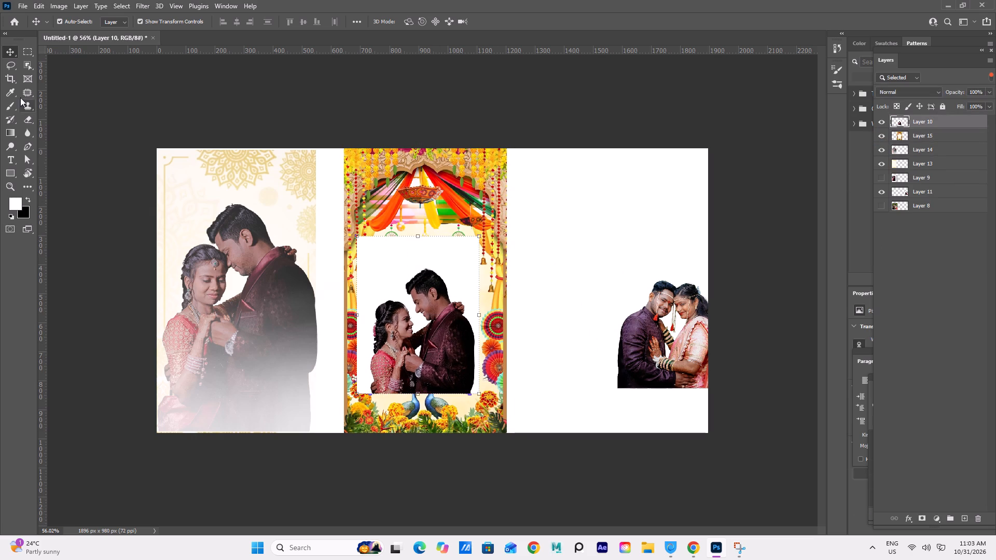
Select the couple in Layer 10 with the Object Selection tool and copy the cutout to a new layer.
left_click(25, 65)
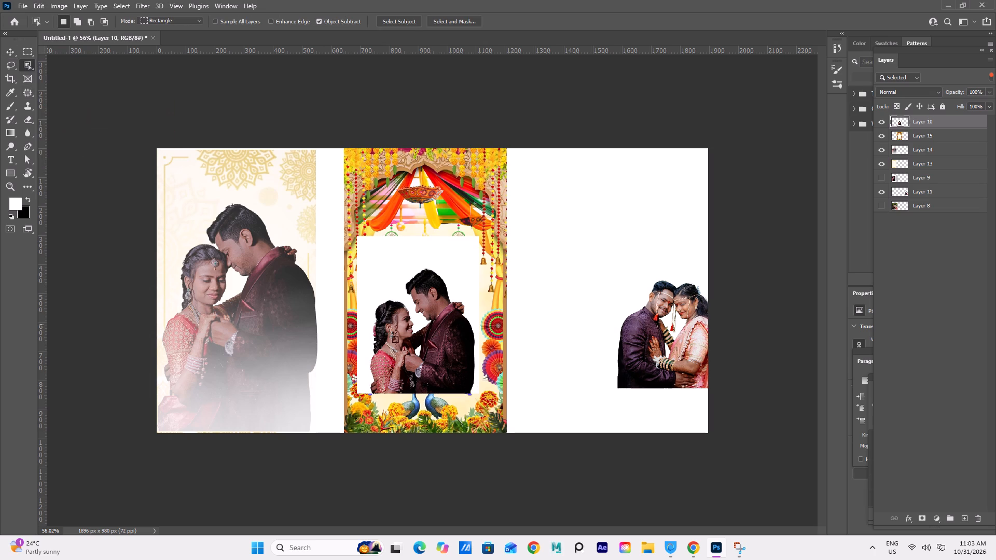
left_click_drag(374, 278, 461, 371)
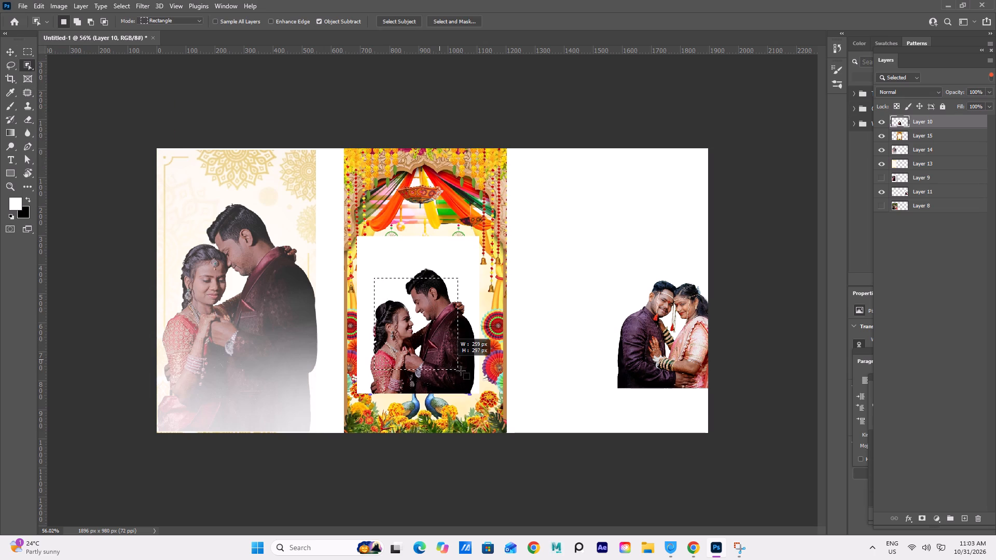
left_click_drag(461, 371, 475, 395)
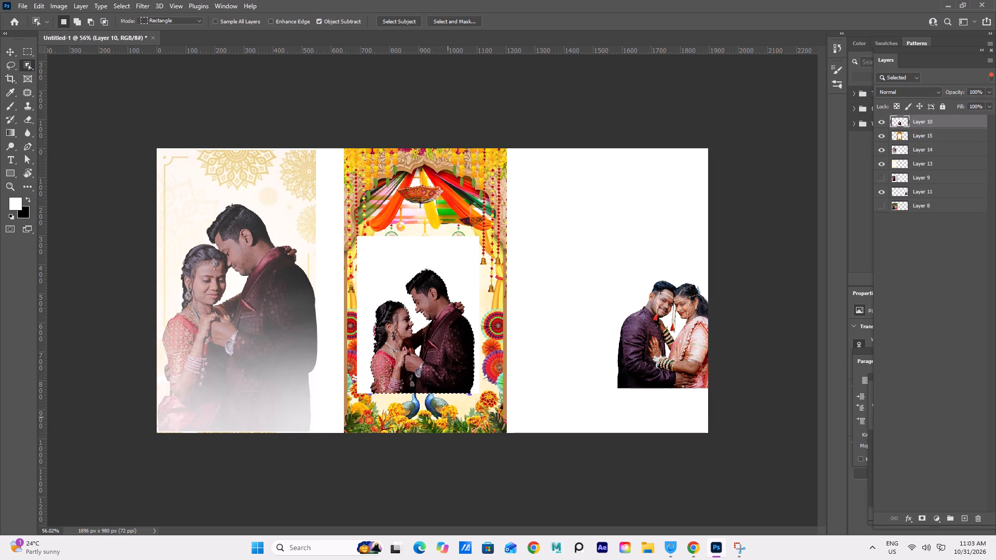
key("ctrl+j")
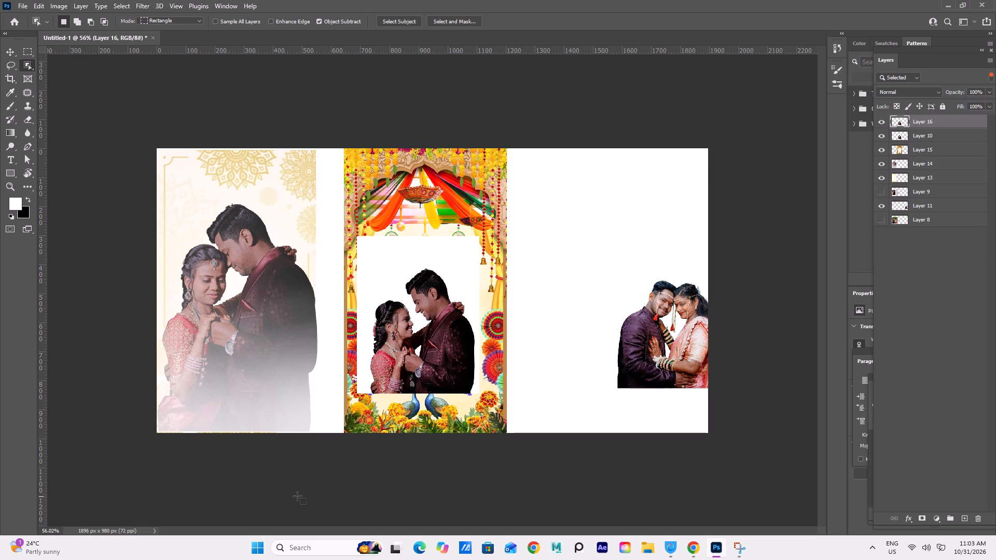
Move the original Layer 10 photo with its white backdrop off the floral background to the canvas's right side.
left_click(3, 49)
left_click_drag(378, 255, 542, 260)
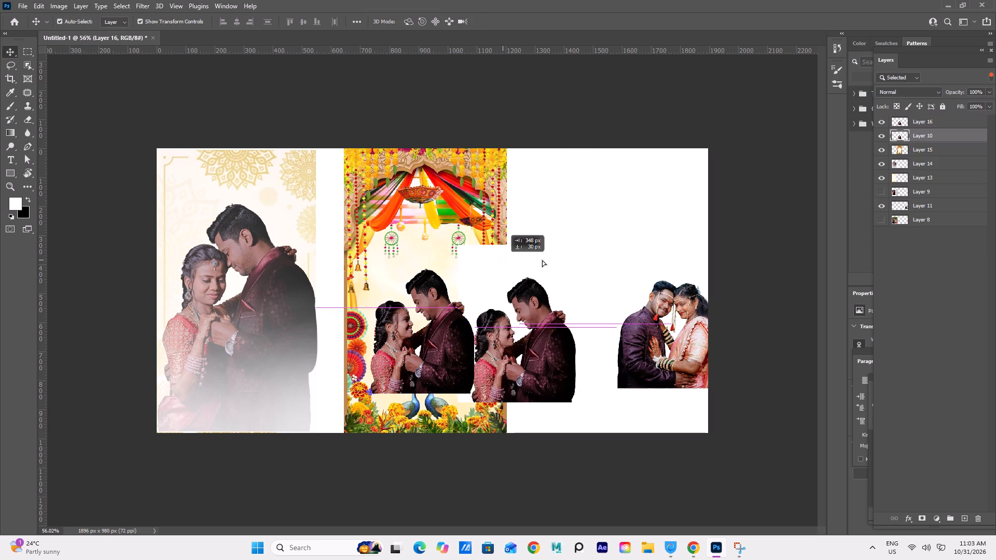
left_click_drag(542, 260, 584, 260)
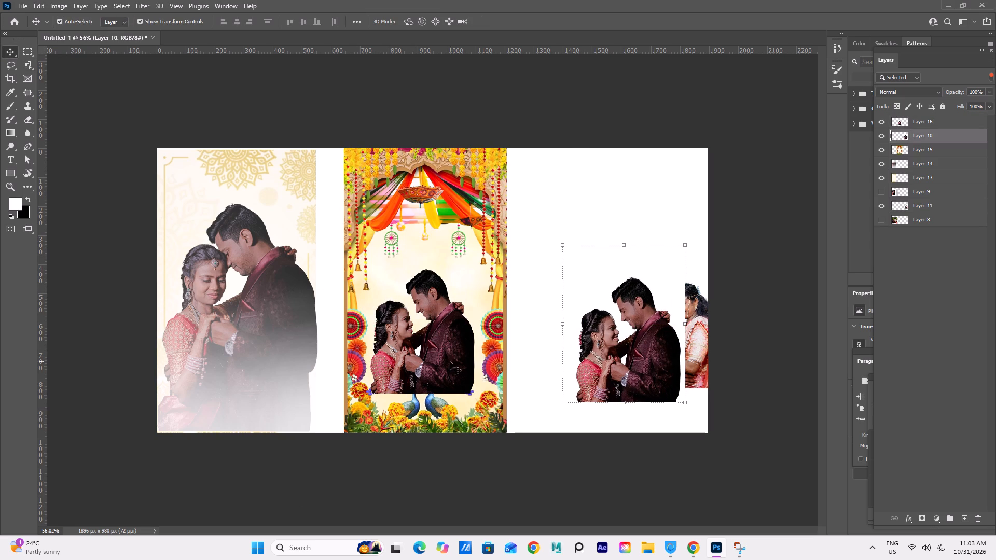
Enlarge the Layer 16 couple cutout to about 151.8% and place it over the floral background's lower part, reaching the canvas's bottom edge.
left_click(449, 363)
left_click_drag(474, 395, 491, 439)
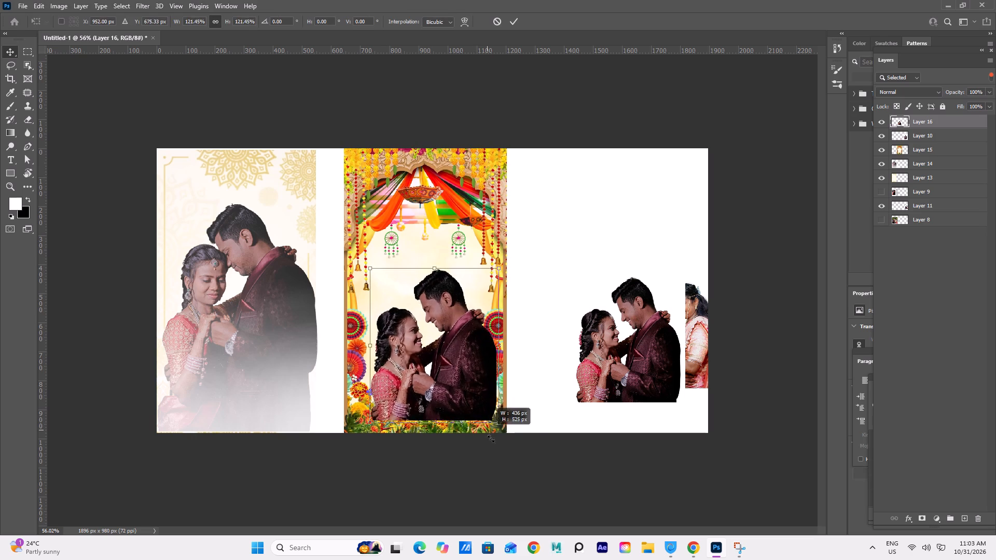
left_click_drag(491, 439, 497, 455)
left_click_drag(453, 397, 444, 381)
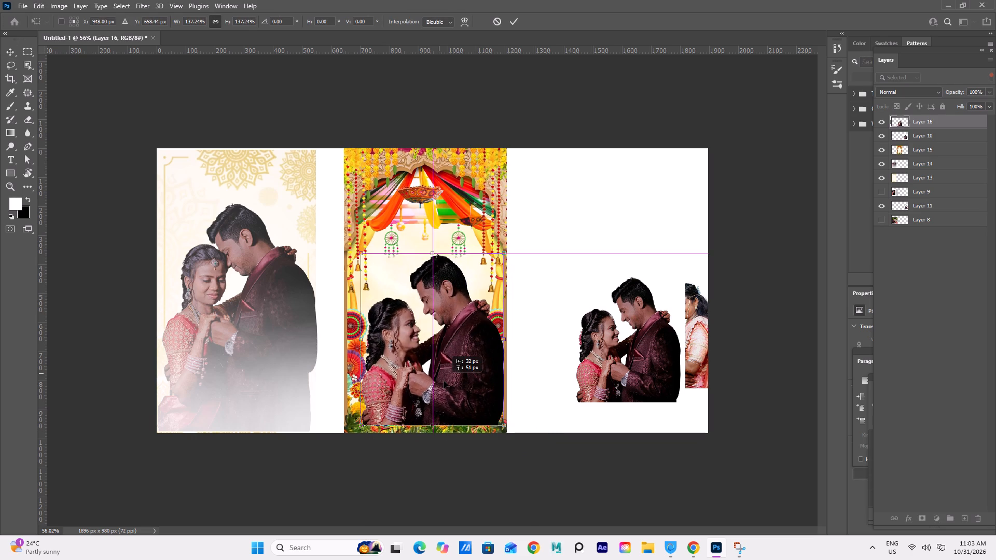
left_click_drag(444, 381, 445, 382)
left_click_drag(506, 422, 501, 425)
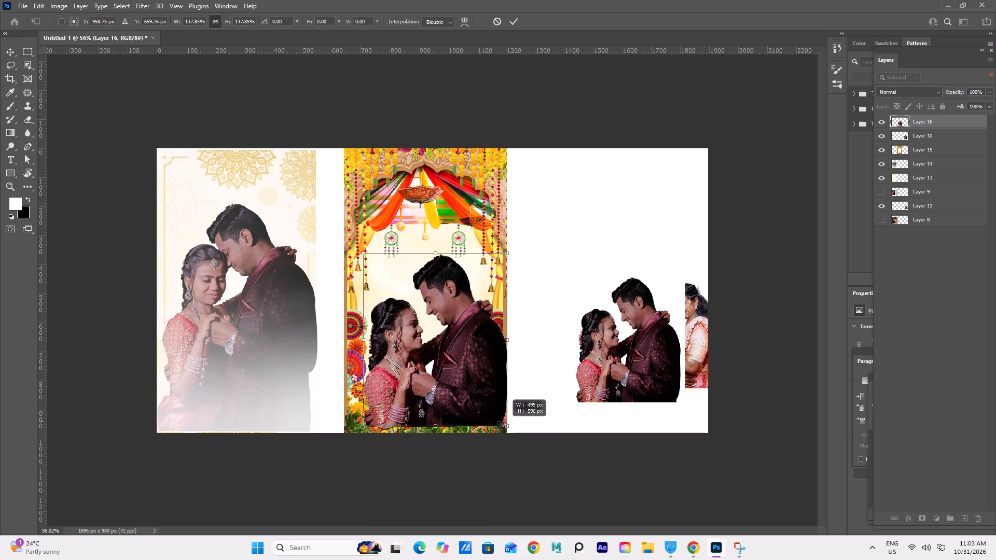
left_click_drag(501, 425, 490, 428)
left_click_drag(466, 393, 458, 395)
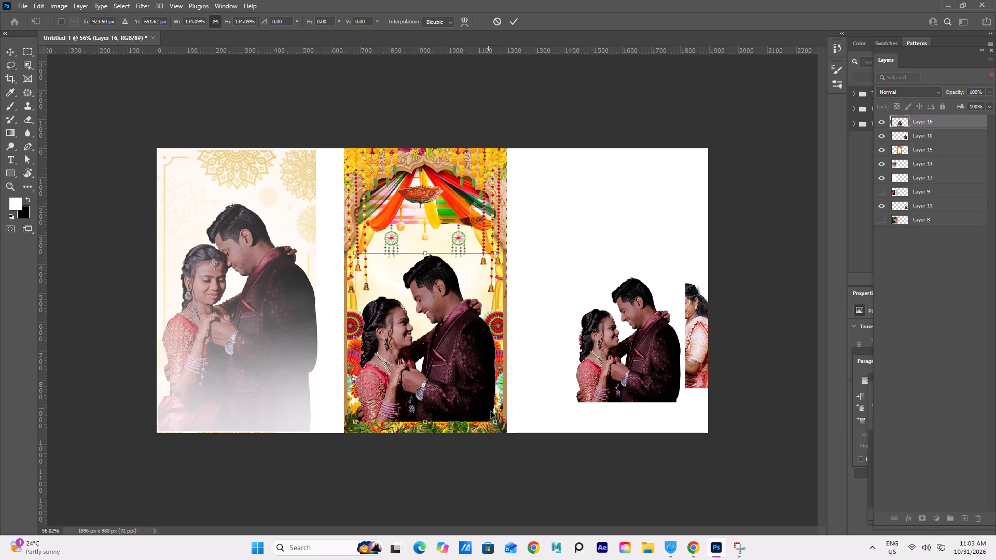
left_click_drag(493, 420, 504, 449)
left_click_drag(475, 403, 475, 400)
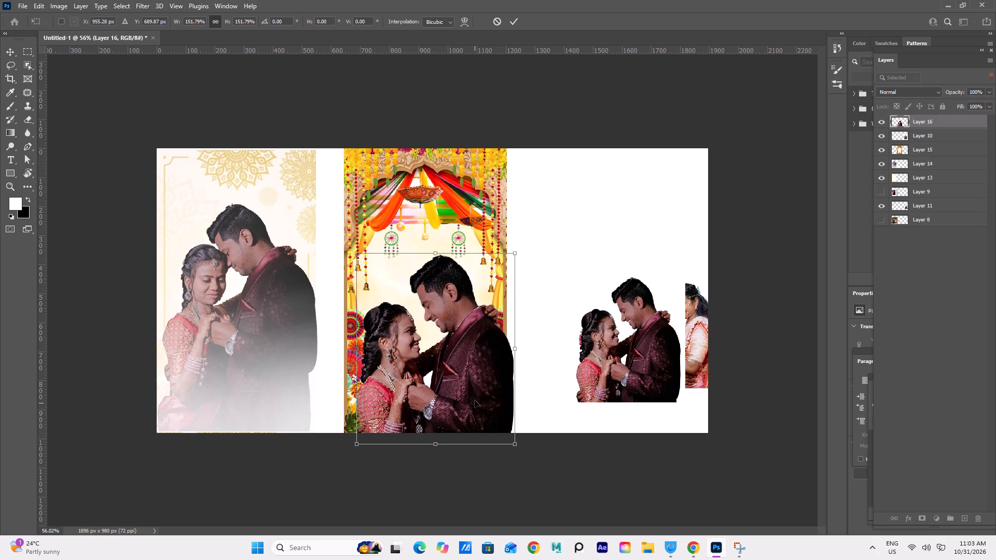
left_click_drag(475, 400, 483, 398)
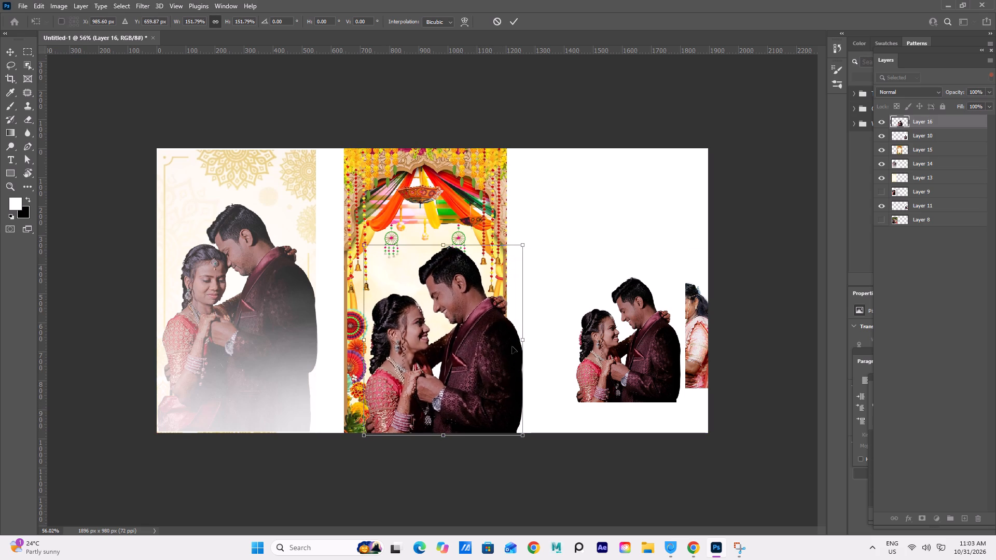
left_click(587, 173)
left_click(569, 215)
left_click(559, 222)
double_click(110, 200)
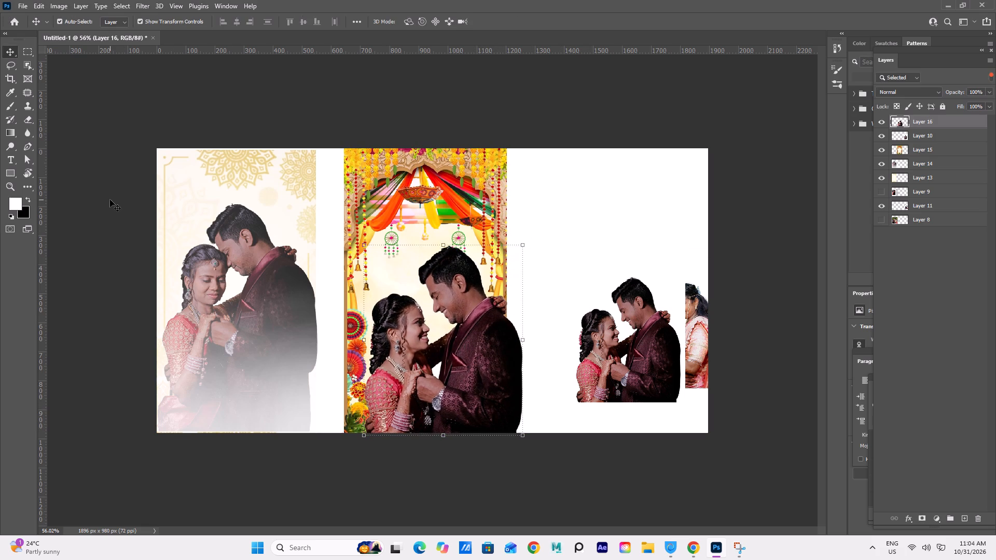
Brush soft white strokes at 20% opacity over the Layer 16 couple to fade it, strongest along the bottom edge.
left_click(6, 107)
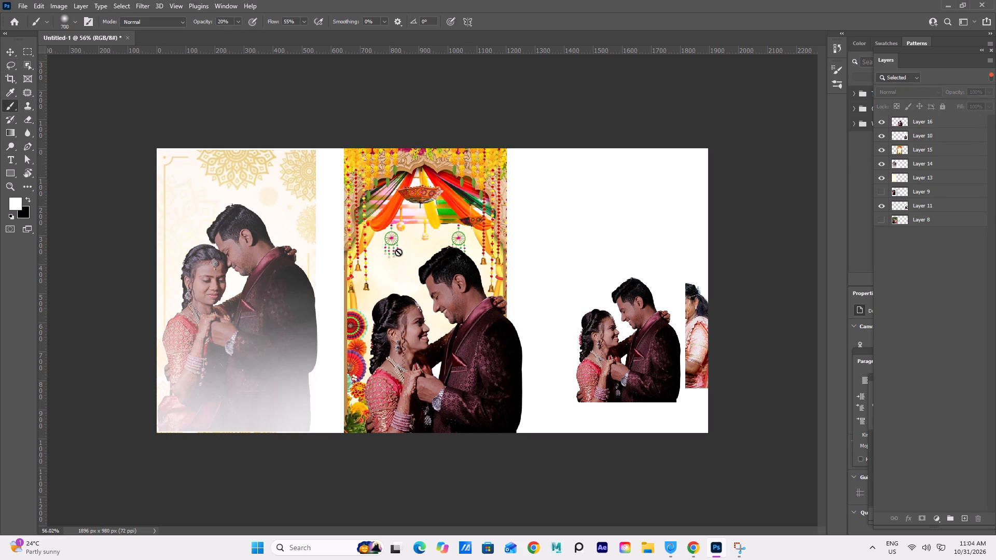
left_click(895, 123)
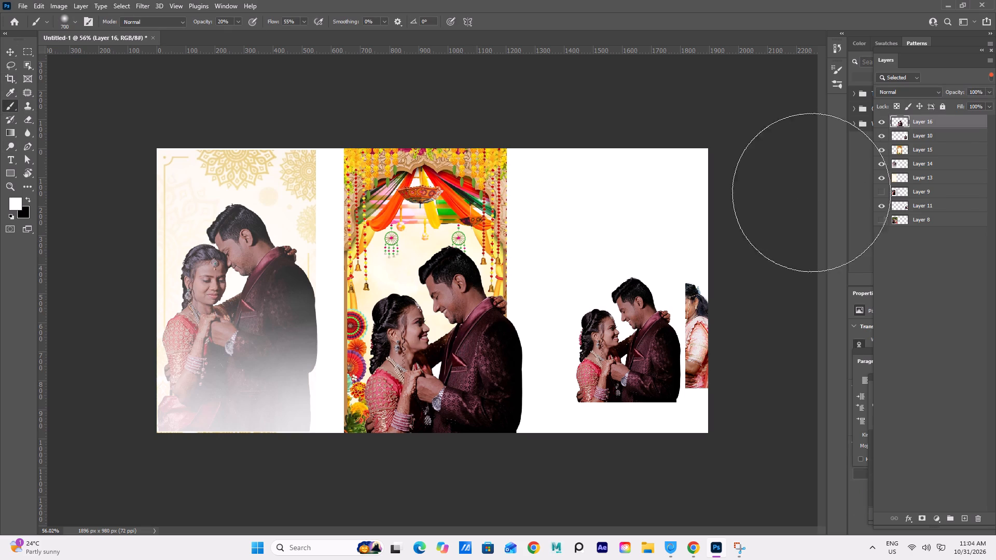
left_click(434, 354)
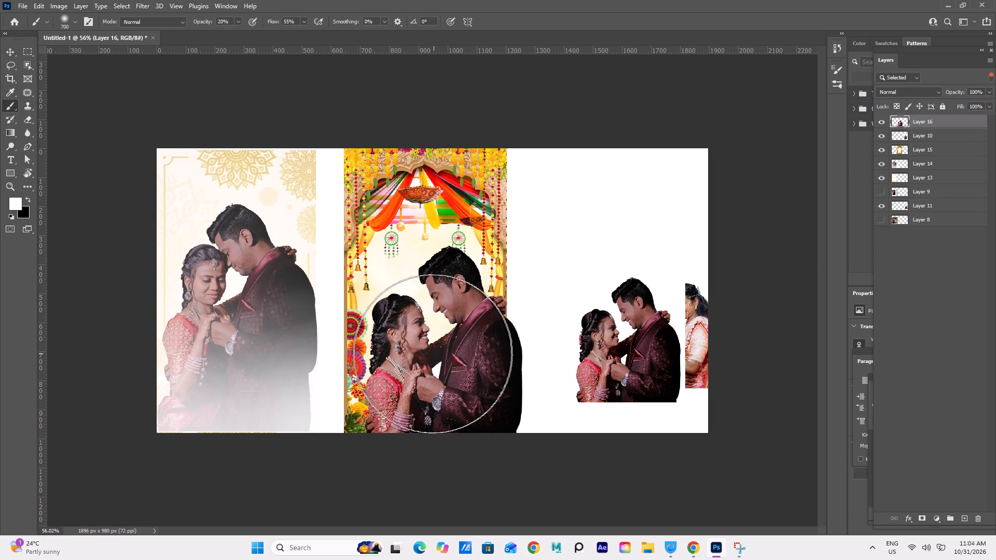
left_click(422, 344)
left_click(428, 328)
left_click(466, 300)
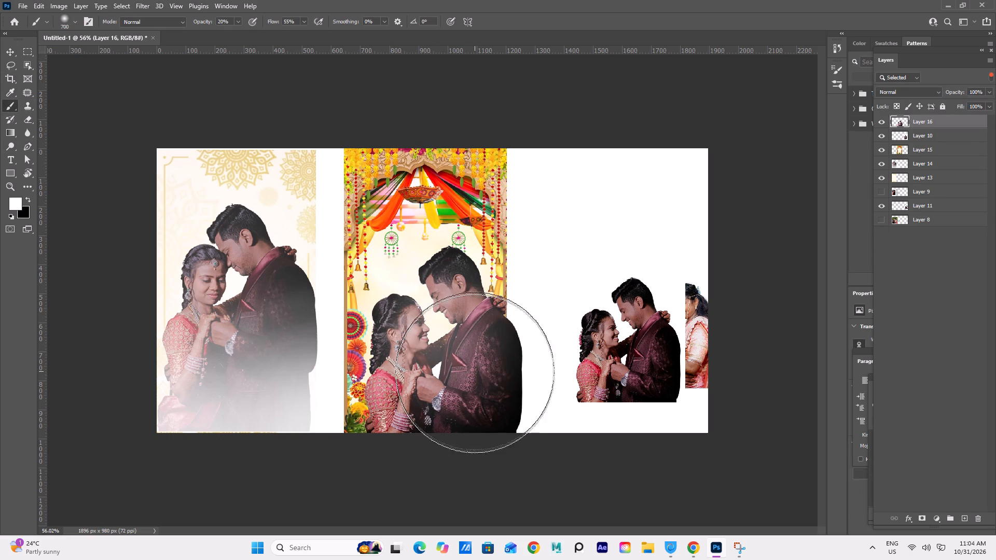
left_click_drag(475, 389, 478, 396)
left_click(490, 404)
left_click(444, 428)
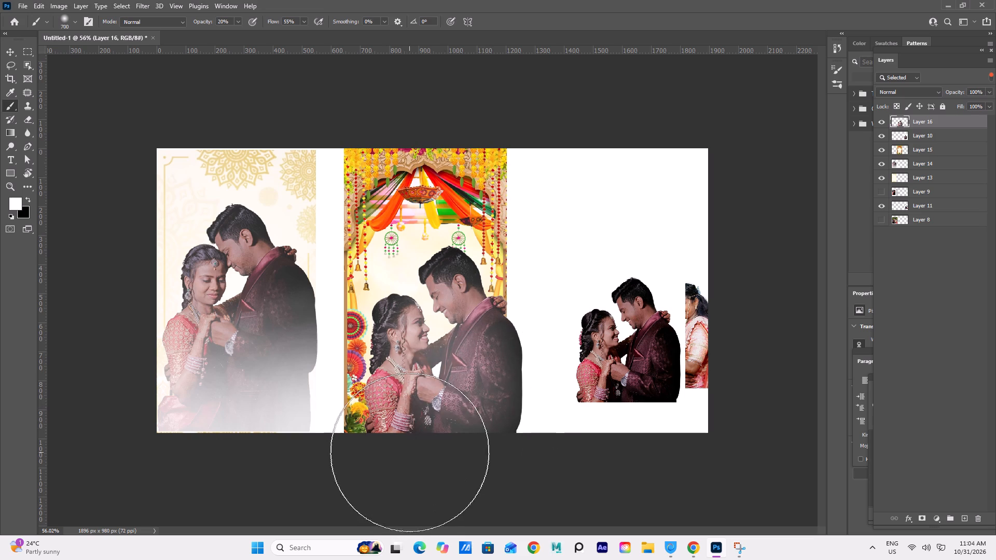
left_click(410, 452)
left_click_drag(473, 450, 478, 450)
left_click(493, 444)
left_click(497, 443)
left_click(375, 438)
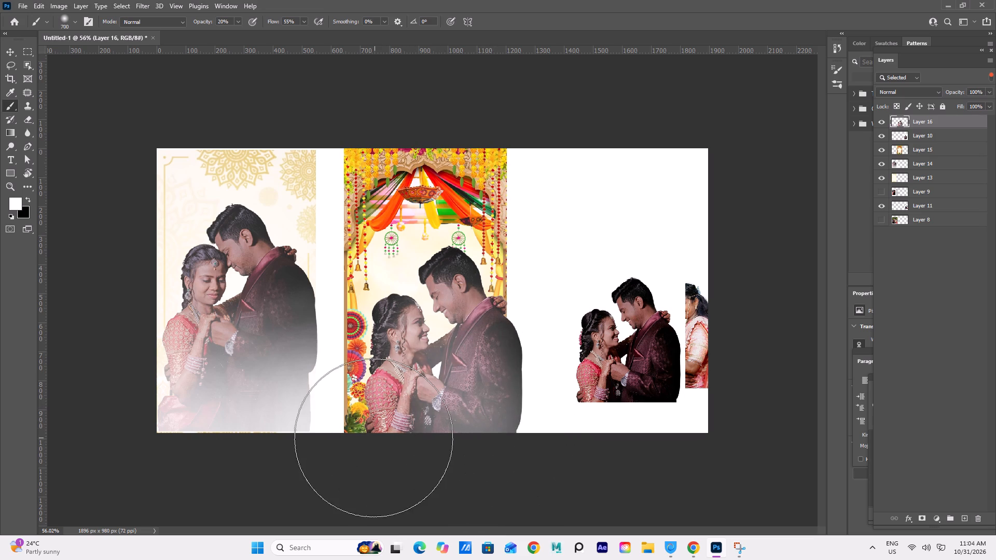
Brush more white strokes on Layer 16 across the bottom of the mandala-panel couple to strengthen its lower fade.
left_click(190, 408)
left_click(184, 411)
left_click(170, 414)
left_click(163, 409)
left_click(196, 416)
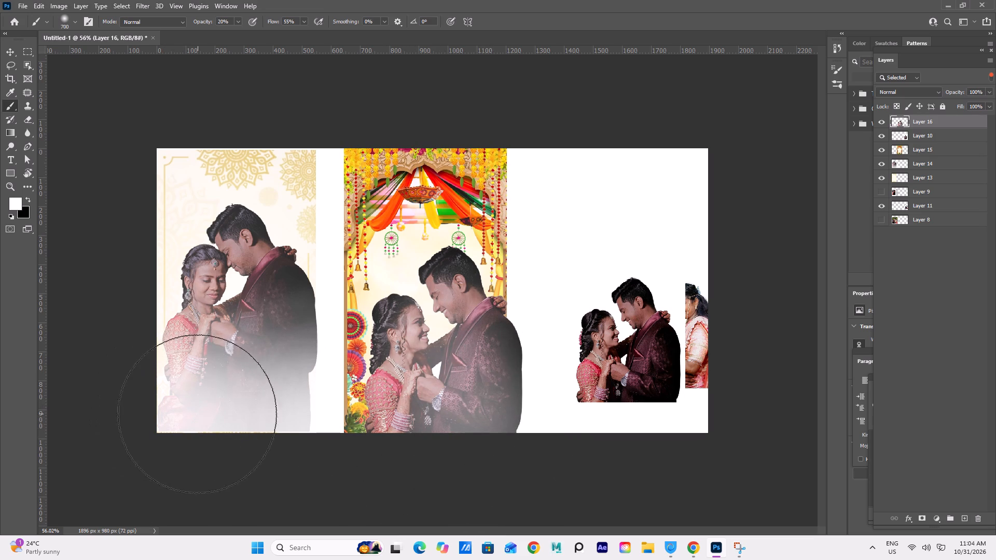
left_click_drag(185, 409, 182, 414)
left_click(169, 408)
left_click(230, 408)
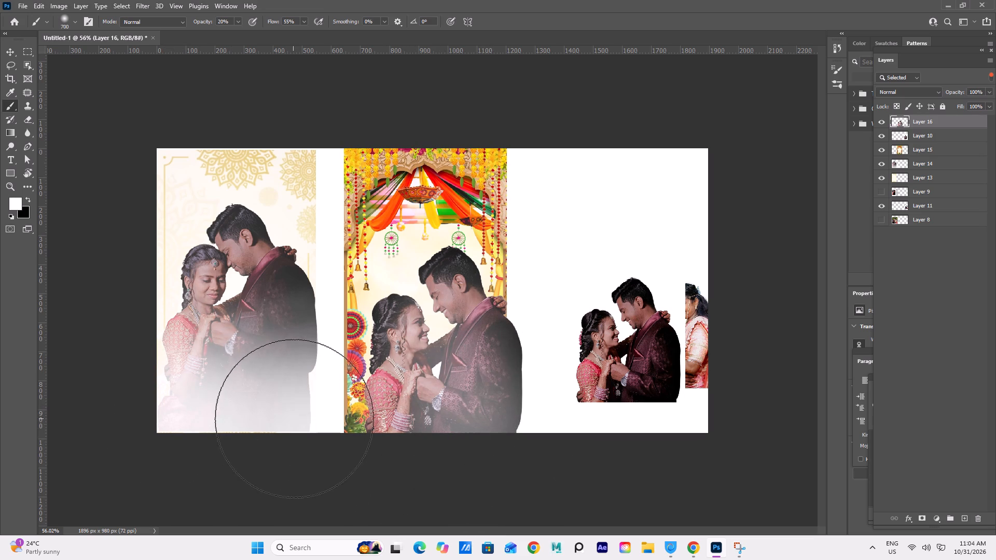
left_click(295, 414)
left_click(242, 414)
left_click(234, 415)
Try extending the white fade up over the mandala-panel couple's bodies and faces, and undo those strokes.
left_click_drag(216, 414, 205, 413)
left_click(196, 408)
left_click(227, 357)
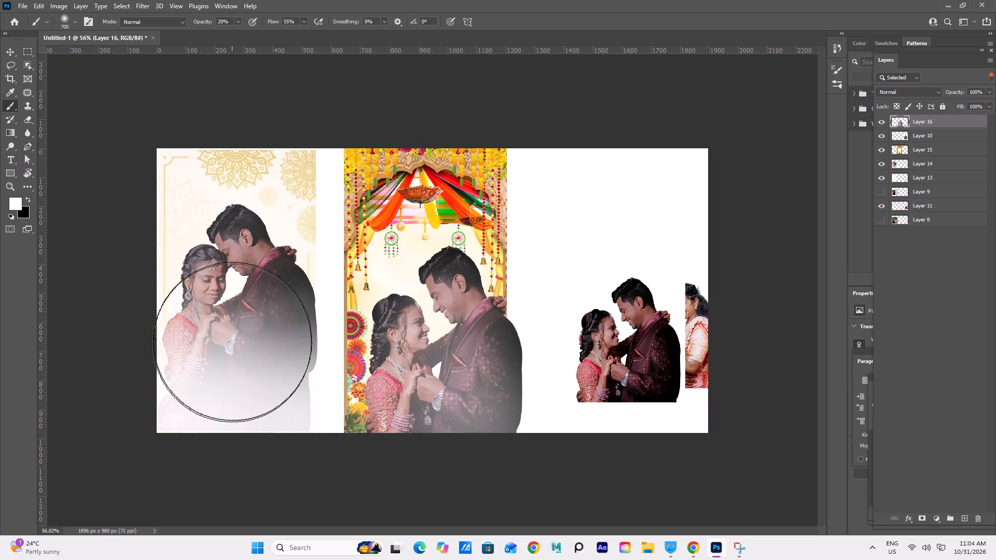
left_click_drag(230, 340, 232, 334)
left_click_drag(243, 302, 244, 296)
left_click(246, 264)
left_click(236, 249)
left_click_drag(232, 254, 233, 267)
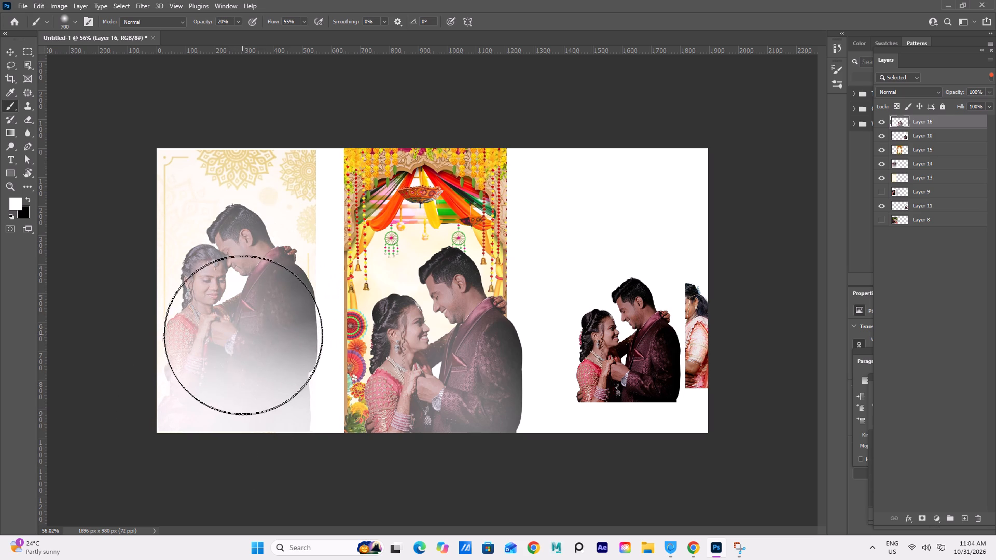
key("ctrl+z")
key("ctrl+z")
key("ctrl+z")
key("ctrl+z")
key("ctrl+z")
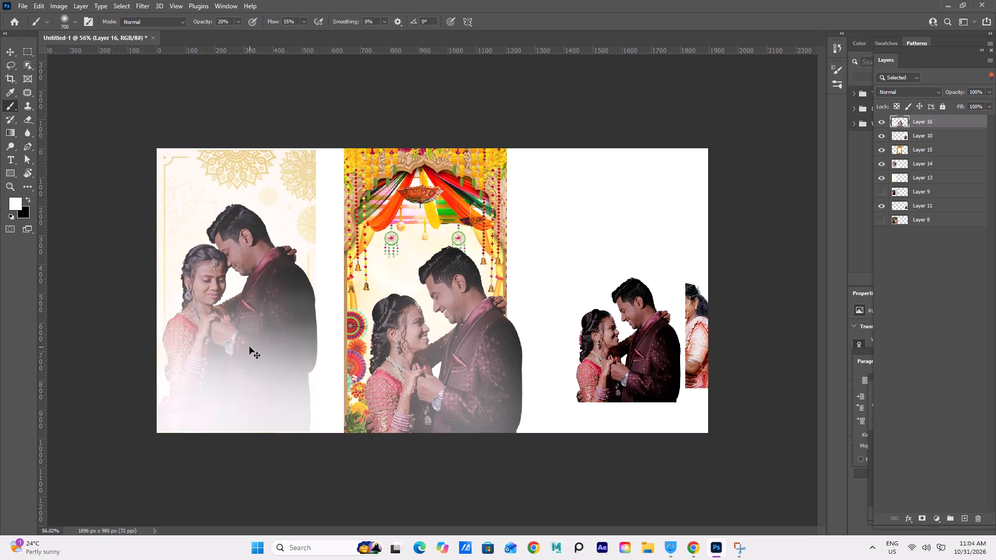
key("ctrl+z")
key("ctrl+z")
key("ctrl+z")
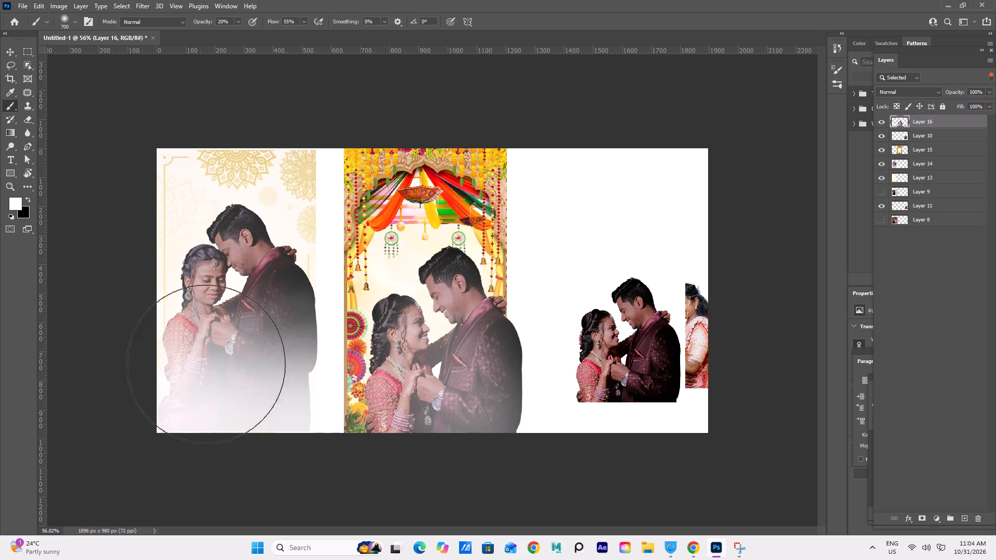
Move the Layer 16 couple about 41 px left and 8 px up to sit over the floral-curtain background.
left_click(8, 46)
left_click(129, 93)
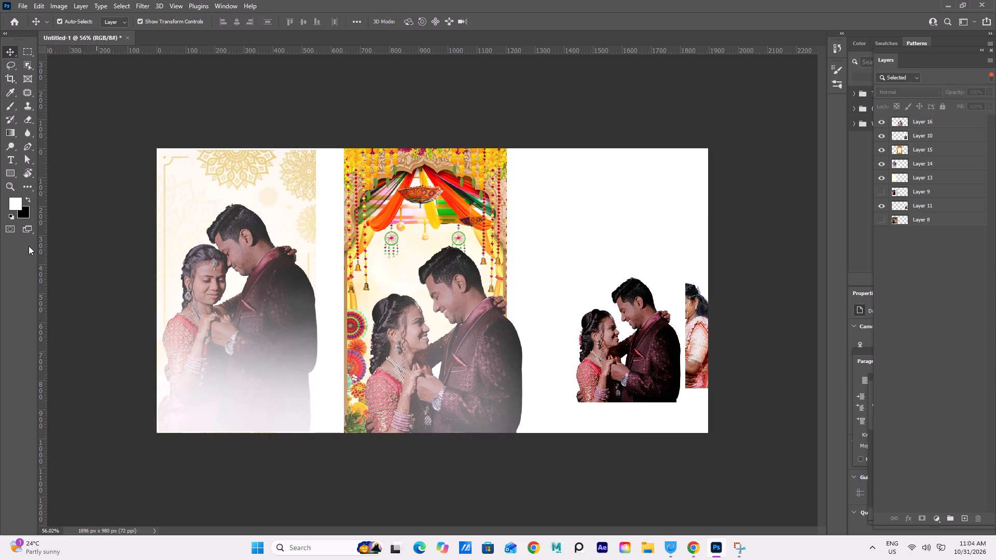
left_click_drag(457, 361, 443, 361)
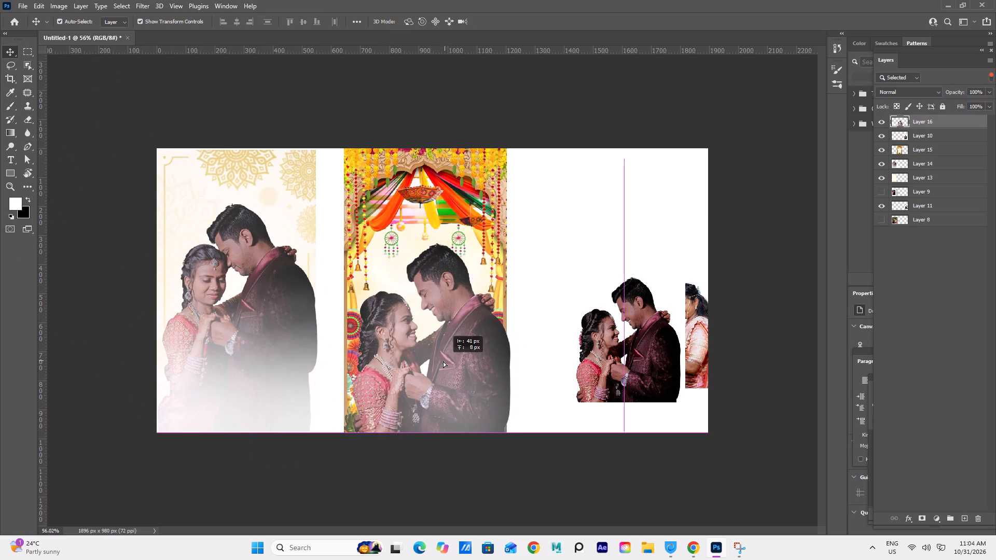
left_click_drag(443, 361, 441, 363)
left_click(540, 295)
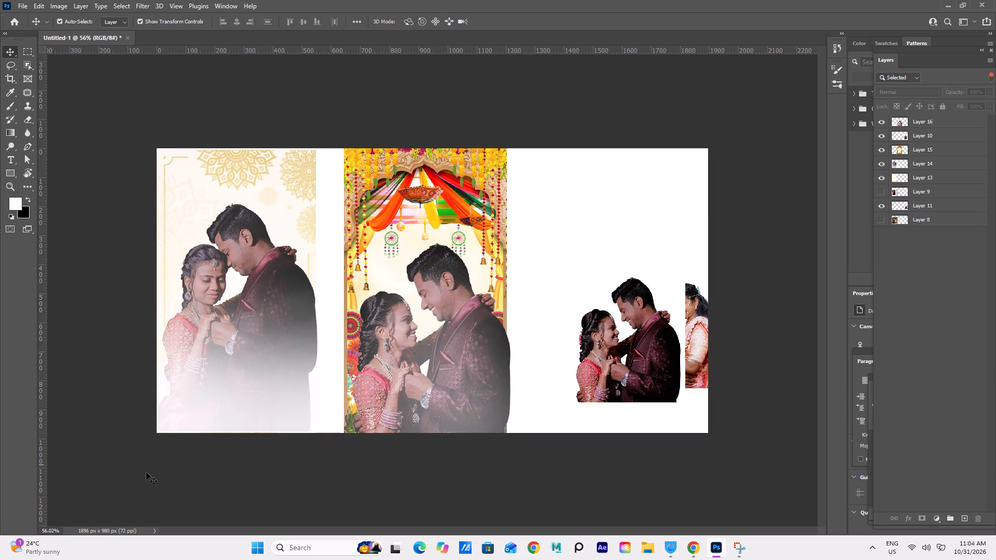
left_click(572, 228)
Select Layer 15's floral-curtain background together with the Layer 16 couple and nudge both left until they meet the mandala panel.
left_click(362, 280)
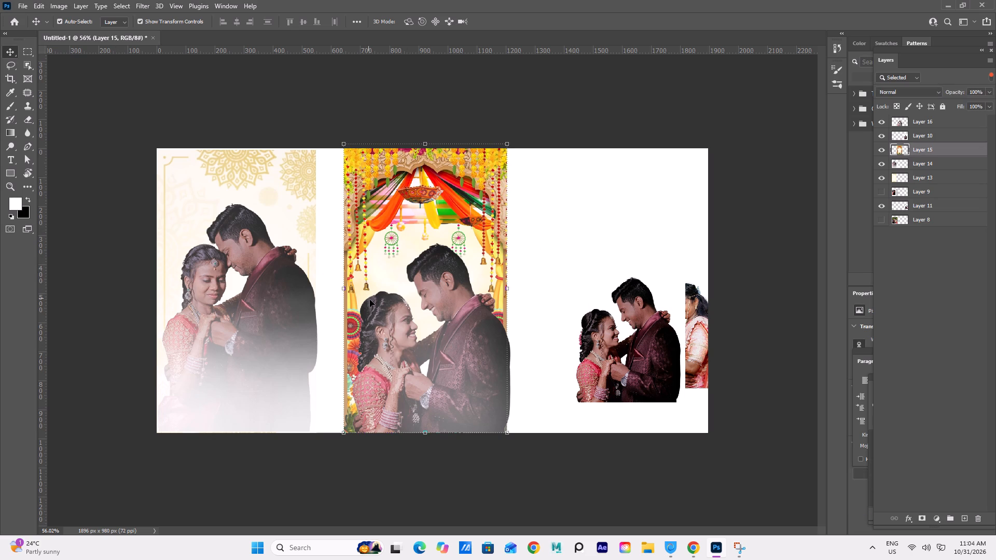
left_click(389, 328, "shift")
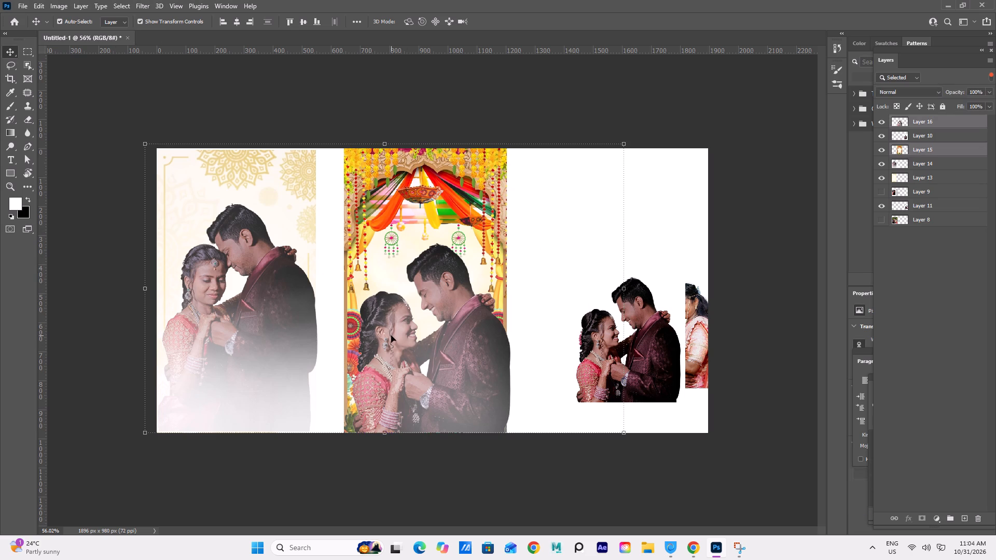
key("Left")
key("Left")
key("Left")
key("Left")
key("Left")
key("Left")
key("Left")
key("Left")
key("Left")
key("Left")
key("Left")
key("Left")
key("Left")
key("Left")
key("Left")
key("Left")
key("Left")
key("Left")
key("Left")
key("Left")
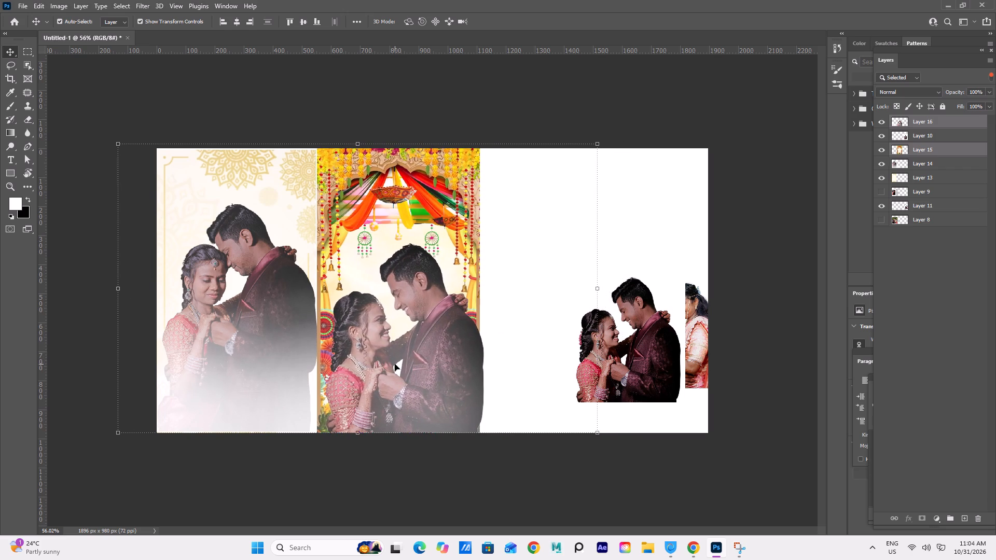
key("Left")
left_click(518, 310)
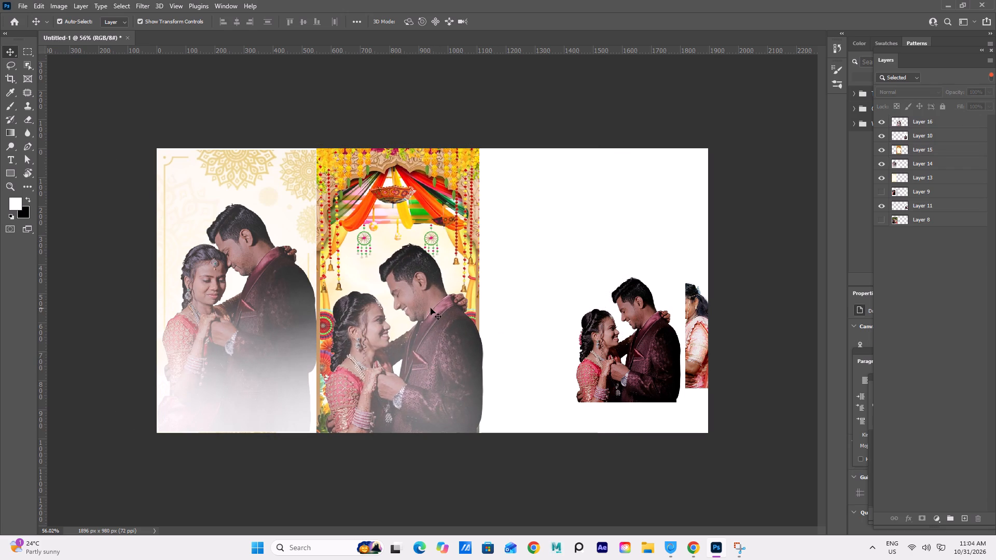
Move the leftover Layer 10 couple photo clear of the Layer 11 couple and delete it.
left_click(622, 374)
left_click_drag(621, 371, 617, 374)
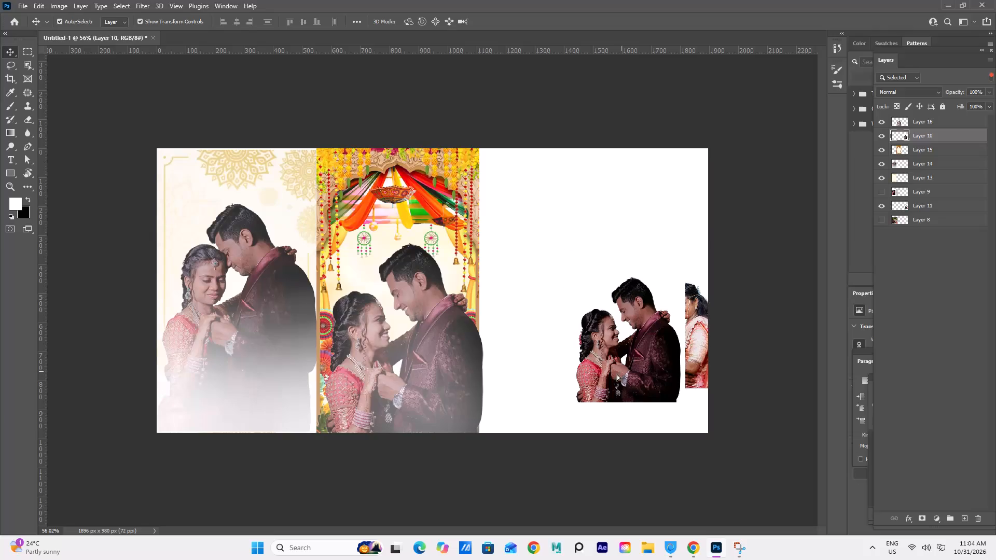
left_click_drag(617, 374, 555, 313)
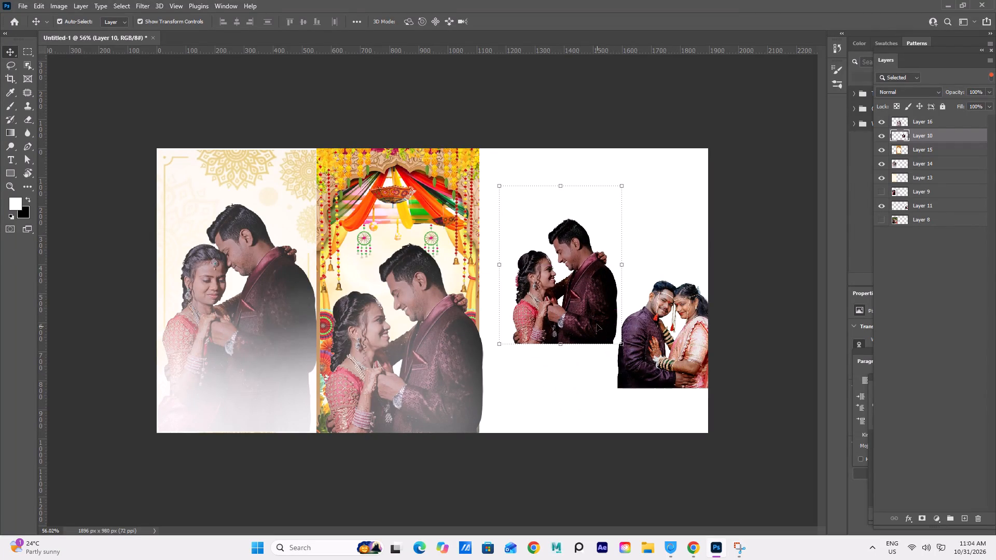
key("Delete")
Move the Layer 11 couple fully onto the canvas and copy its Object Selection cutout to a new layer.
left_click(641, 345)
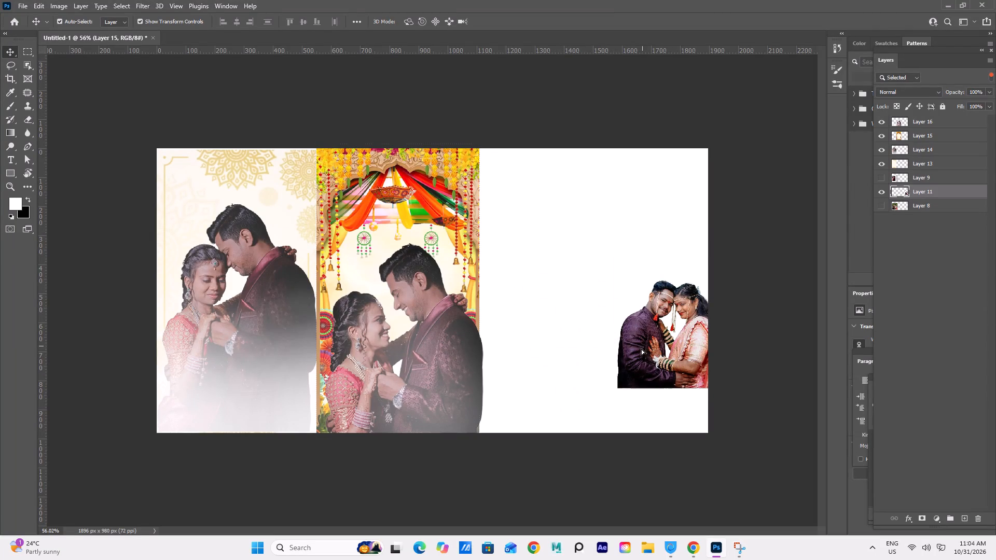
left_click_drag(645, 365, 587, 357)
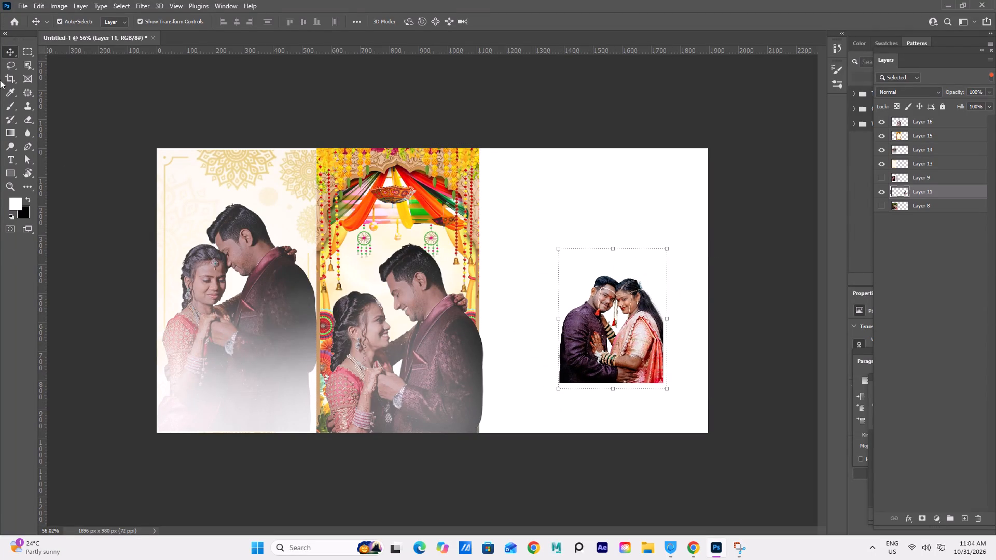
left_click(25, 68)
left_click_drag(542, 241, 672, 390)
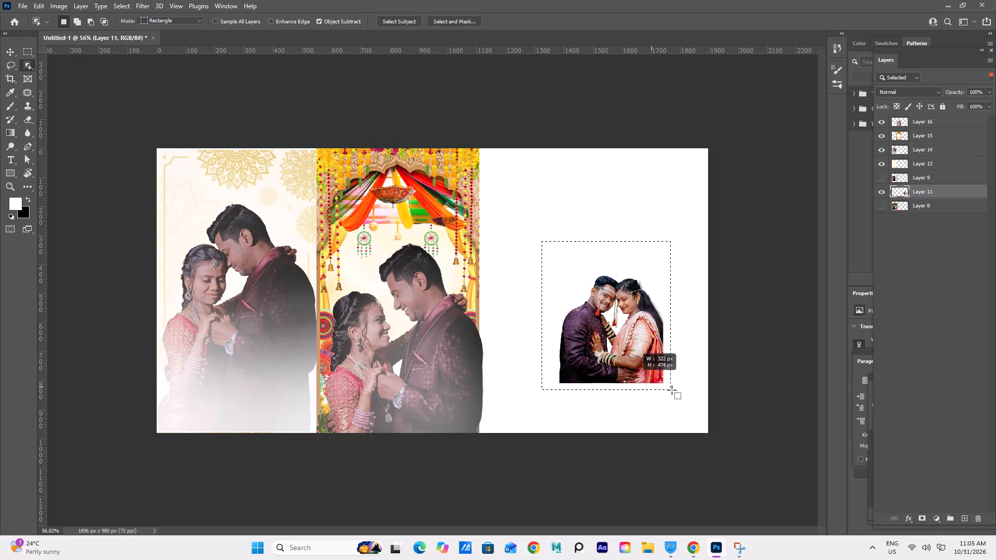
left_click_drag(672, 390, 683, 395)
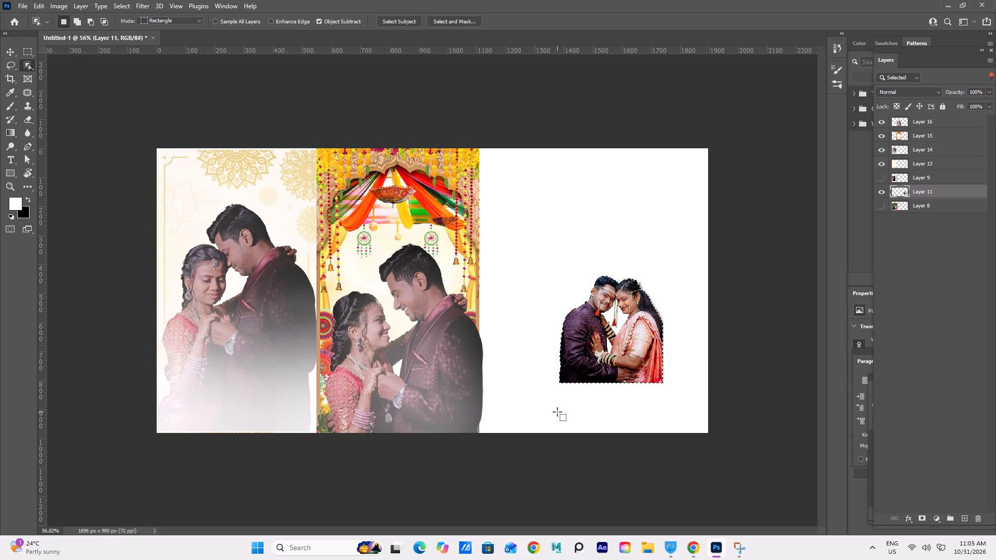
key("ctrl+j")
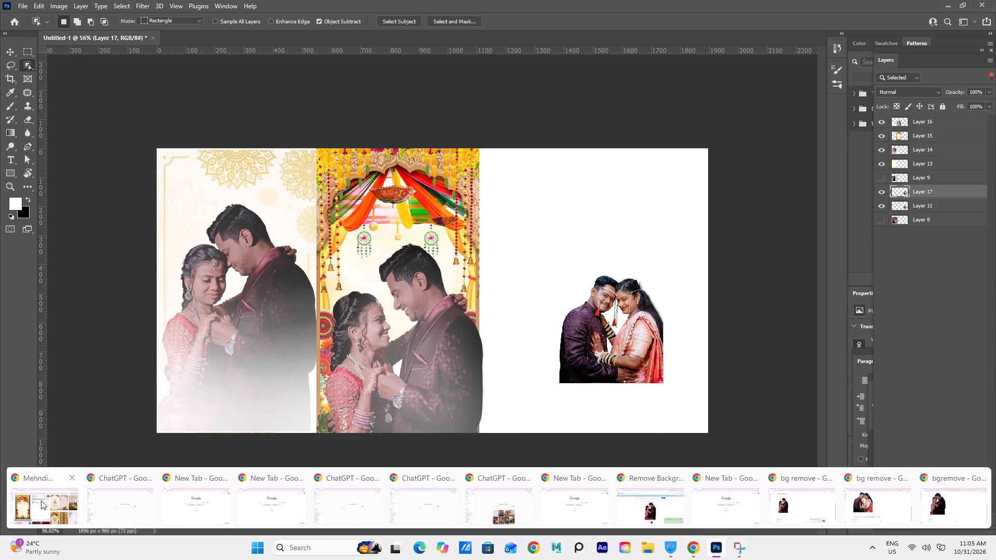
Switch to Pinterest in Chrome, open the pale blue wedding invitation video template with pink roses and copy its video frame.
left_click(41, 500)
scroll(732, 352, "down", 5)
scroll(493, 365, "down", 5)
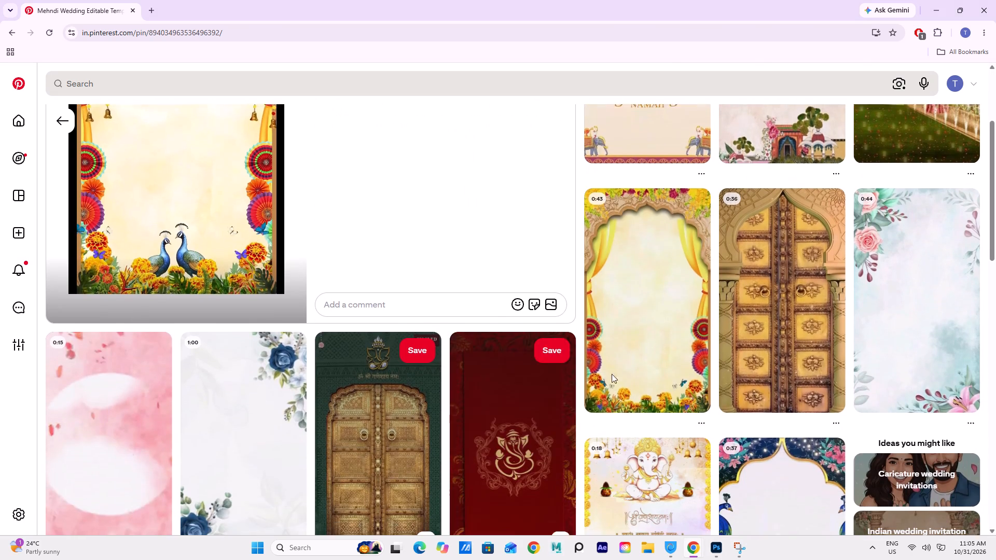
left_click(929, 325)
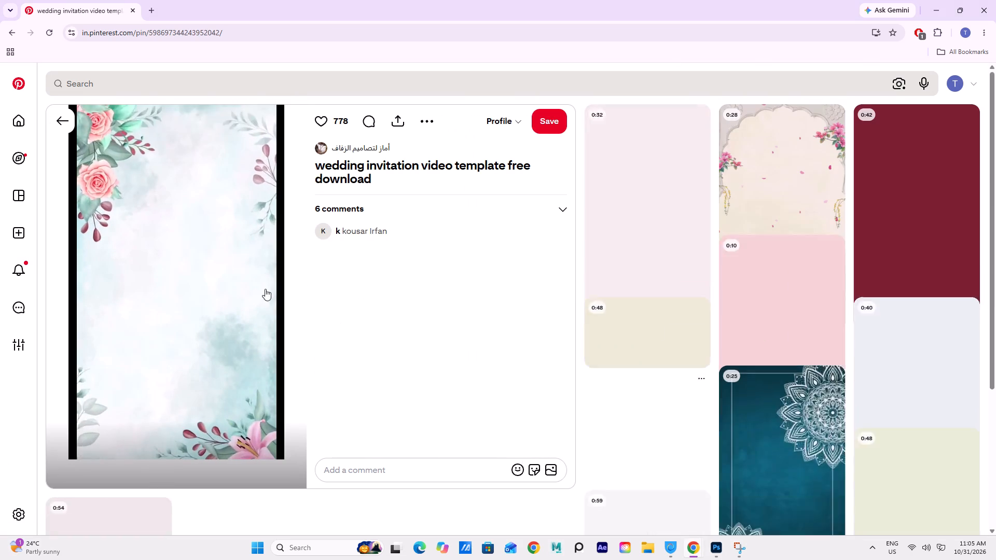
right_click(94, 290)
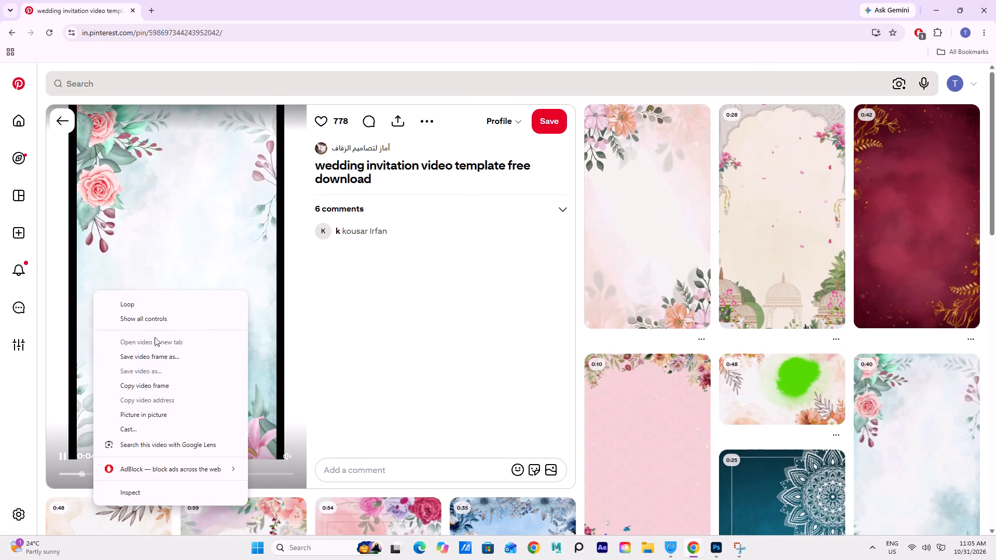
left_click(154, 389)
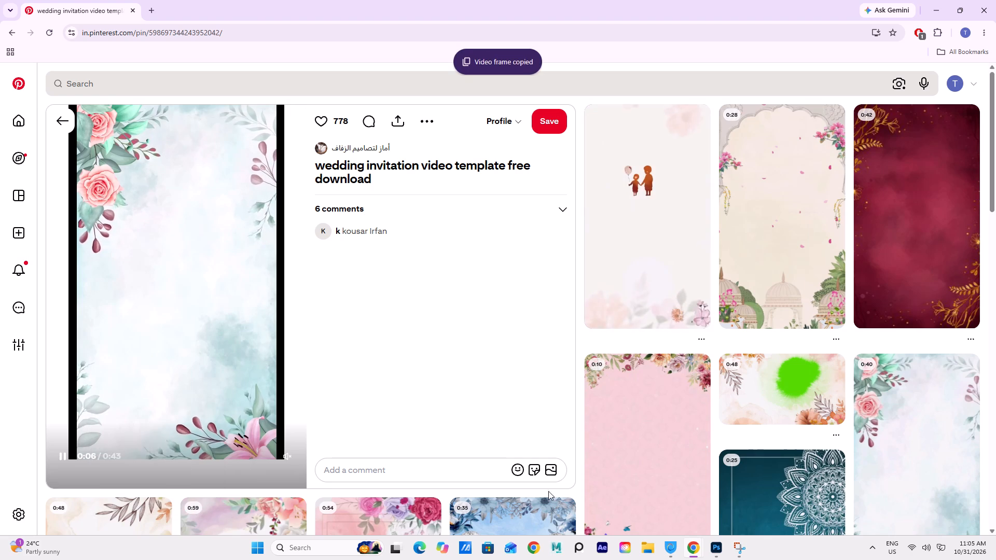
Switch back to Photoshop and paste the copied pale blue rose video frame into the album document.
left_click(713, 549)
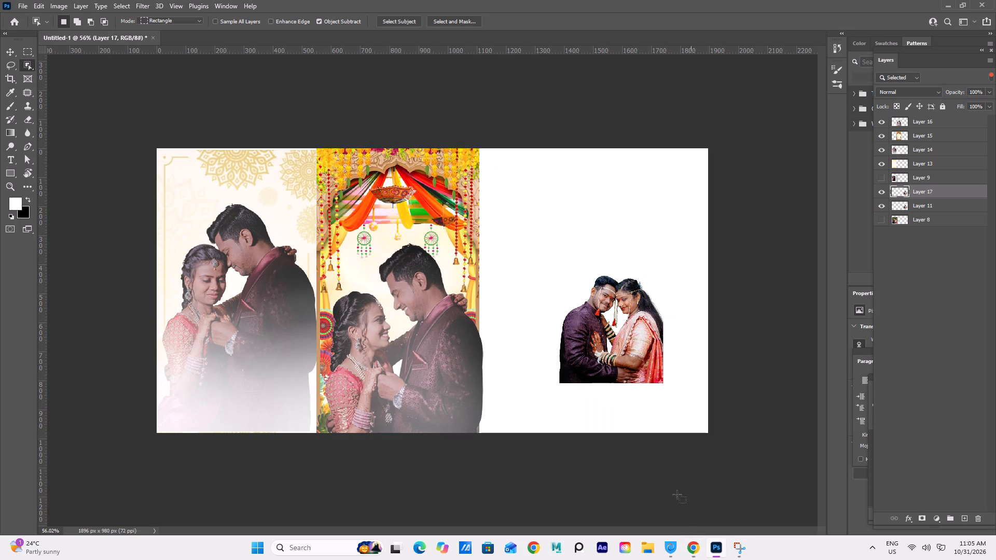
key("ctrl+v")
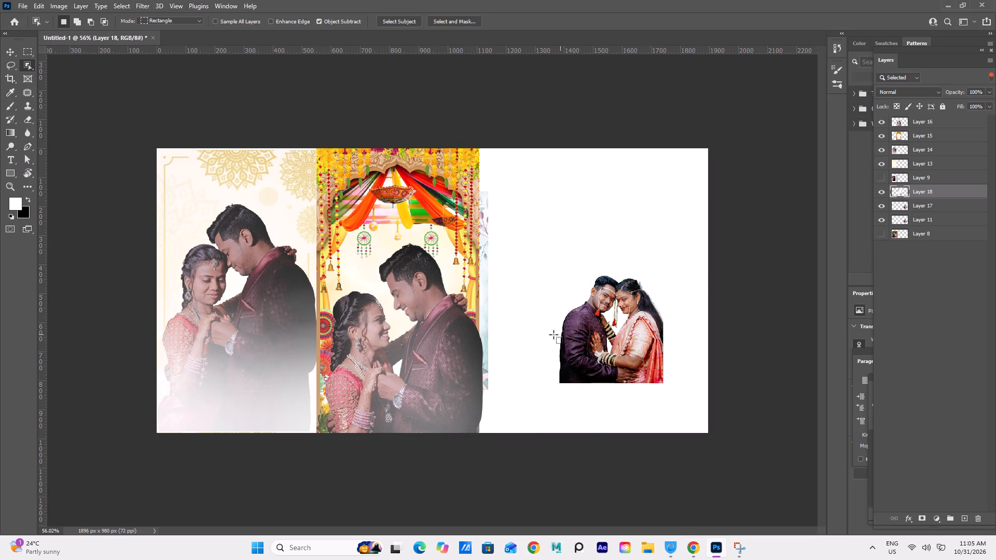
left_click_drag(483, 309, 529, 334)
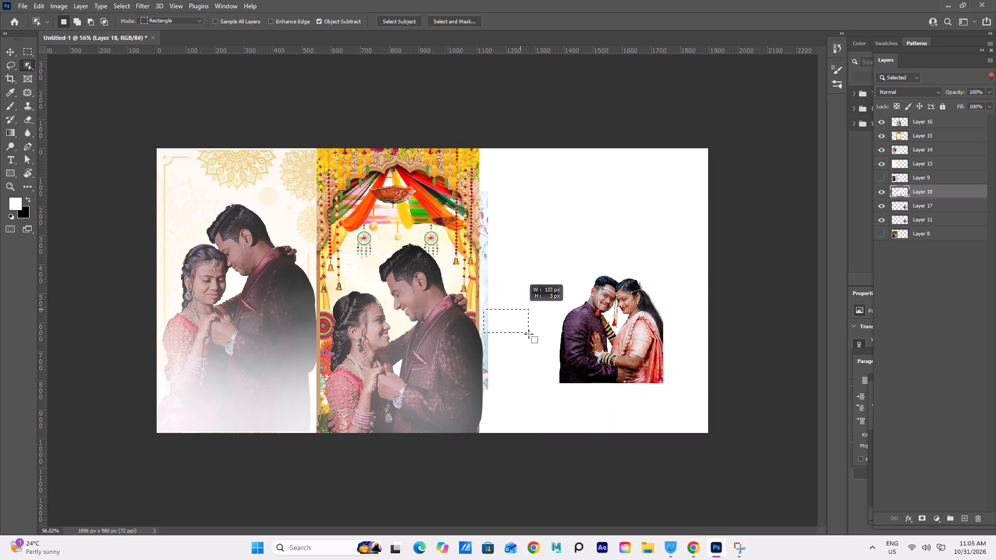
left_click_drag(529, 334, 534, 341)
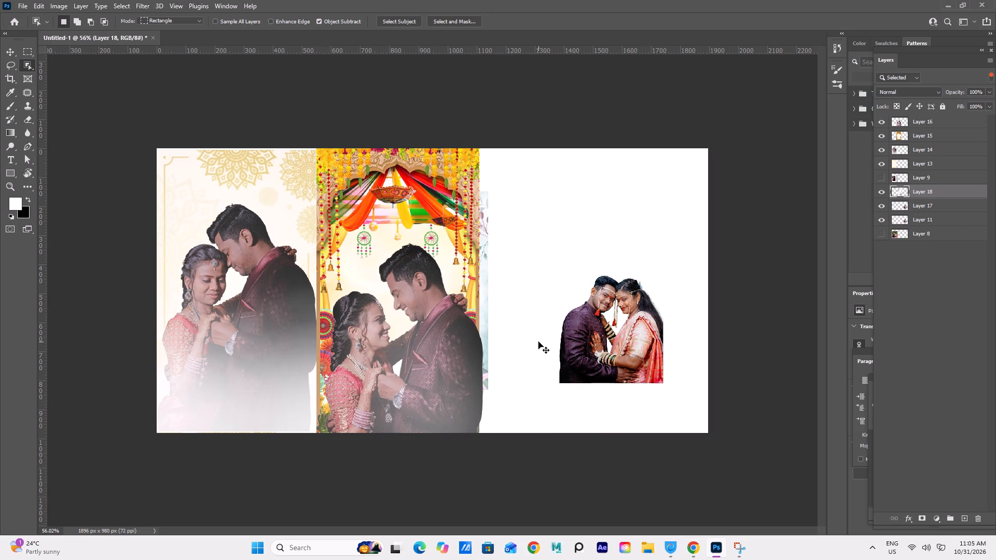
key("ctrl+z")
Scale the pasted Layer 18 rose background to about 123% and place it upright in the white area beside the floral-curtain panel.
left_click(8, 50)
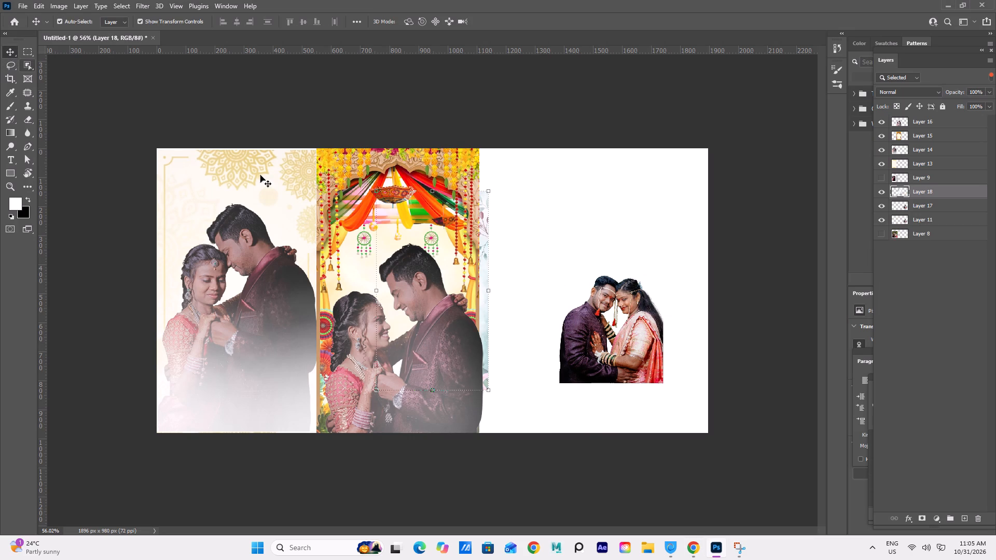
left_click_drag(489, 304, 637, 287)
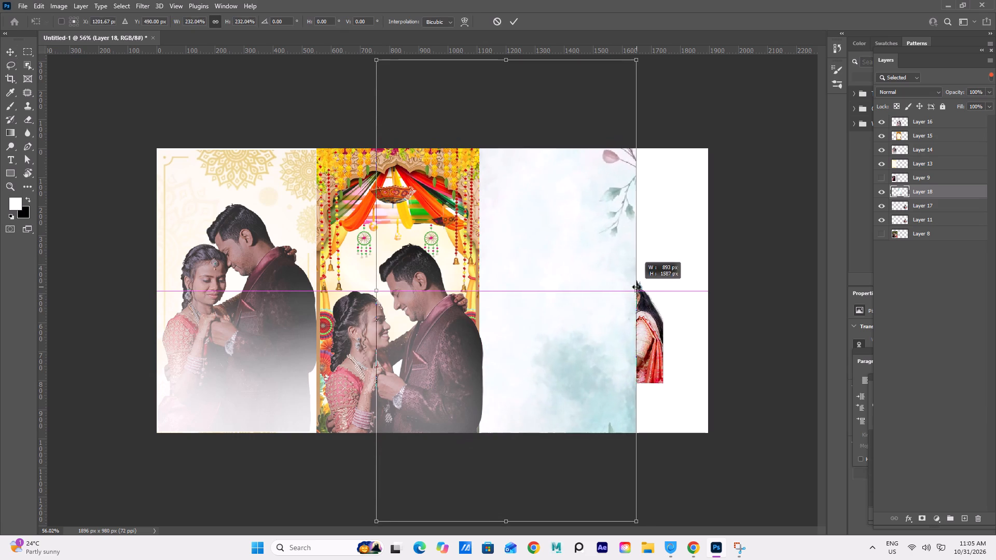
left_click_drag(637, 287, 640, 289)
left_click_drag(572, 310, 673, 305)
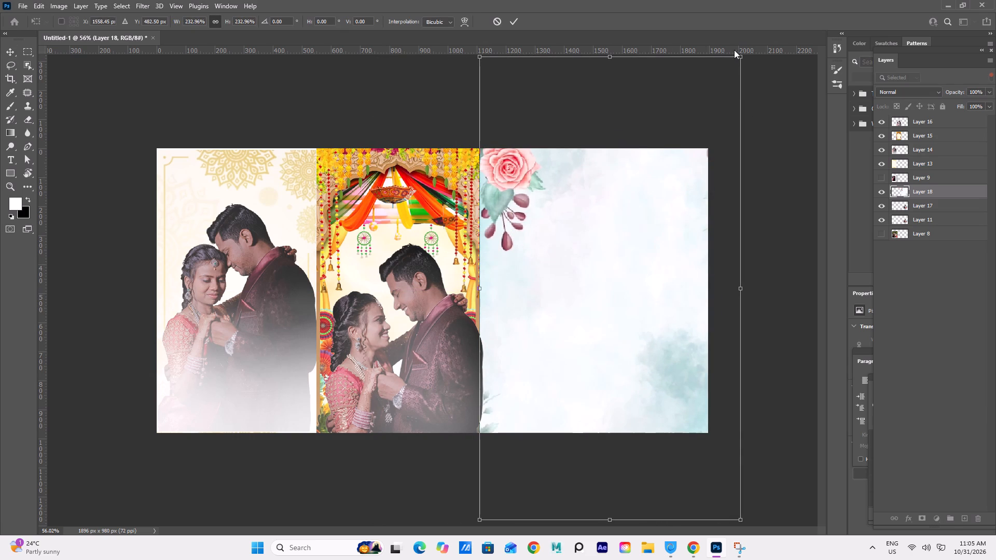
left_click_drag(739, 55, 694, 204)
left_click_drag(642, 300, 656, 236)
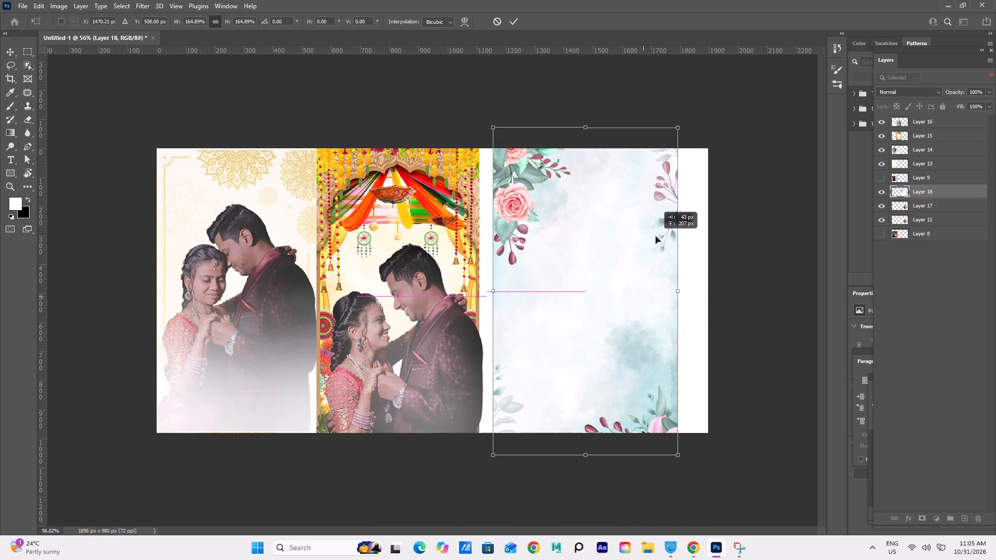
left_click_drag(656, 236, 657, 235)
left_click_drag(680, 128, 680, 228)
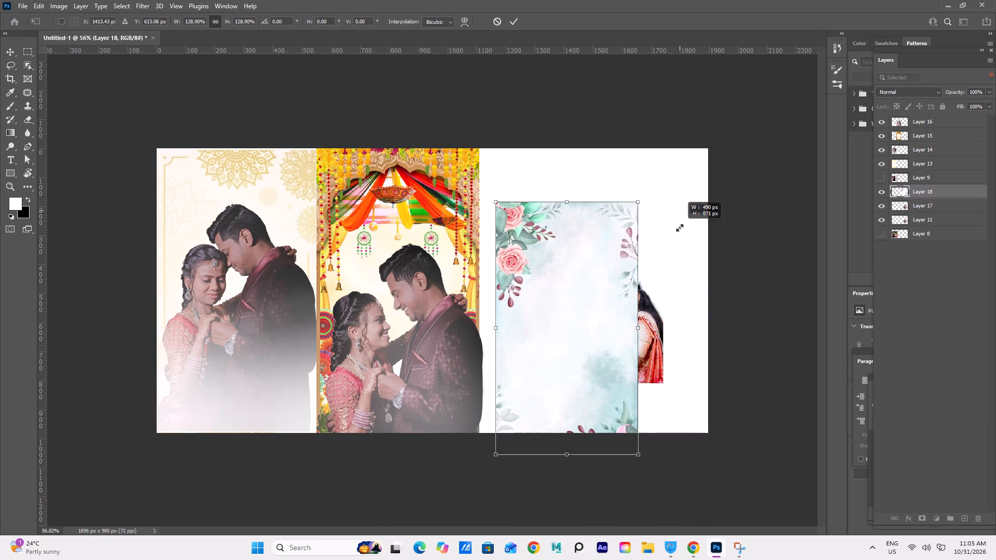
left_click_drag(680, 228, 680, 234)
left_click_drag(590, 309, 584, 260)
left_click(655, 330)
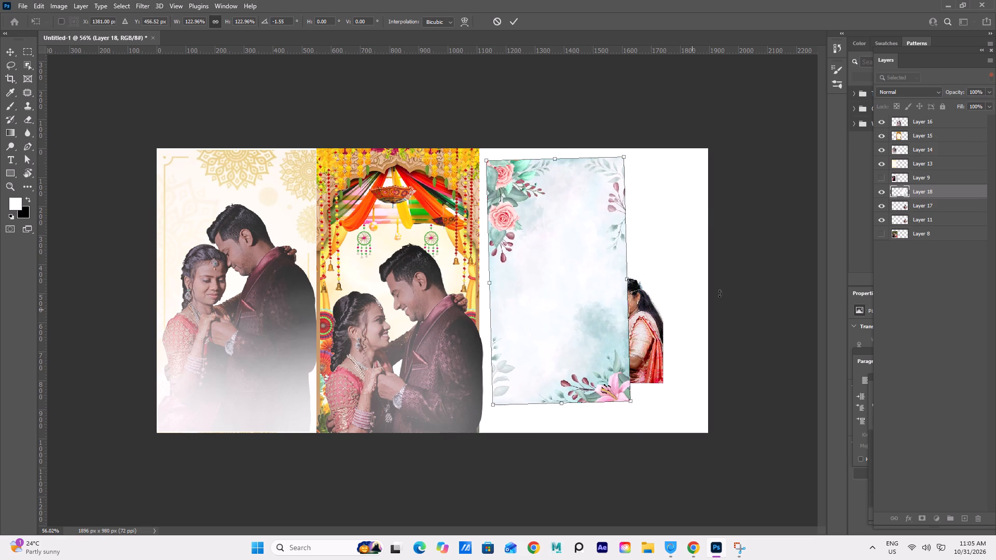
left_click_drag(612, 377, 602, 387)
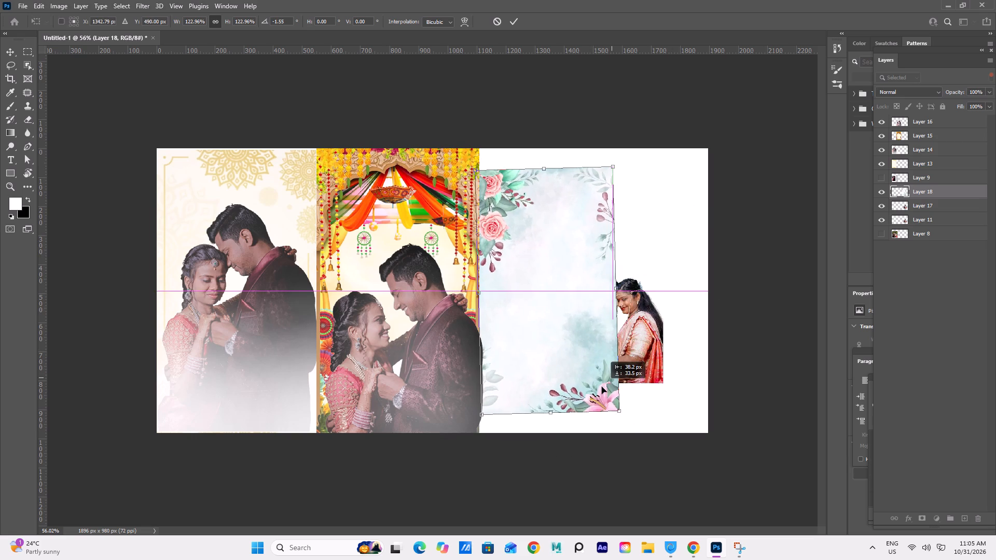
left_click_drag(602, 387, 624, 409)
key("ctrl+z")
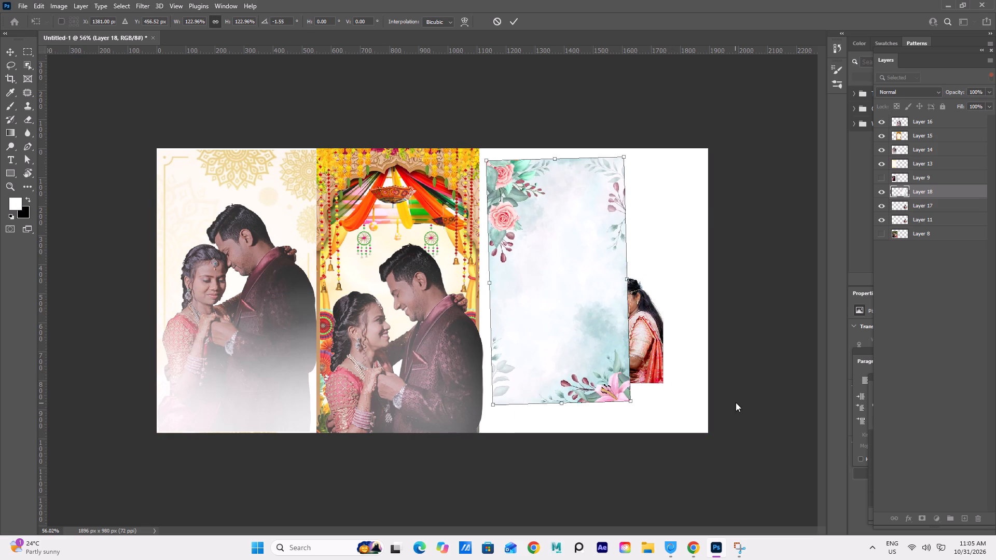
key("ctrl+z")
left_click(811, 361)
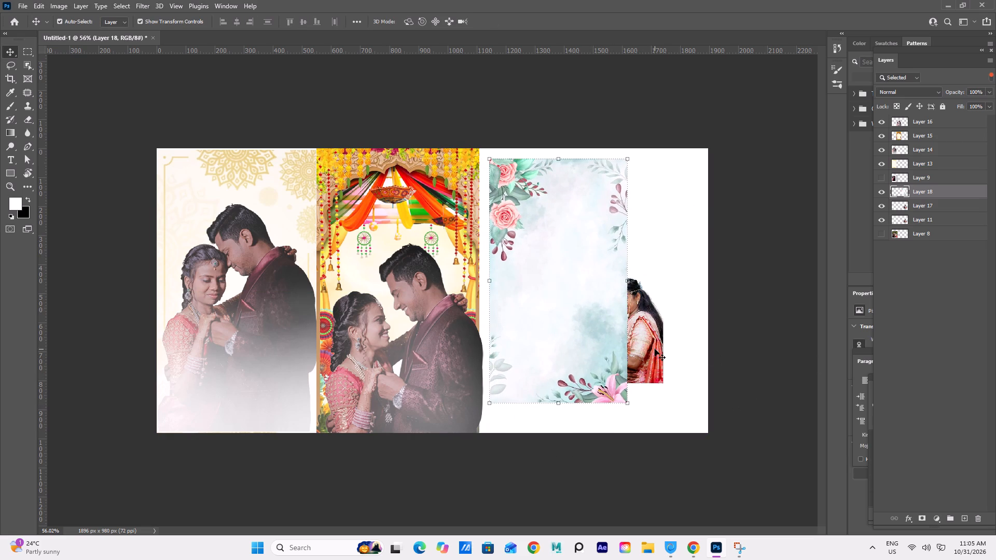
Move the Layer 17 cutout and Layer 11 couple out from behind the rose background, one above the other.
left_click(655, 349)
left_click_drag(639, 339, 744, 296)
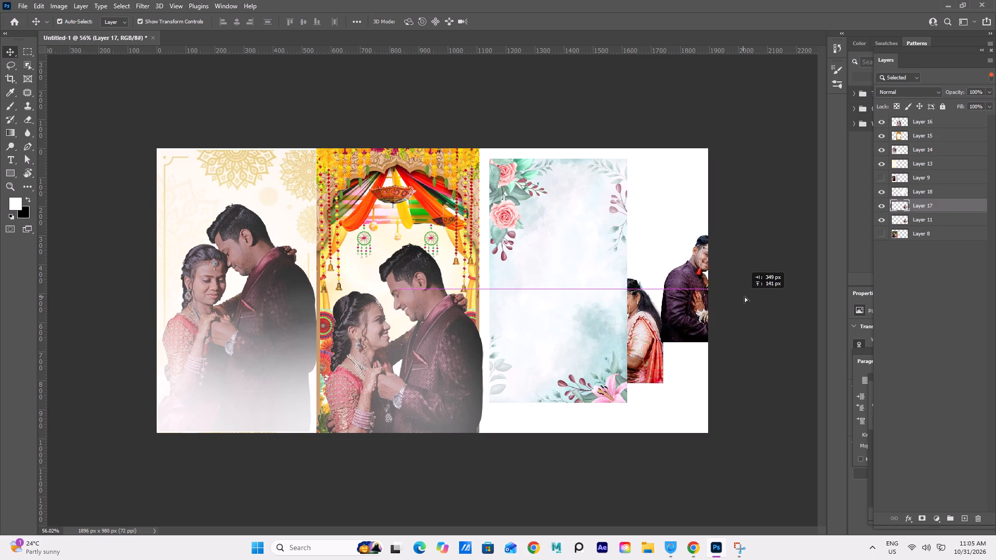
left_click_drag(744, 296, 692, 217)
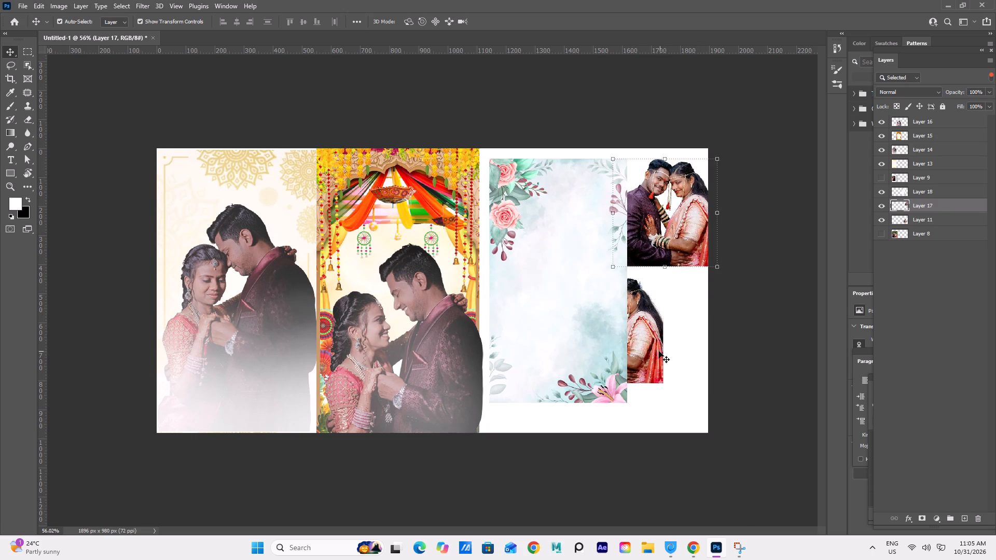
left_click_drag(656, 350, 727, 352)
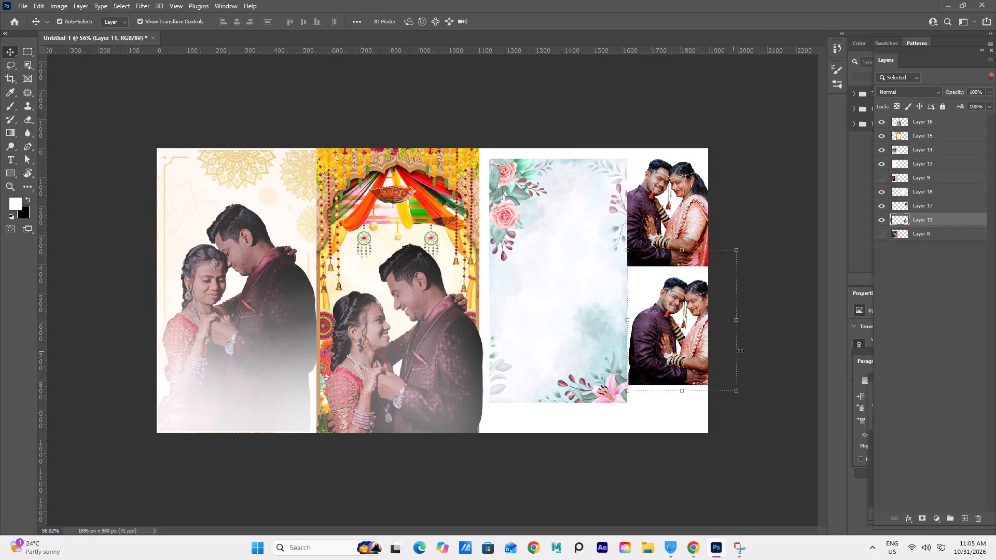
left_click_drag(671, 321, 589, 346)
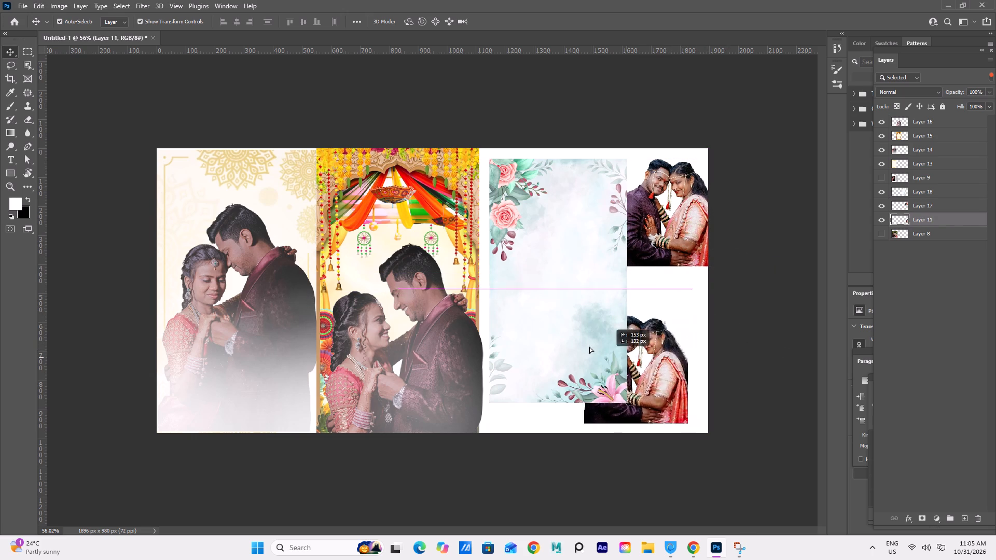
left_click_drag(589, 346, 651, 344)
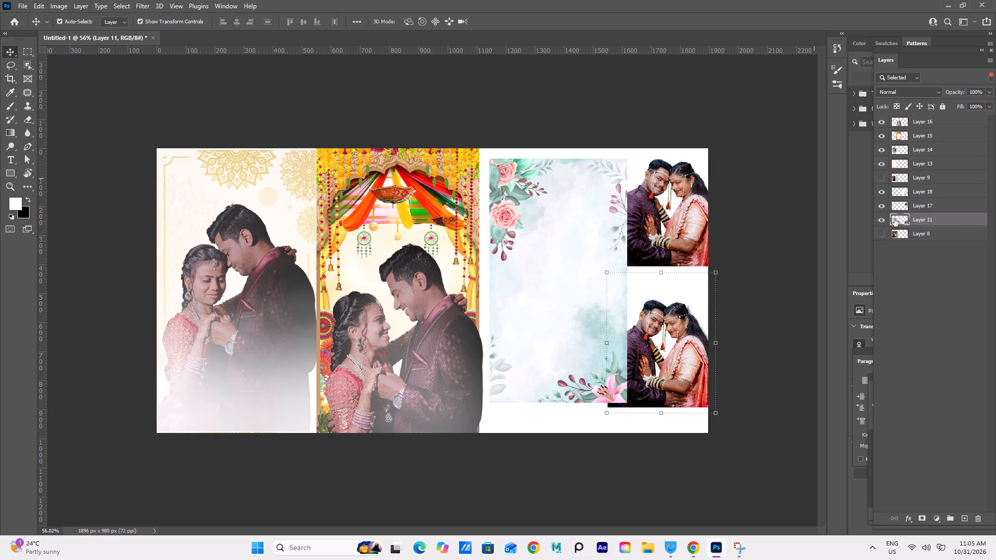
Reorder the layers so the Layer 18 rose background sits beneath the Layer 17 and Layer 11 couples.
left_click_drag(893, 219, 905, 272)
left_click_drag(905, 272, 911, 227)
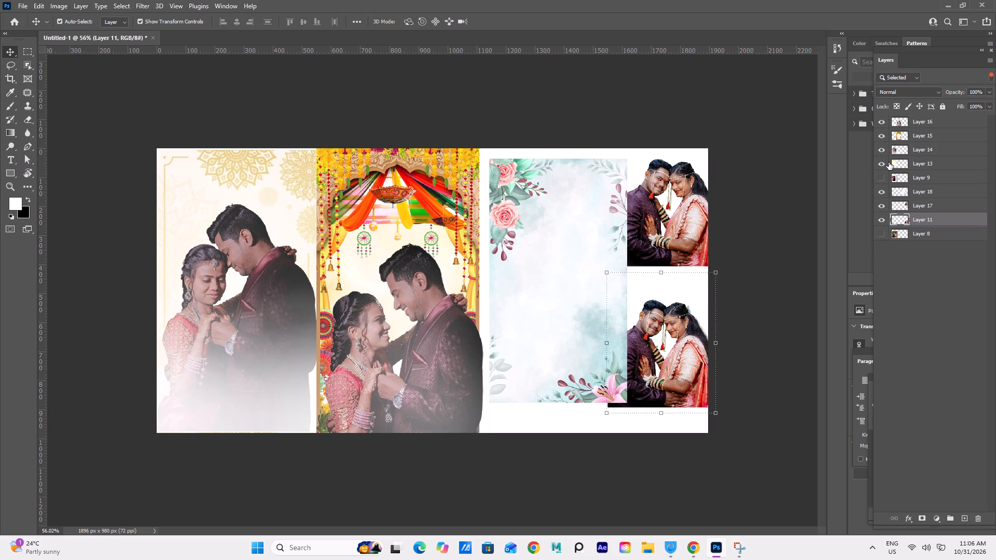
scroll(889, 162, "down", 4)
scroll(888, 162, "up", 6)
scroll(925, 136, "up", 4)
scroll(921, 193, "down", 6)
left_click(552, 286)
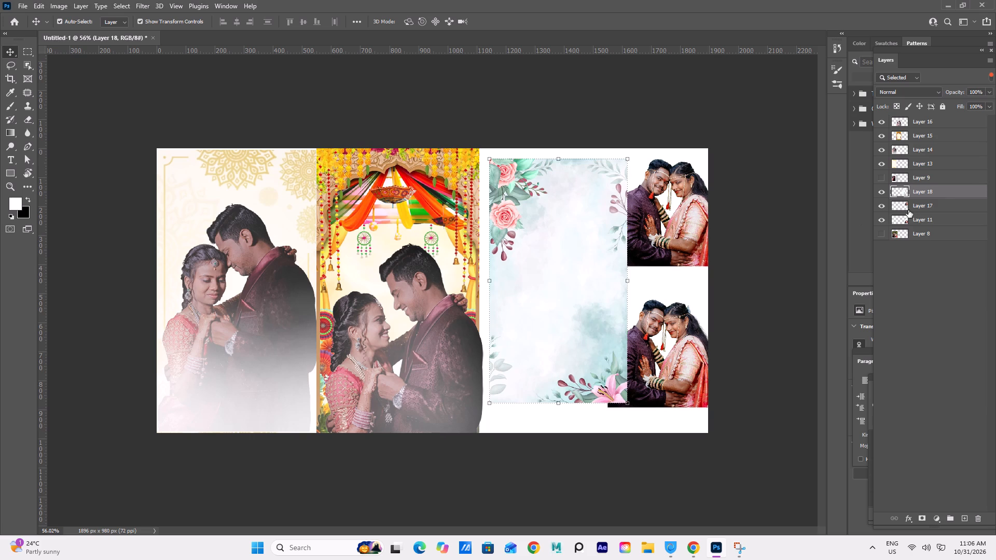
left_click_drag(907, 210, 906, 194)
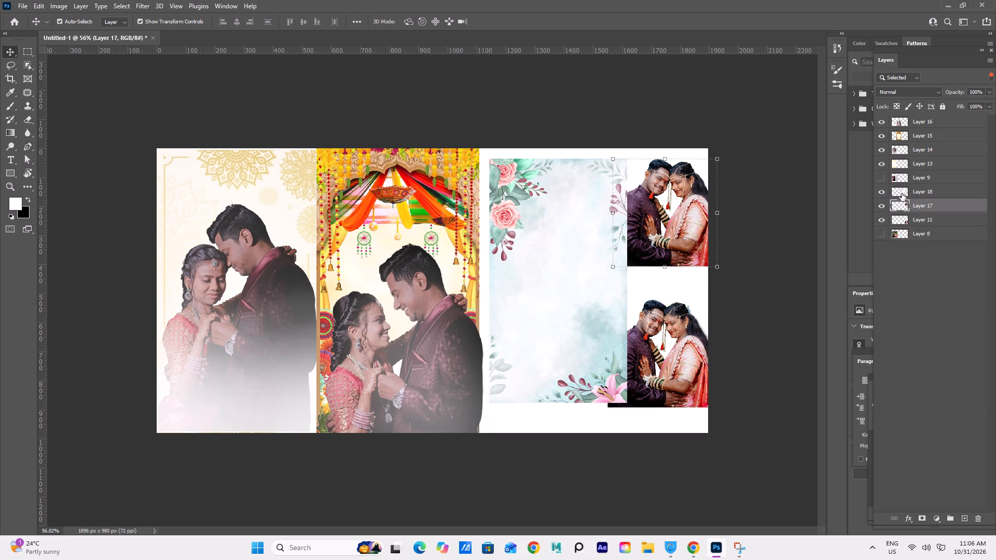
left_click_drag(641, 219, 624, 267)
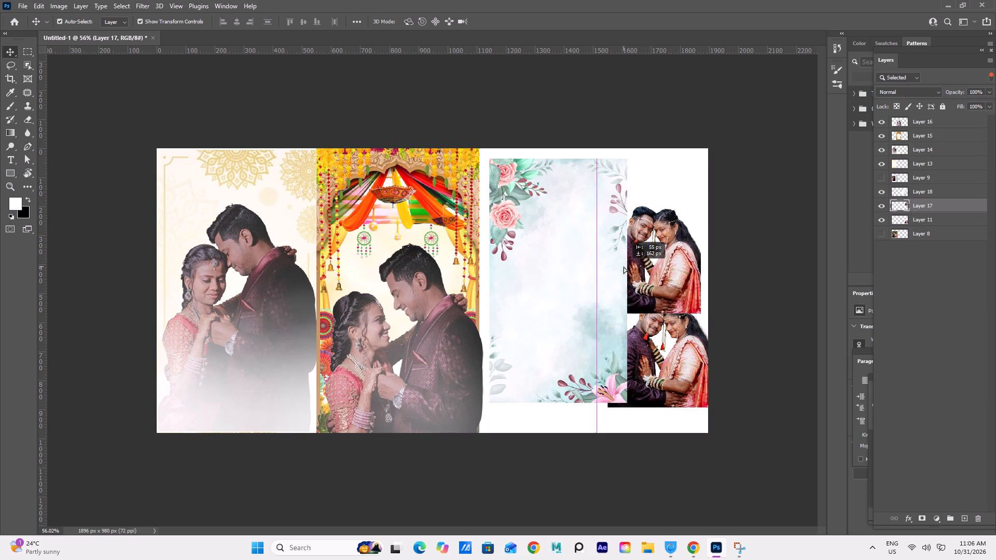
left_click_drag(624, 267, 693, 251)
left_click_drag(907, 192, 912, 228)
left_click(739, 280)
Move the original Layer 11 couple photo off the canvas beyond the white area.
left_click_drag(656, 341, 590, 306)
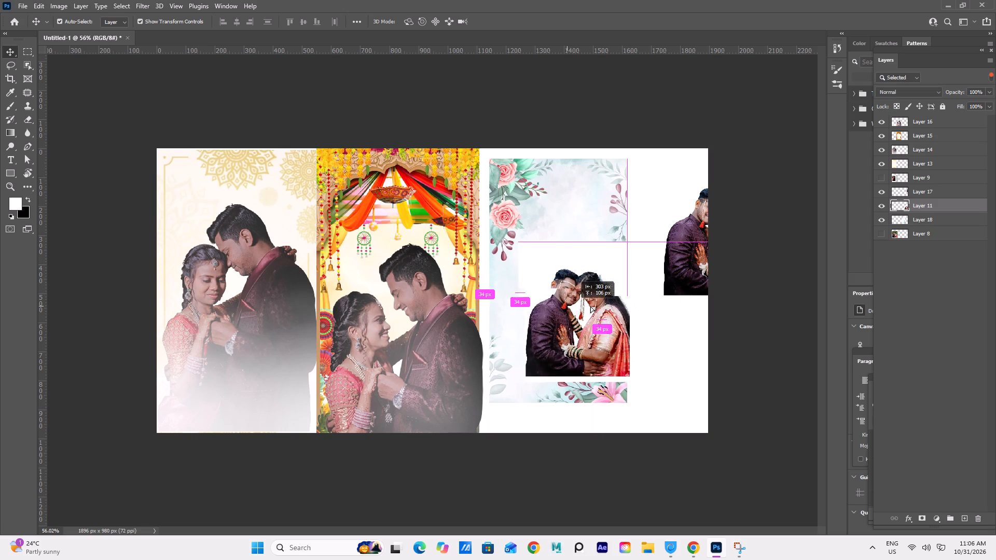
left_click_drag(590, 306, 761, 340)
Place the Layer 17 couple cutout on the rose background's bottom edge, scale it to about 117% and align it to the background's left edge.
left_click_drag(682, 253, 539, 268)
left_click_drag(566, 263, 548, 367)
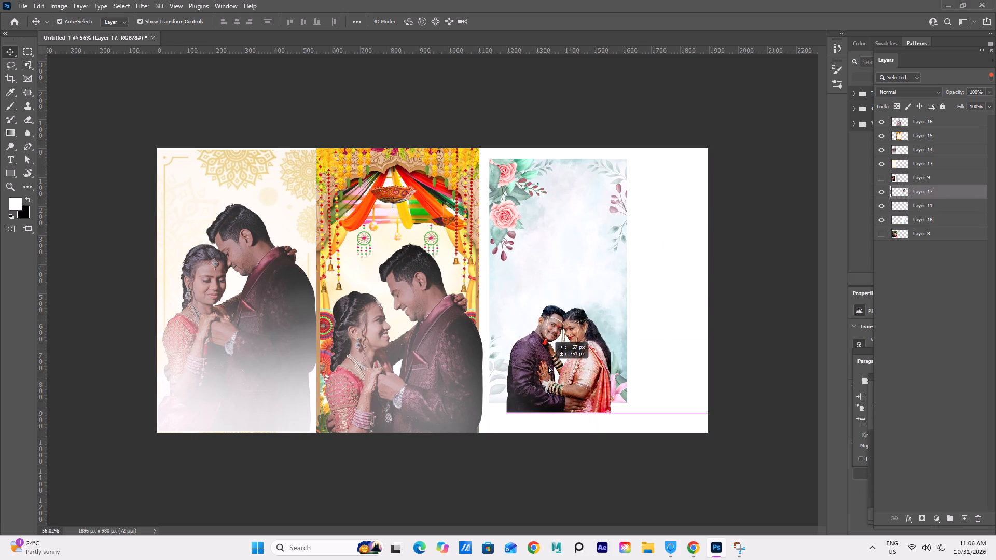
left_click_drag(548, 367, 547, 354)
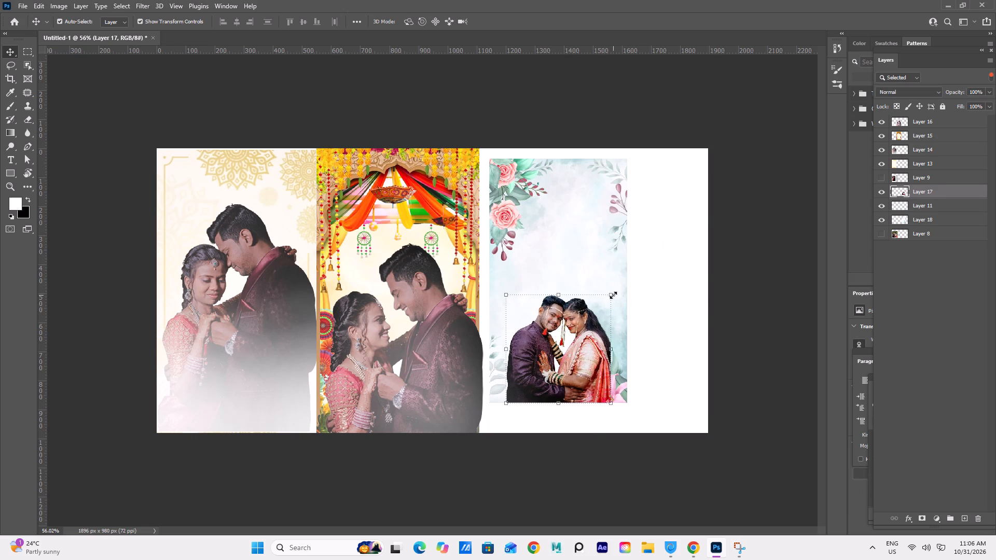
left_click_drag(611, 293, 632, 279)
left_click_drag(570, 327, 554, 329)
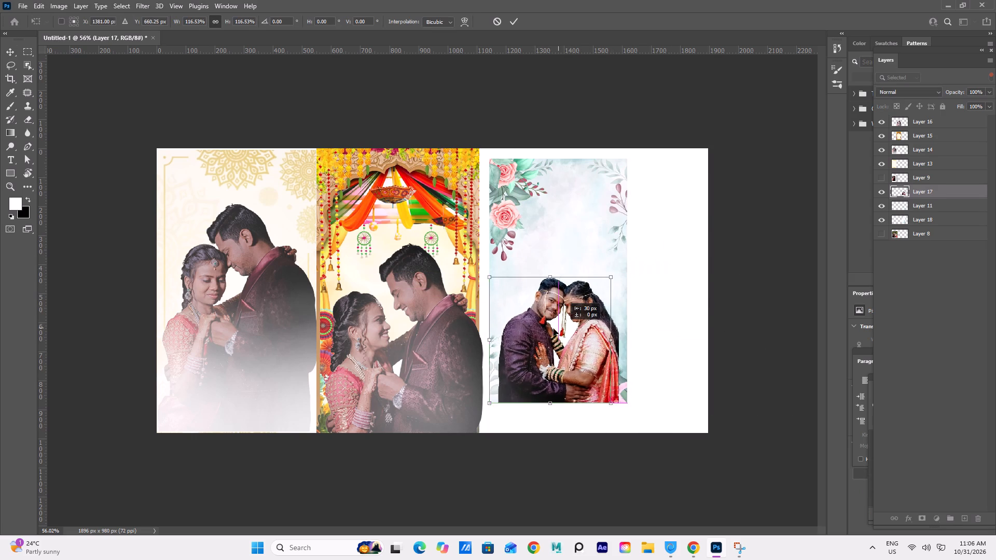
left_click_drag(554, 329, 552, 328)
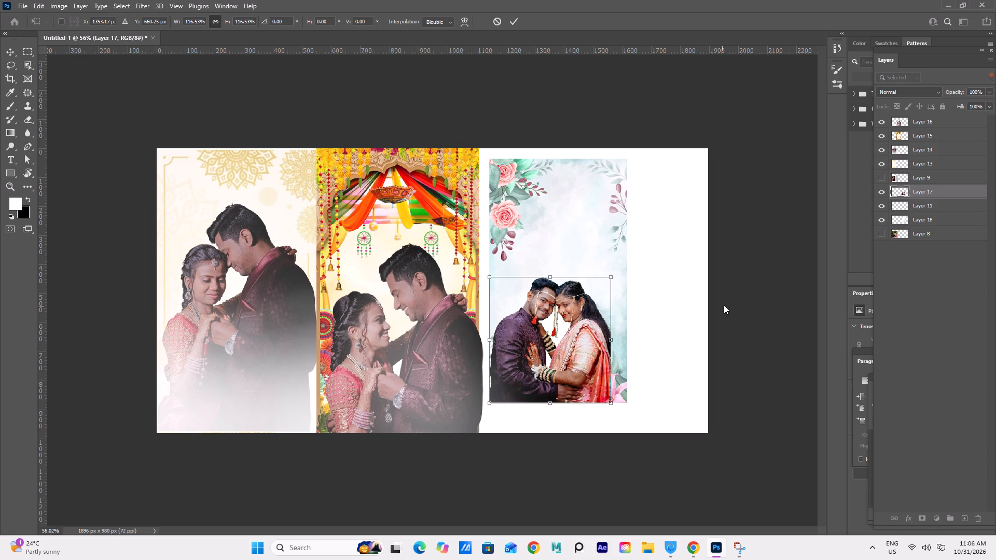
left_click(744, 290)
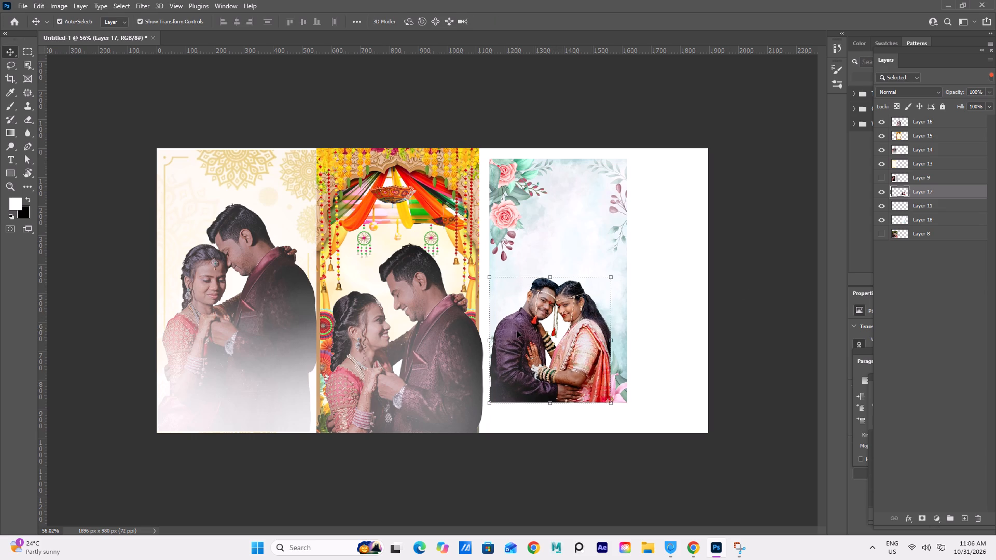
Enlarge the Layer 17 couple to about 113% so it spans the full width of the rose background.
left_click(517, 331)
left_click_drag(610, 276, 621, 273)
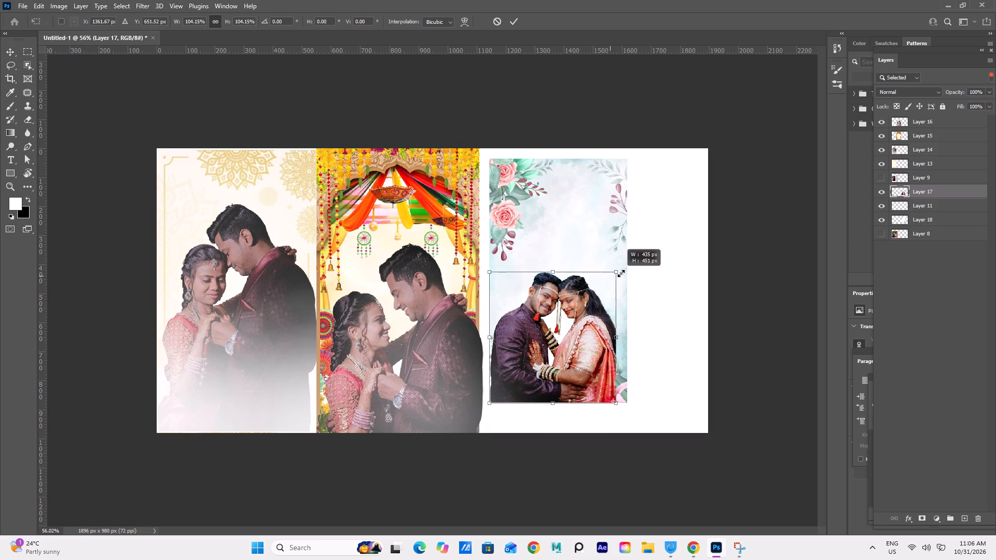
left_click_drag(621, 273, 639, 273)
left_click(665, 269)
left_click(662, 233)
left_click(662, 197)
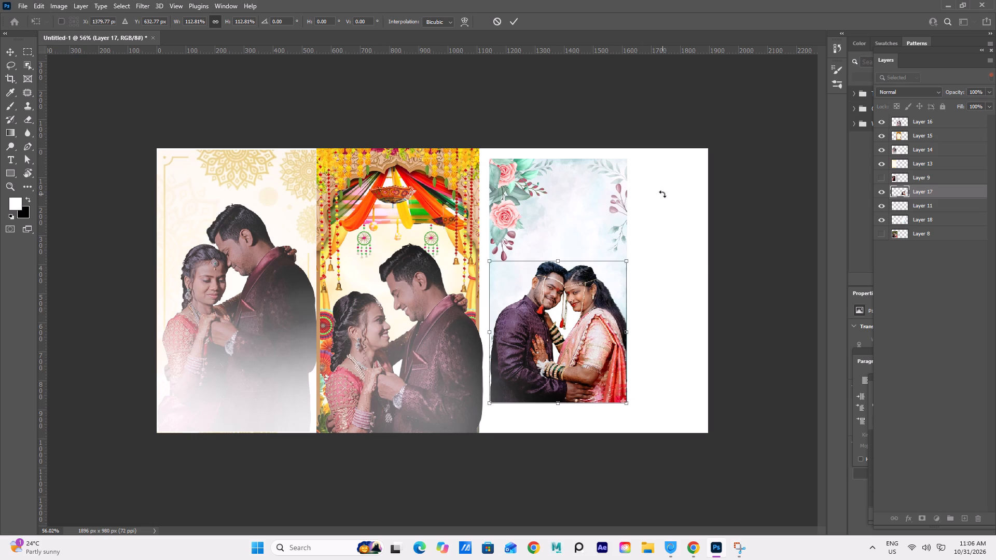
left_click(95, 81)
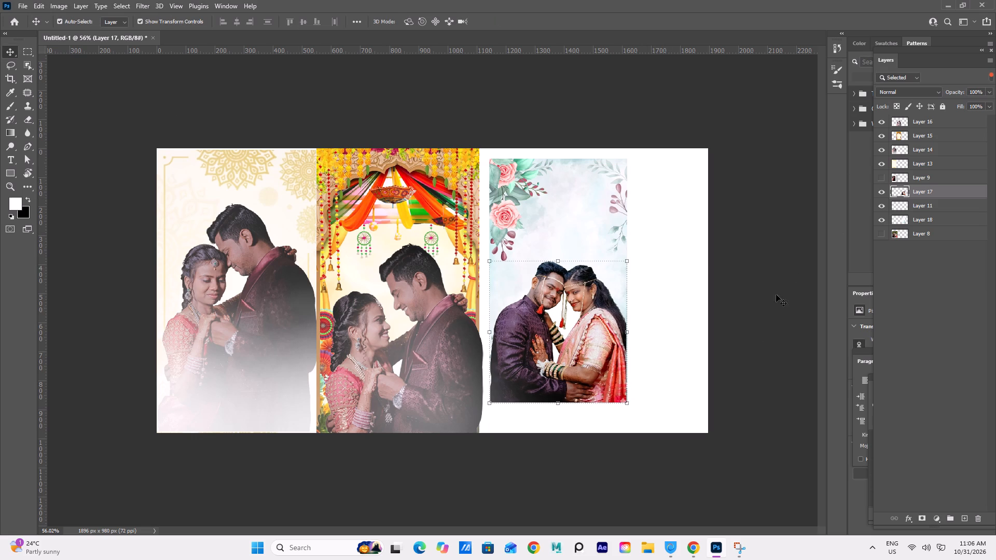
left_click(809, 301)
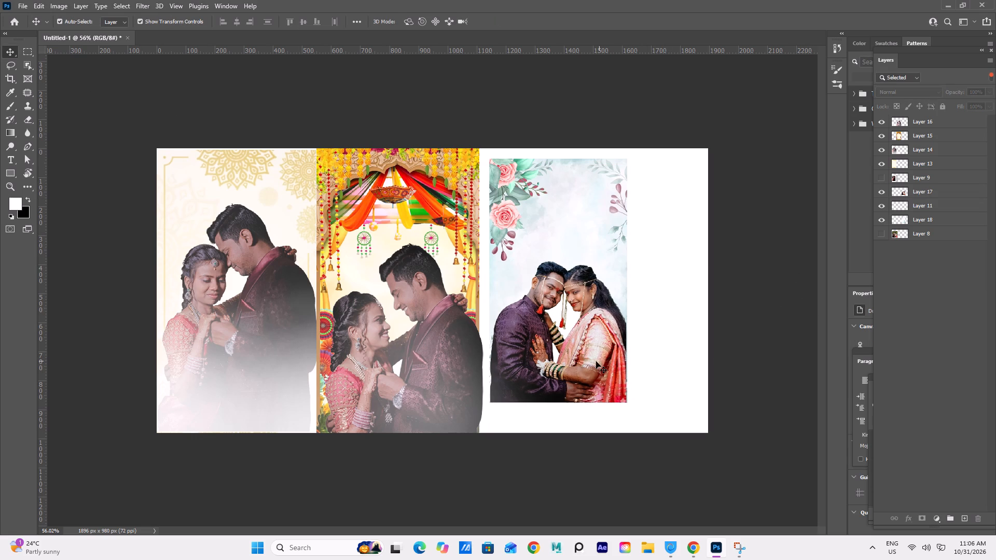
Select the Layer 17 couple together with the Layer 18 rose background and nudge both slightly down the page.
left_click(551, 203)
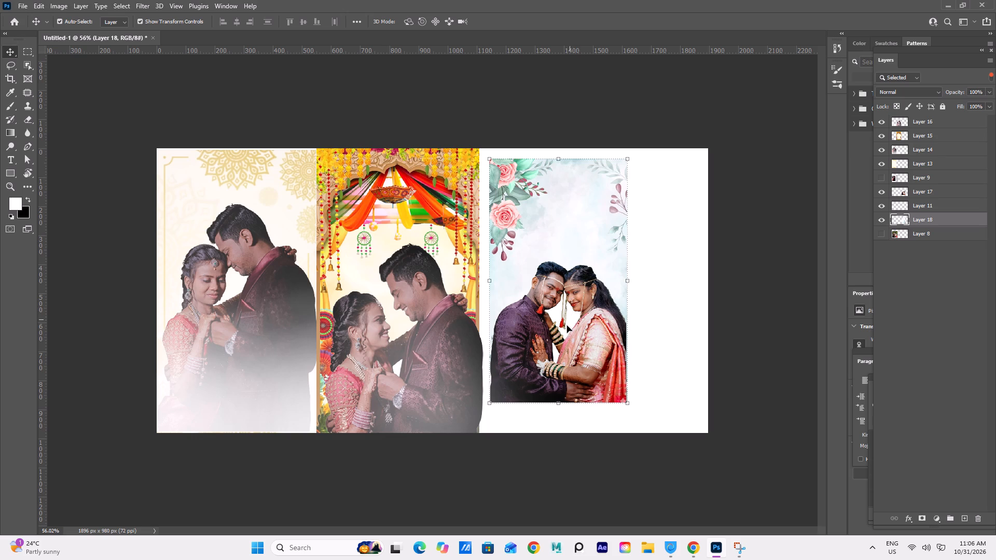
left_click(525, 342, "shift")
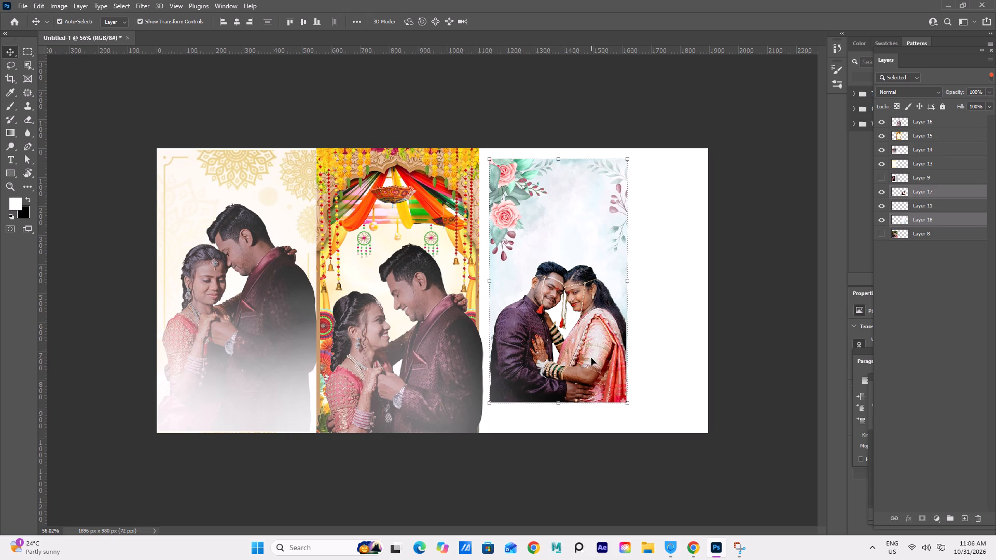
key("Down")
key("Down")
key("Down")
key("Down")
key("Down")
key("Down")
key("Down")
key("Down")
key("Down")
key("Down")
key("Down")
key("Down")
key("Down")
key("Down")
key("Down")
key("Down")
key("Down")
key("Down")
key("Down")
key("Down")
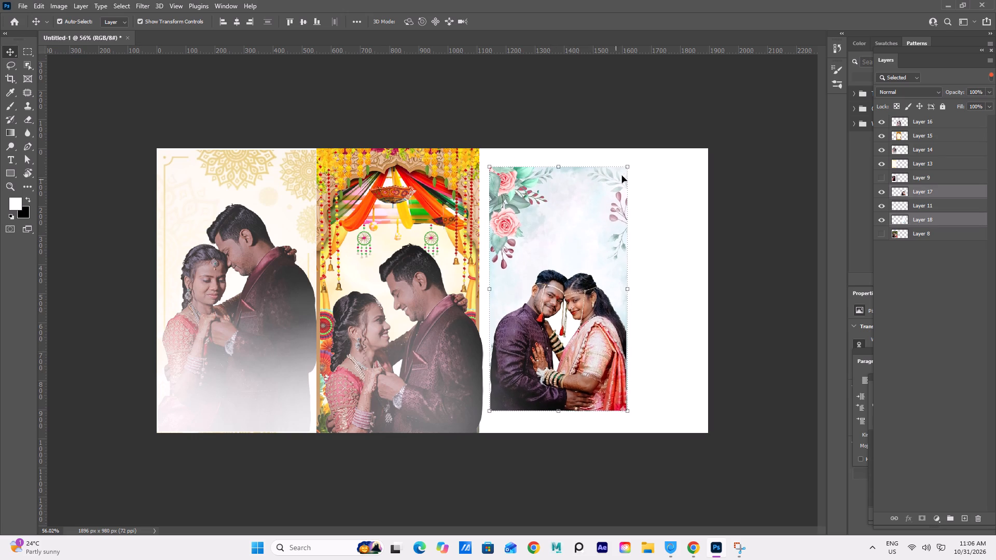
Scale the Layer 17 couple and Layer 18 rose background together to about 150% and position them over the white area beside the floral-curtain panel.
left_click_drag(627, 167, 672, 148)
left_click_drag(607, 222, 611, 229)
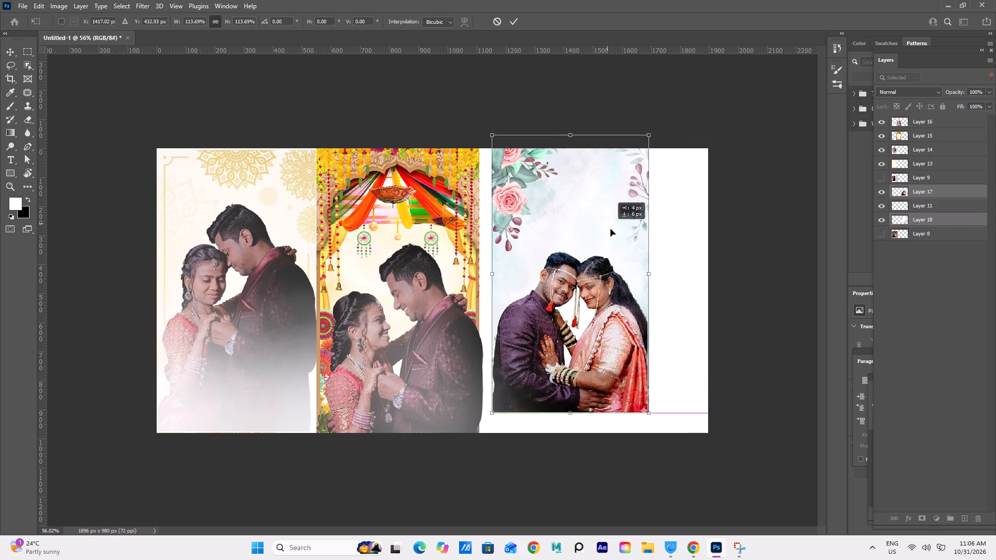
left_click_drag(611, 229, 602, 242)
left_click_drag(622, 249, 653, 254)
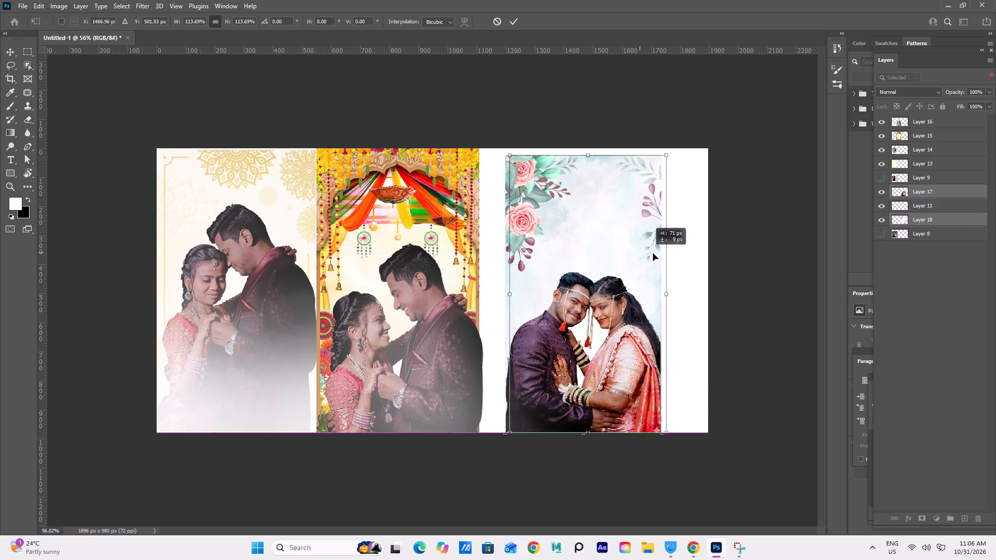
left_click_drag(653, 254, 688, 253)
left_click_drag(550, 156, 535, 149)
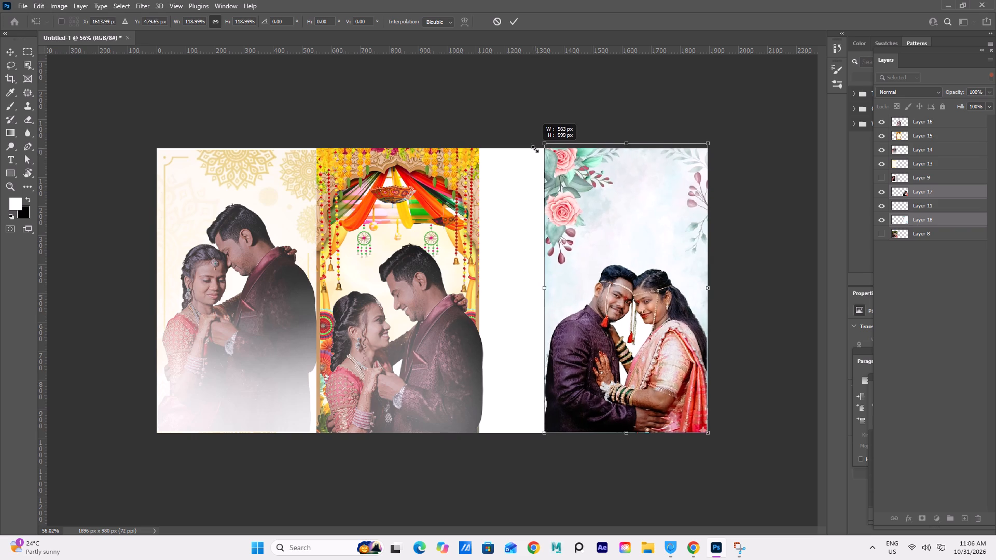
left_click_drag(535, 149, 537, 151)
left_click(598, 124)
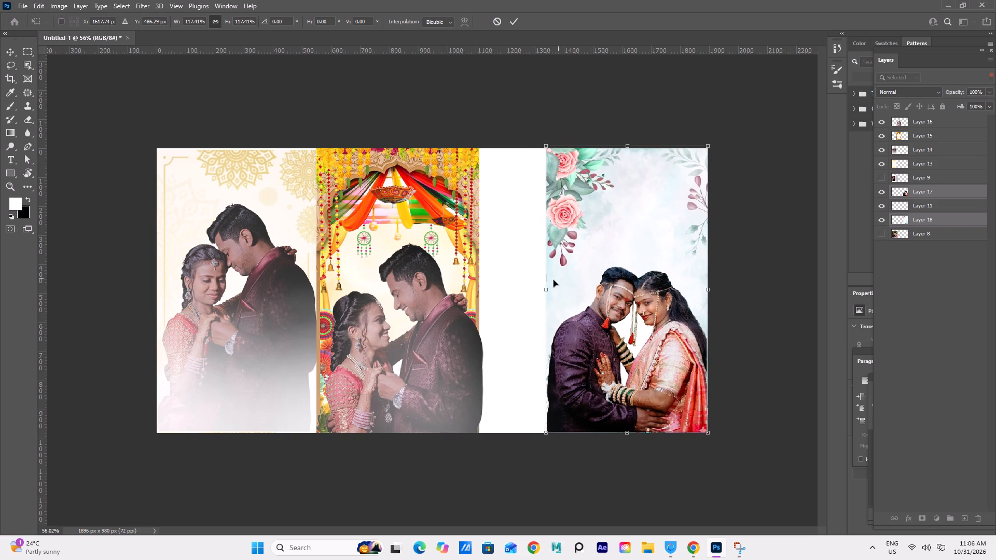
left_click_drag(548, 289, 532, 293)
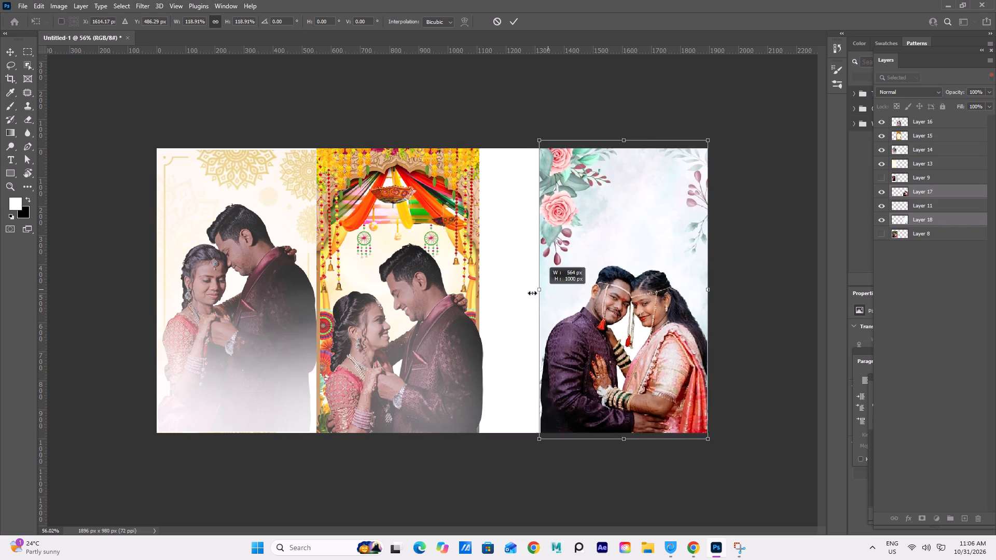
left_click_drag(532, 293, 503, 297)
left_click_drag(564, 336, 521, 317)
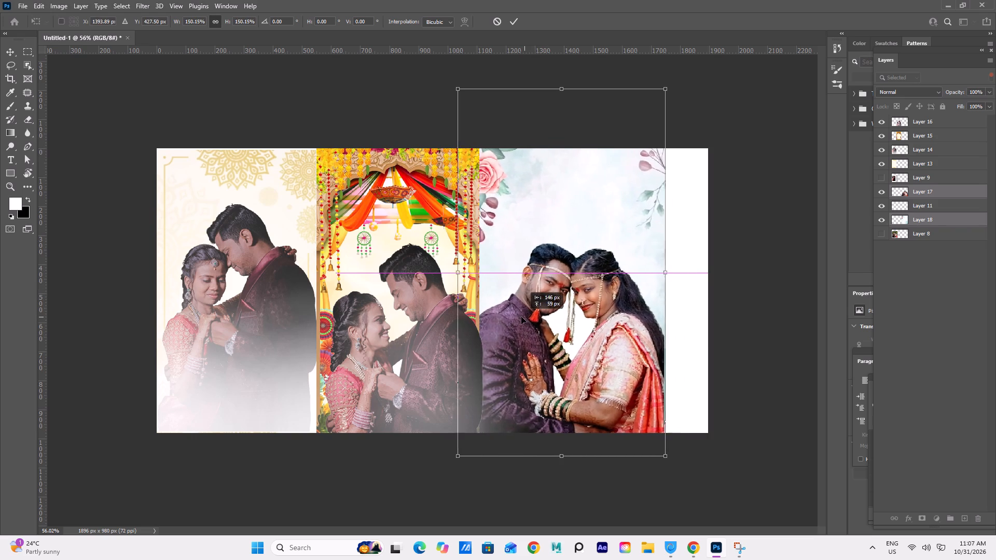
left_click_drag(521, 317, 557, 319)
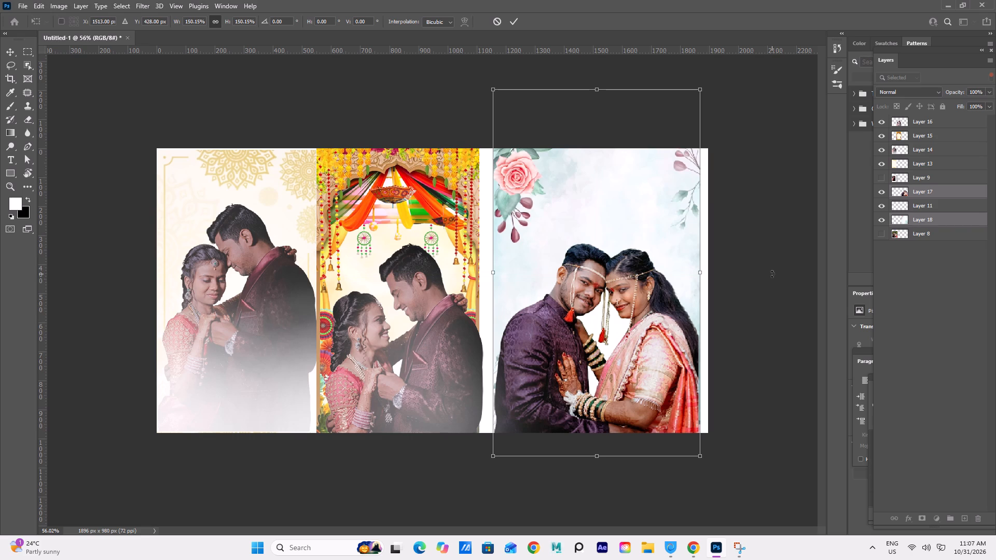
left_click(772, 274)
double_click(303, 94)
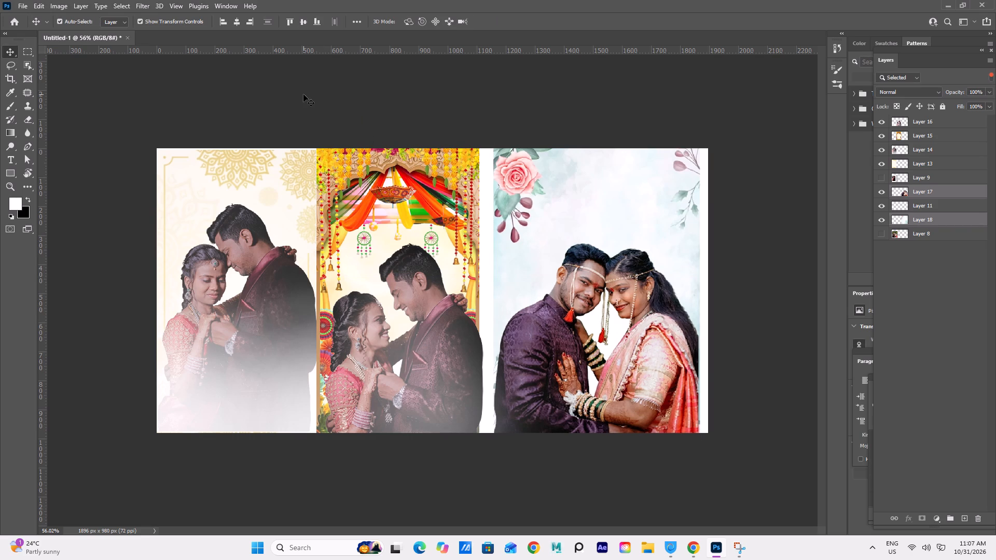
left_click(776, 366)
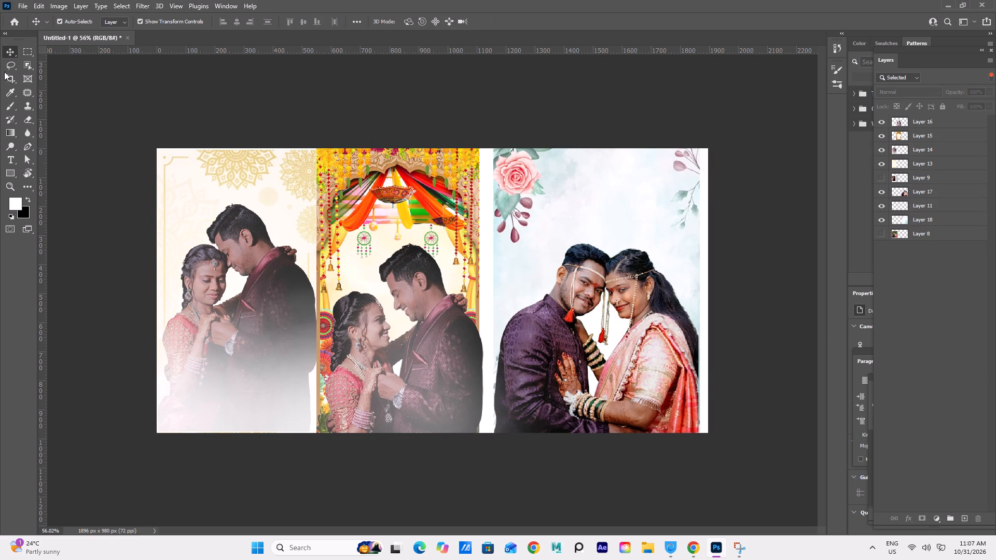
Lighten the top of the Layer 15 floral-curtain background with soft white brush dabs at 20% opacity.
left_click(396, 193)
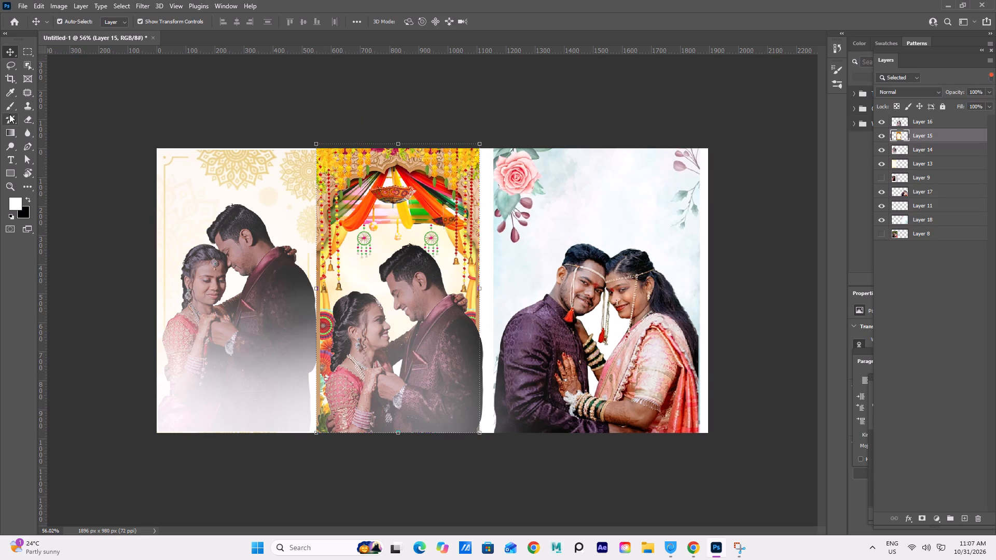
left_click(10, 107)
left_click(370, 215)
left_click(382, 208)
left_click(421, 205)
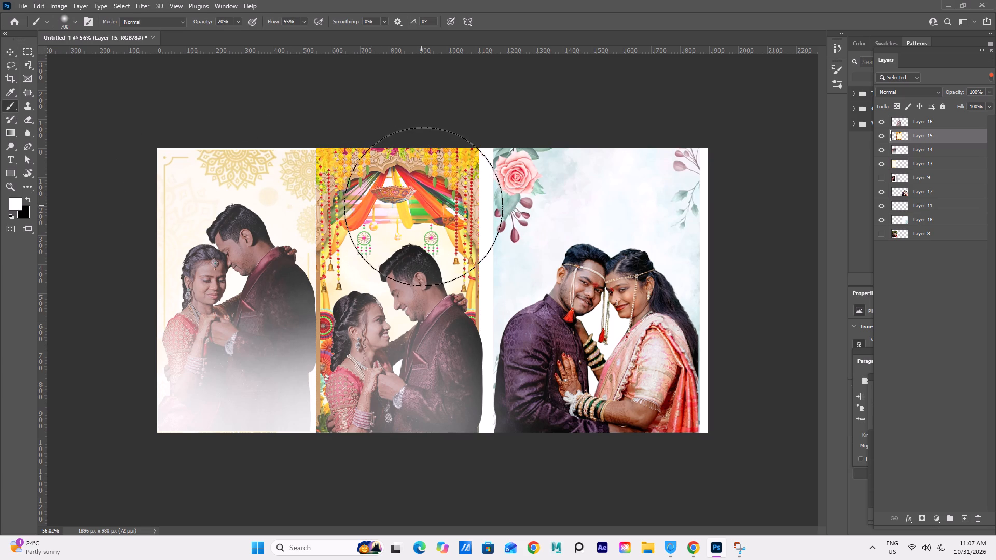
left_click(445, 221)
left_click(206, 189)
left_click(229, 186)
left_click(384, 199)
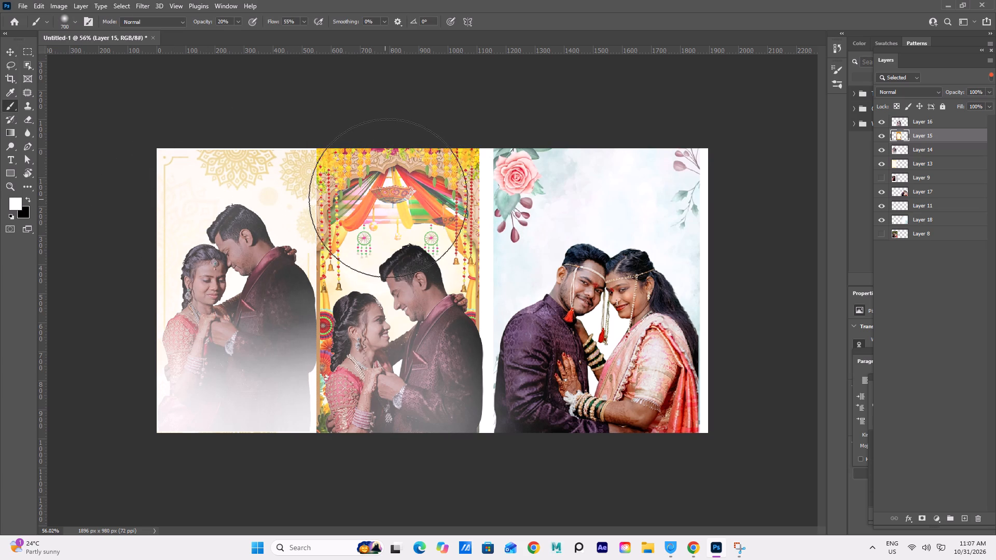
left_click(391, 196)
left_click(402, 195)
left_click_drag(62, 117, 62, 112)
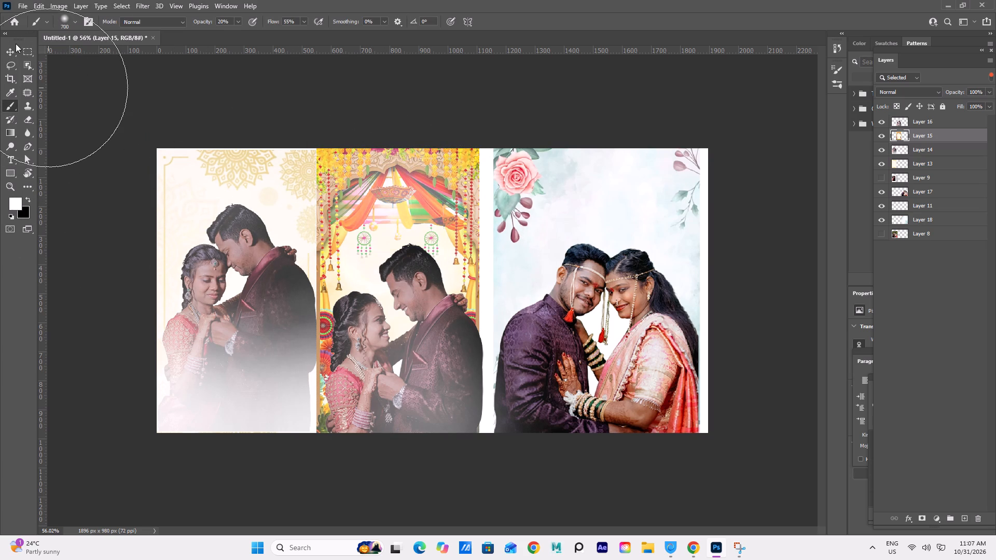
left_click(12, 53)
left_click(93, 91)
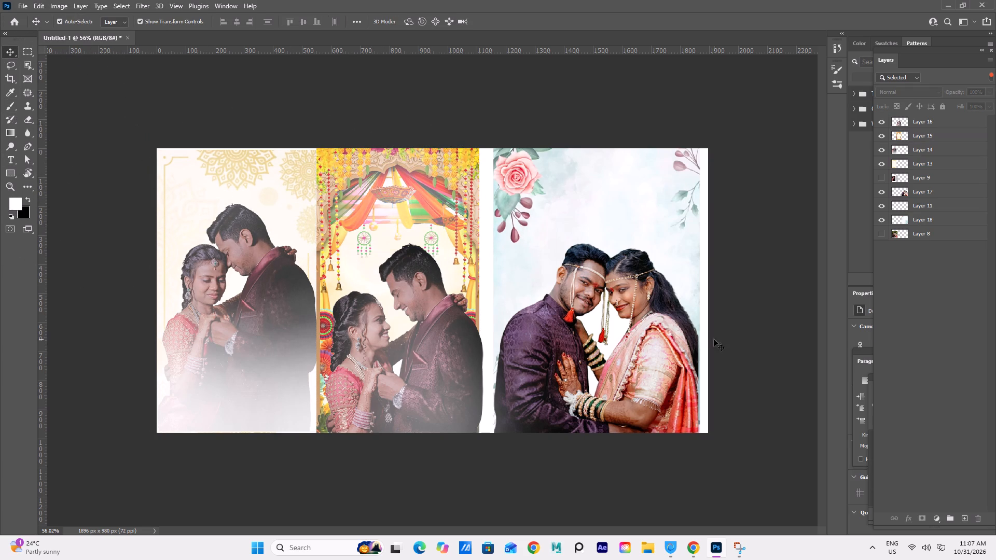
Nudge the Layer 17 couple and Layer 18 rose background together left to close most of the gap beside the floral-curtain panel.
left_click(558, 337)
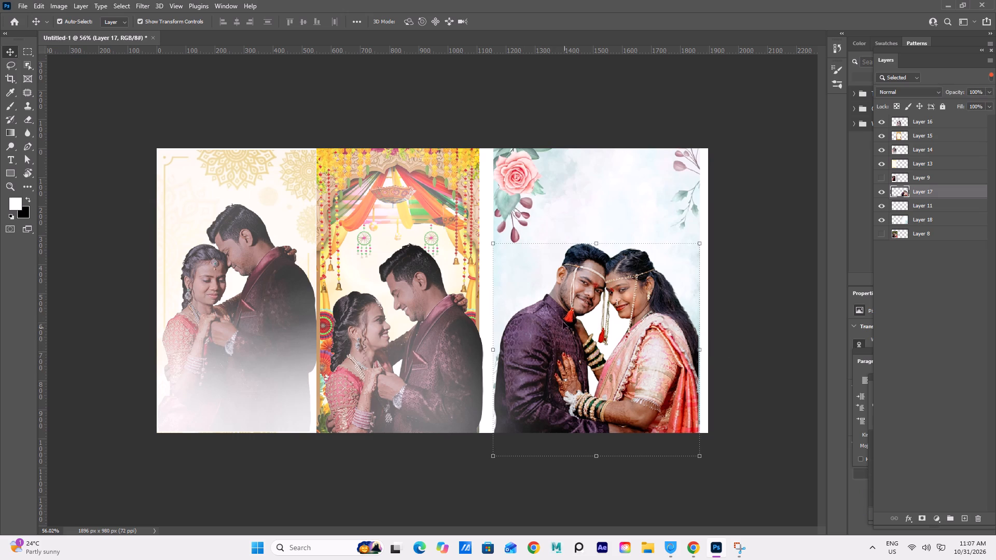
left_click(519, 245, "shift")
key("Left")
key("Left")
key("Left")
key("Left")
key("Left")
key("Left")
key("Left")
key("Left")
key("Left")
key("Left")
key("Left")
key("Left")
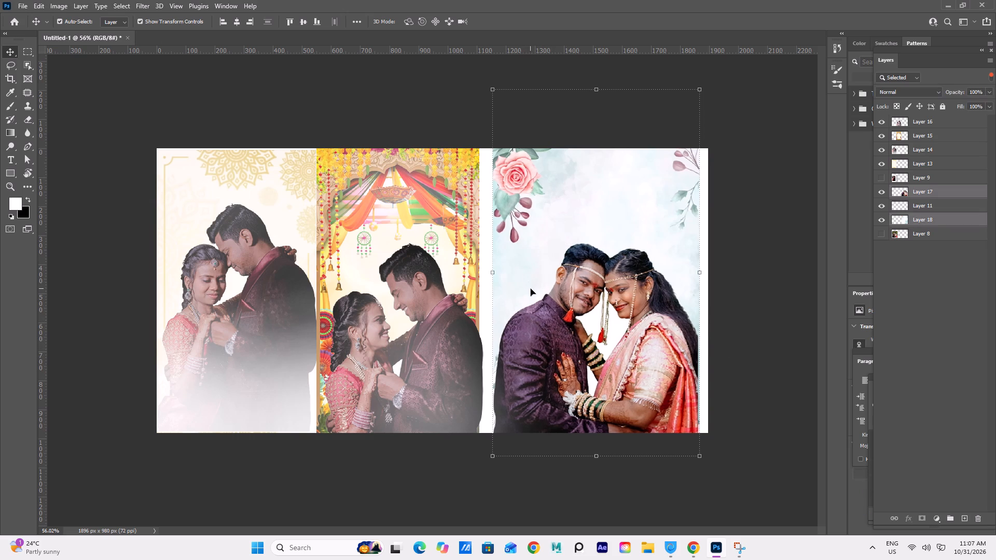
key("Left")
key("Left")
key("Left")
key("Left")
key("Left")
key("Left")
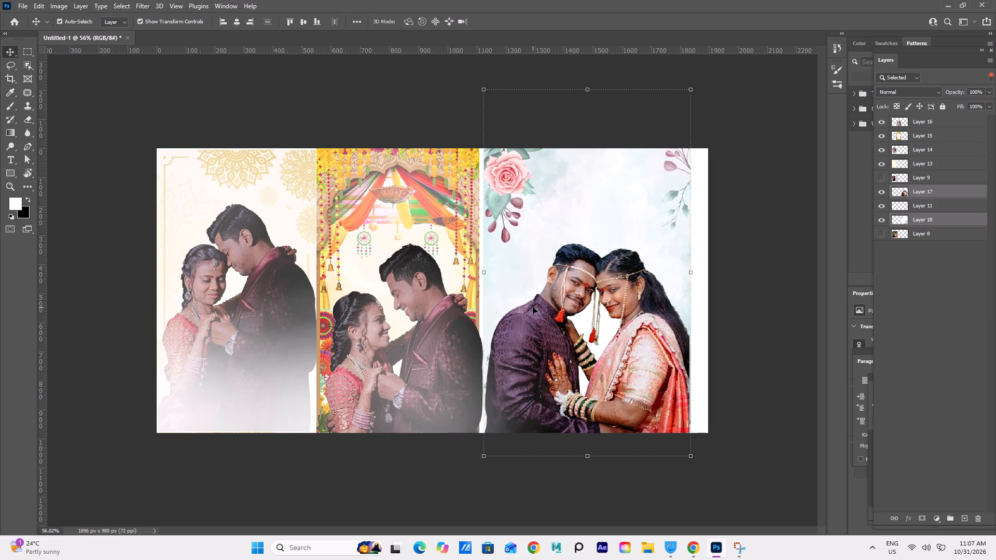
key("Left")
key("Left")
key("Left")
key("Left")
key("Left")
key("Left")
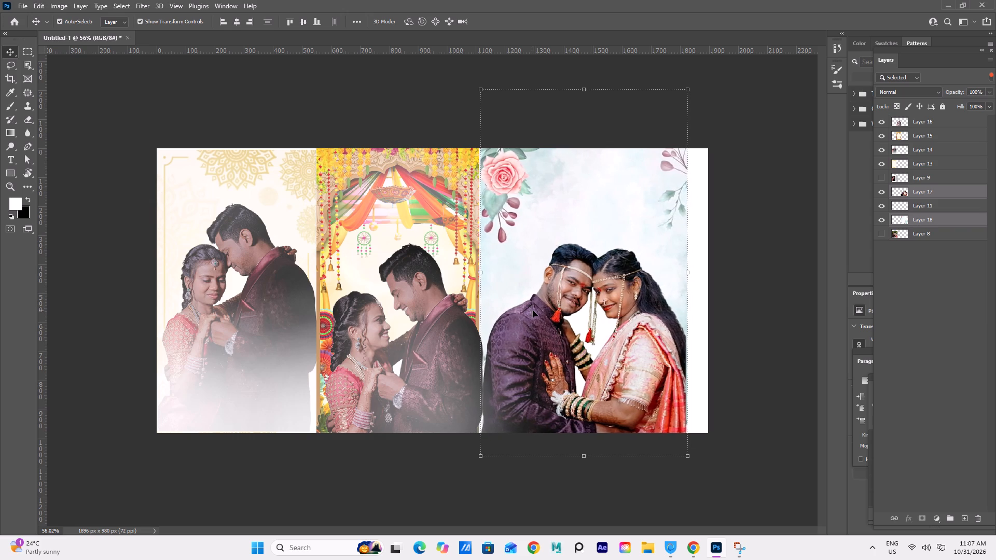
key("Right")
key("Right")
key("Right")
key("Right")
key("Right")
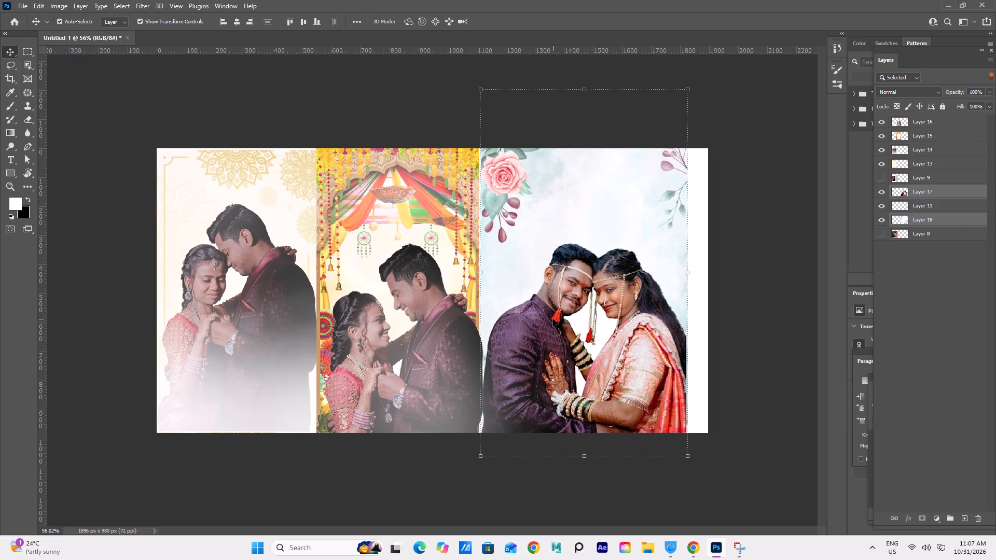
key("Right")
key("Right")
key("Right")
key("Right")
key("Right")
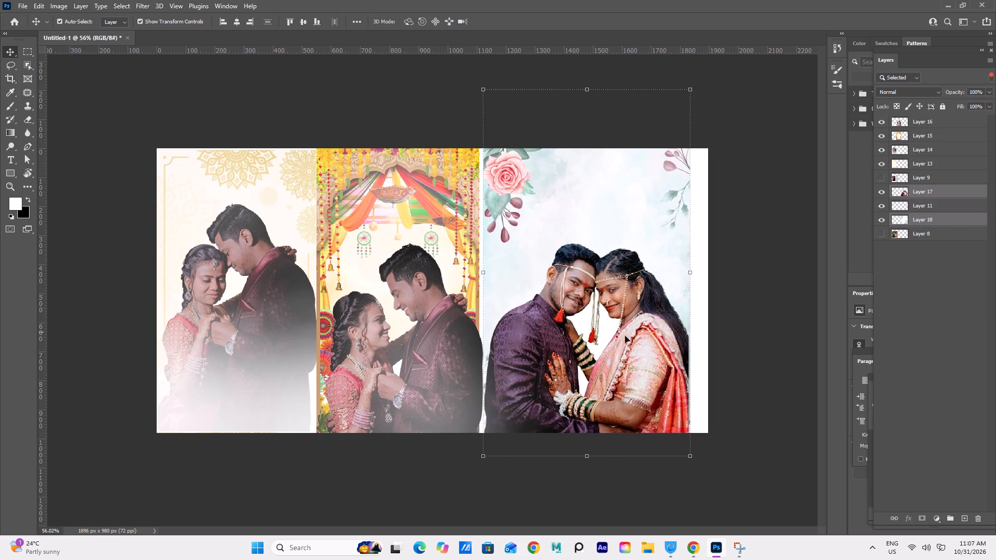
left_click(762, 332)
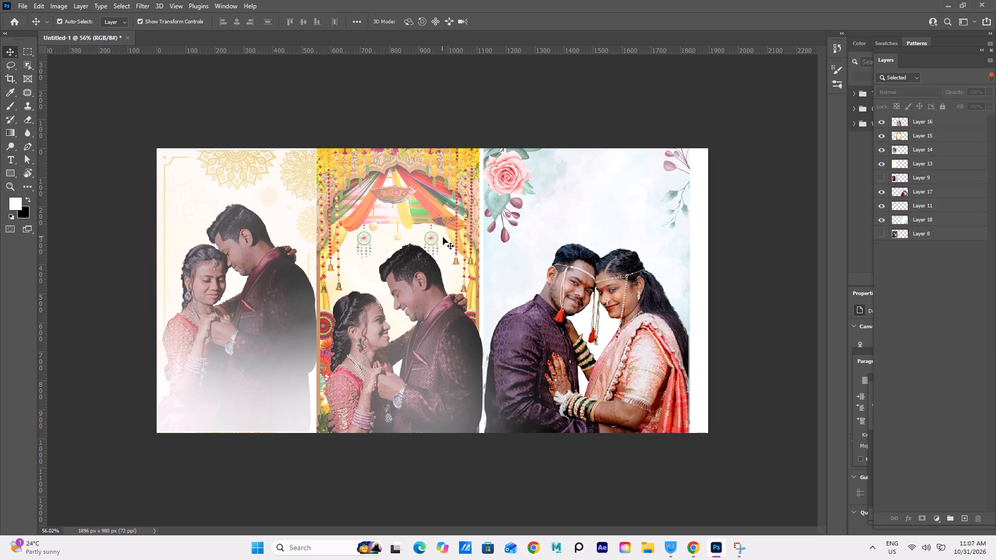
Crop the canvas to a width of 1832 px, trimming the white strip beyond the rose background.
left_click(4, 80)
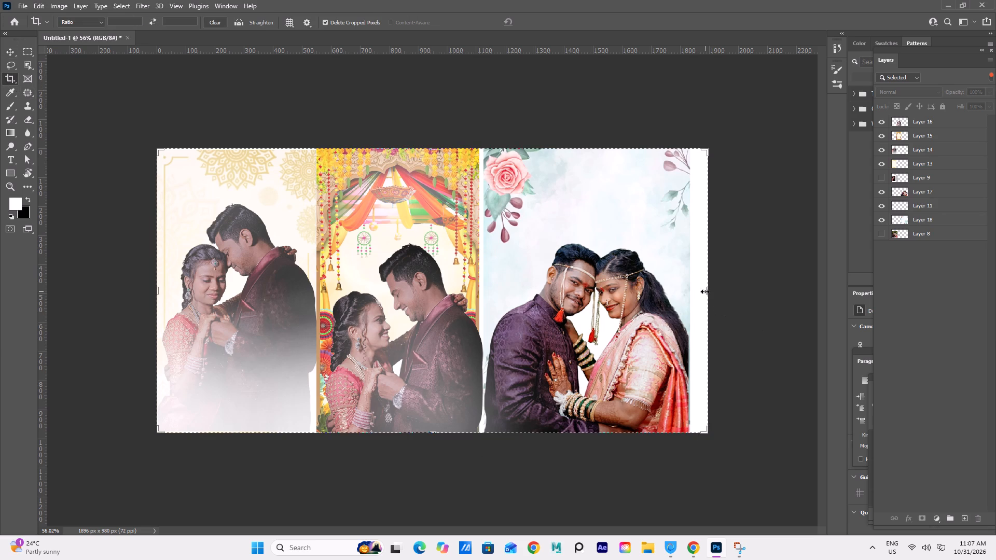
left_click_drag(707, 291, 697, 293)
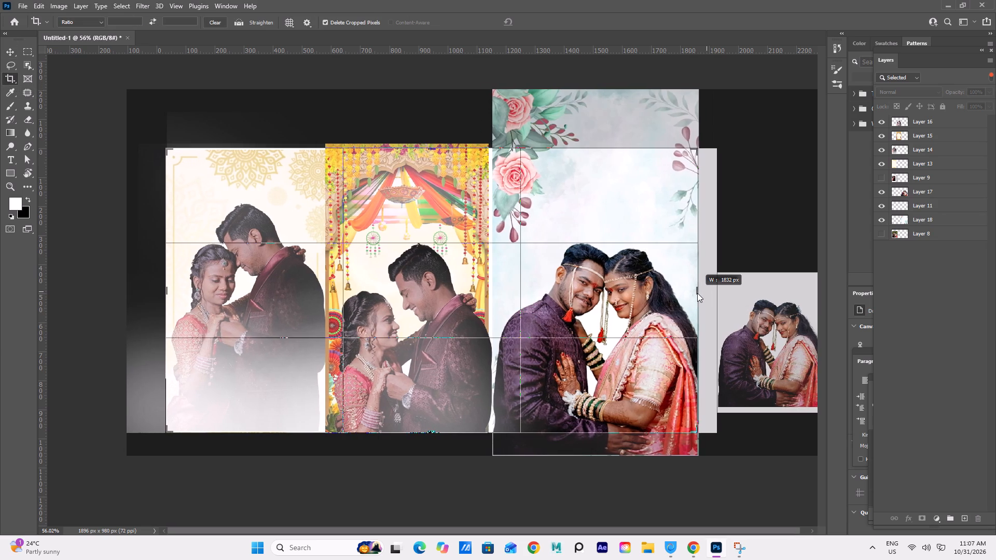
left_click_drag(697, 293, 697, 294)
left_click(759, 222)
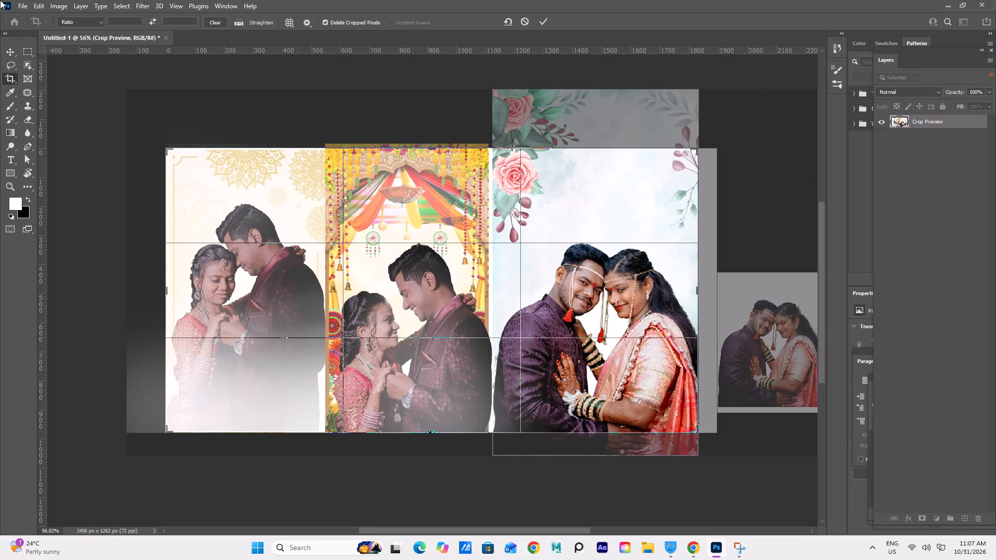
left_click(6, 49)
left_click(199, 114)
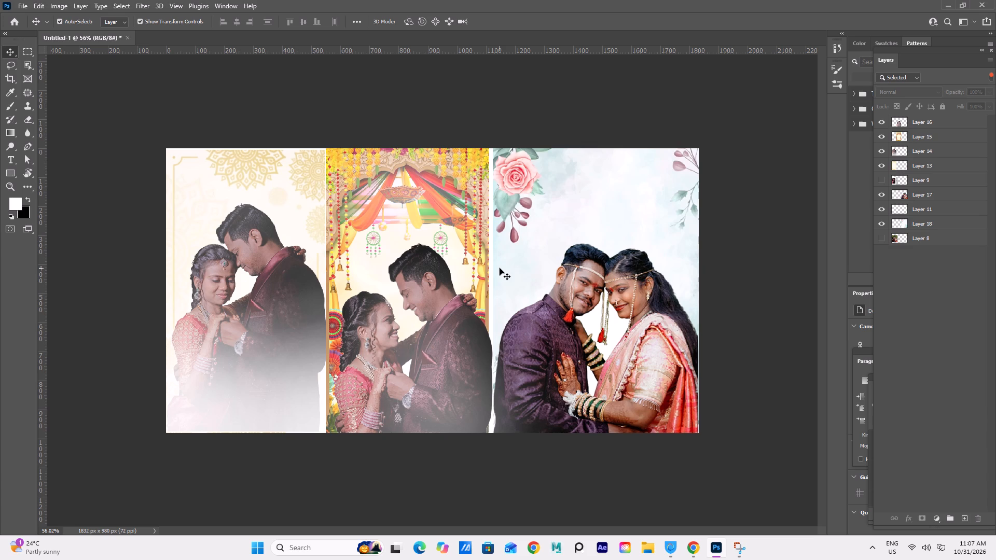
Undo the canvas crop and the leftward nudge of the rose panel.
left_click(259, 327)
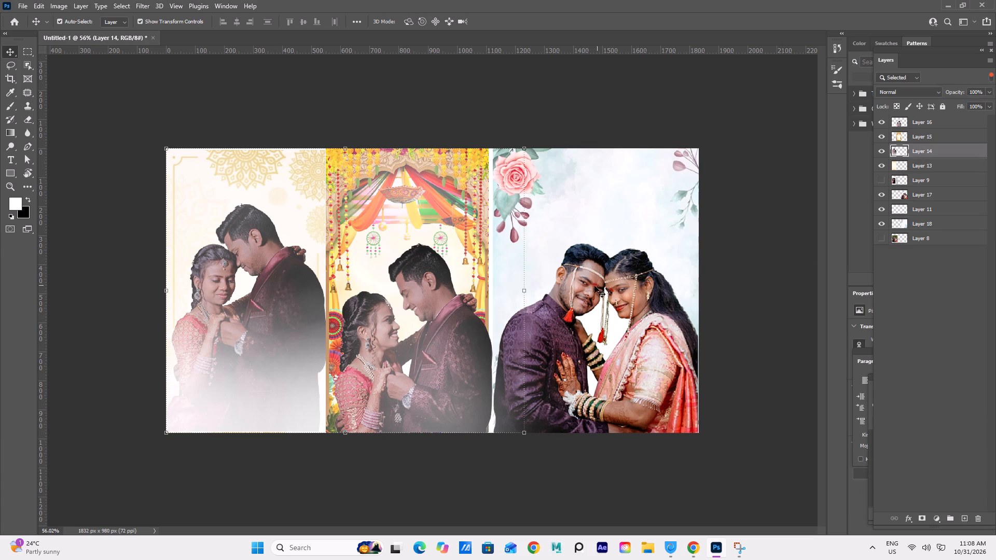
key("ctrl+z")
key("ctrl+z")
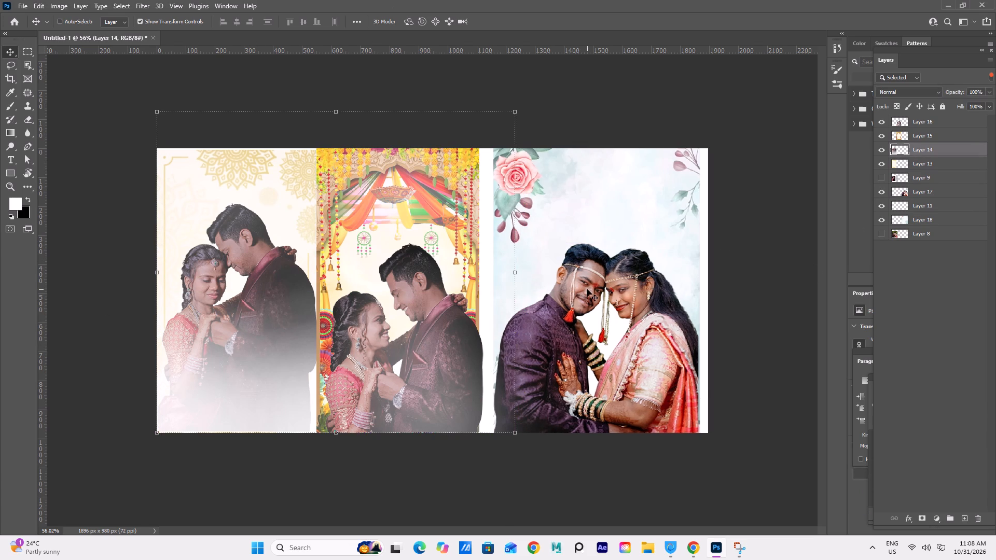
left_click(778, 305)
Enlarge only the Layer 18 rose background to about 112% and shift it to fill the white area from the floral-curtain panel to the canvas edge.
left_click(657, 317)
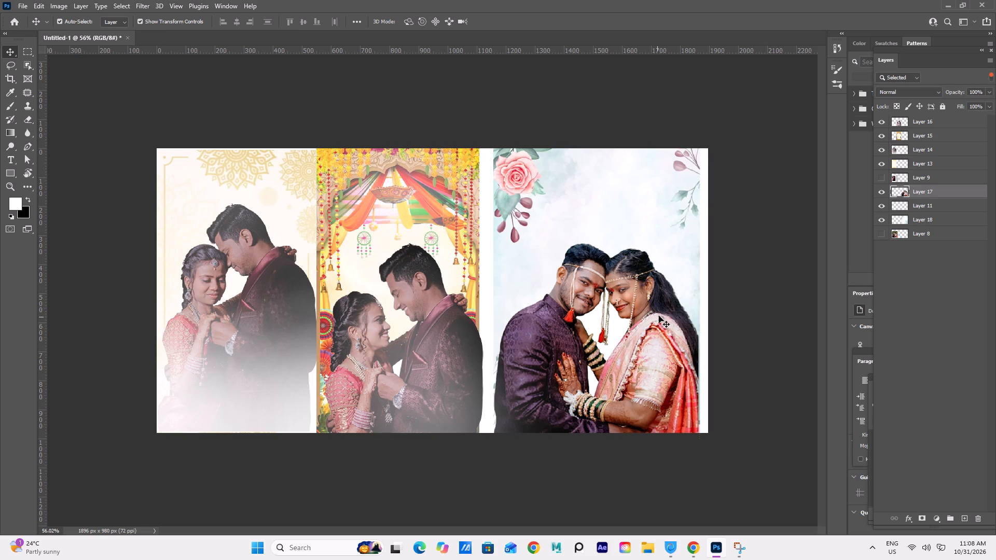
left_click(684, 195)
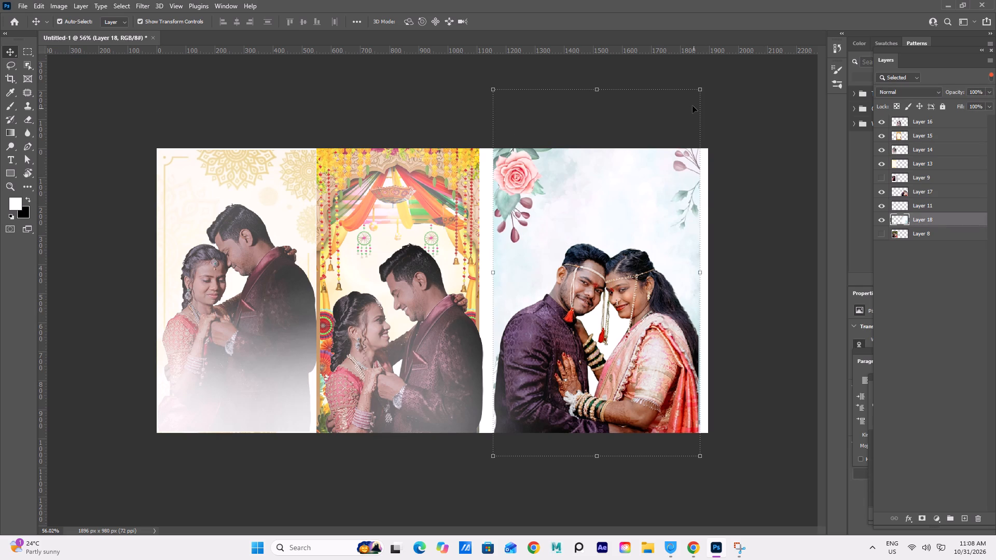
left_click_drag(699, 89, 721, 79)
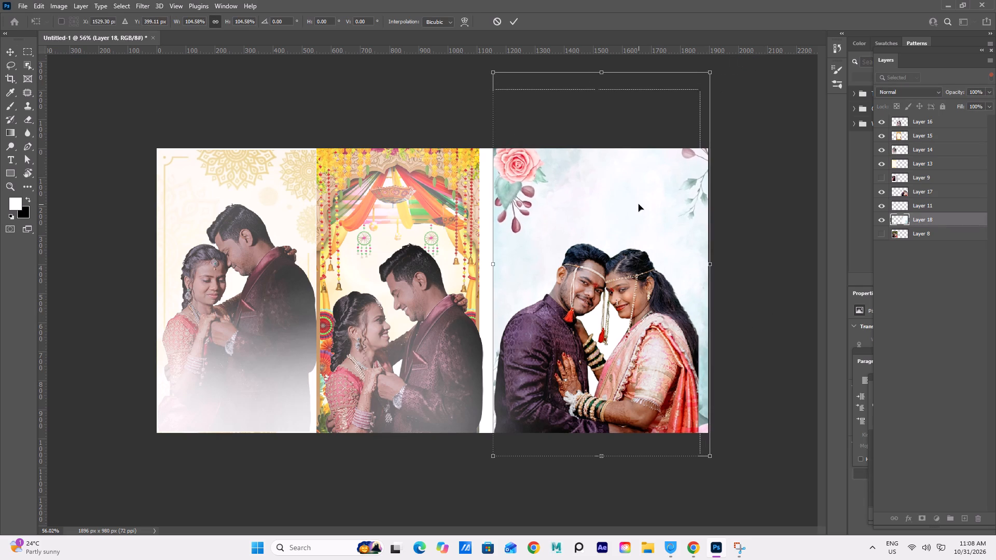
left_click_drag(639, 204, 624, 213)
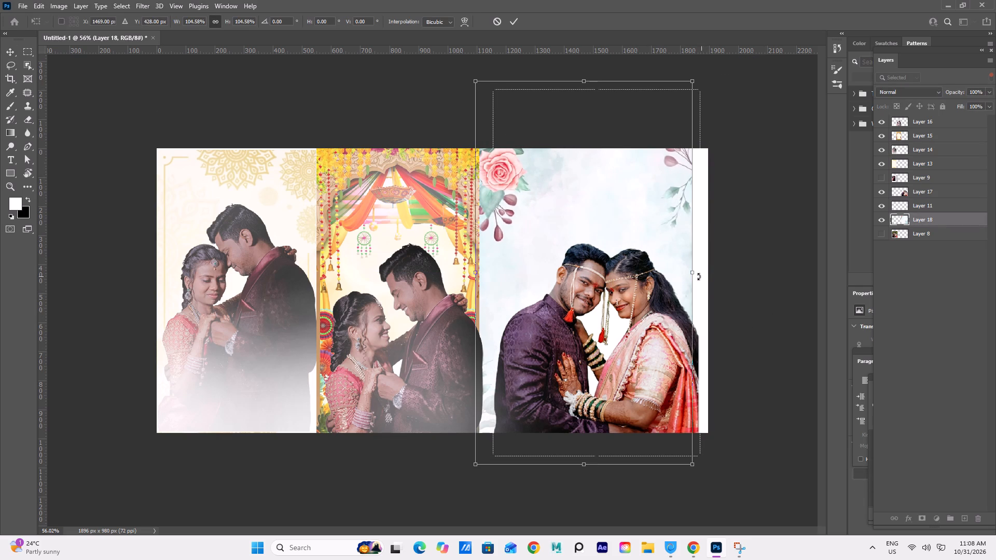
left_click_drag(690, 272, 707, 274)
left_click(739, 271)
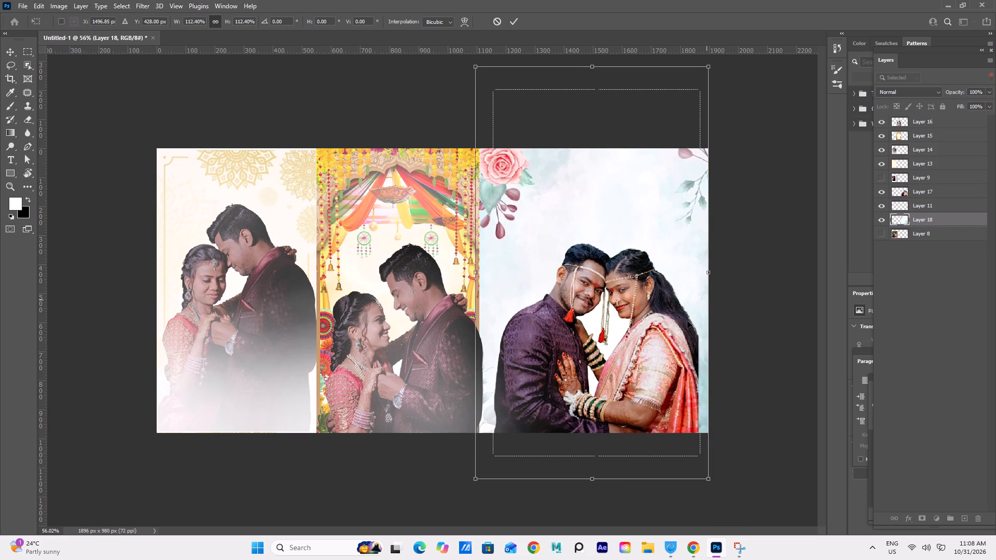
Tilt the enlarged Layer 18 rose background slightly either way, bring it back to about level, and apply the transform.
left_click(629, 354)
left_click(760, 341)
left_click(763, 334)
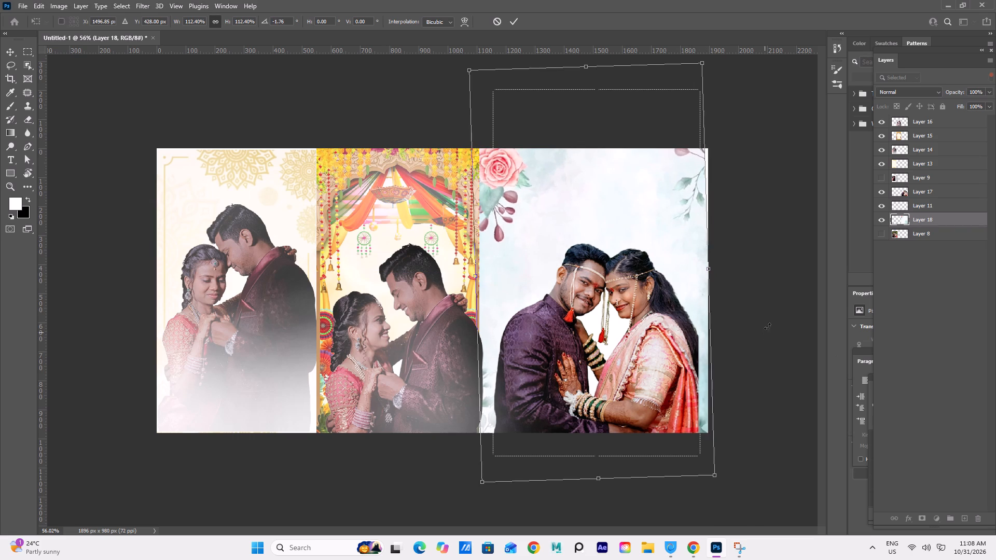
left_click_drag(755, 331, 759, 345)
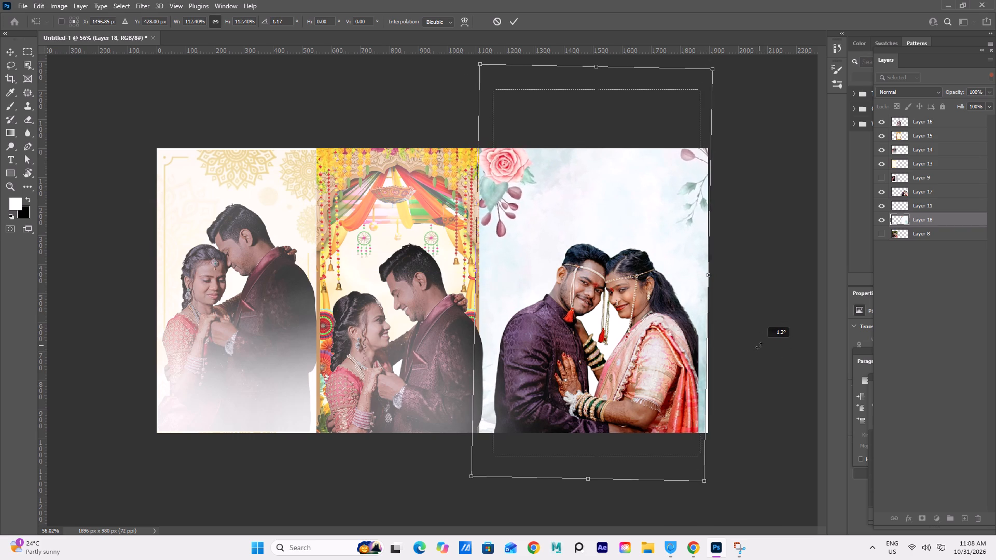
left_click_drag(759, 345, 763, 343)
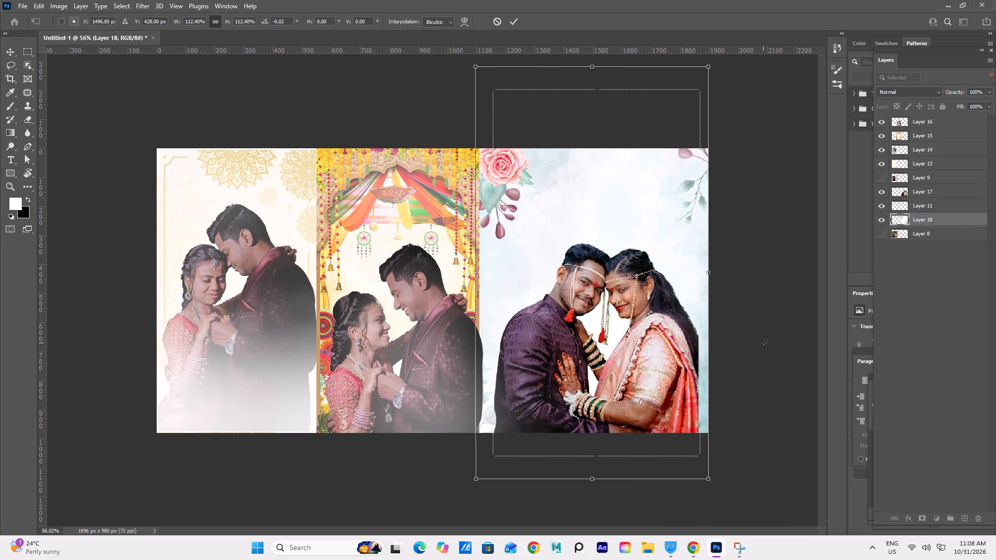
double_click(69, 100)
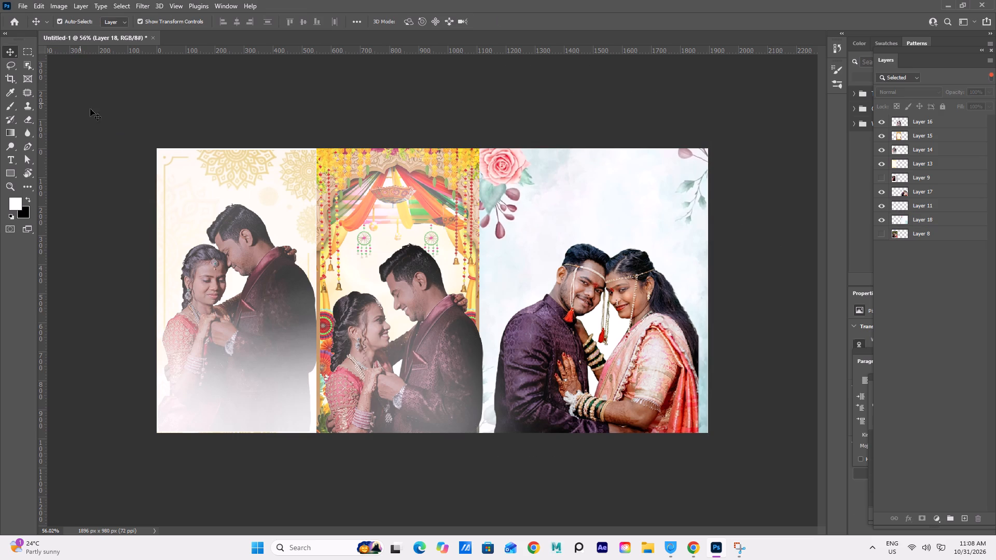
Nudge the Layer 17 couple slightly left, toward the floral-curtain panel.
left_click(565, 361)
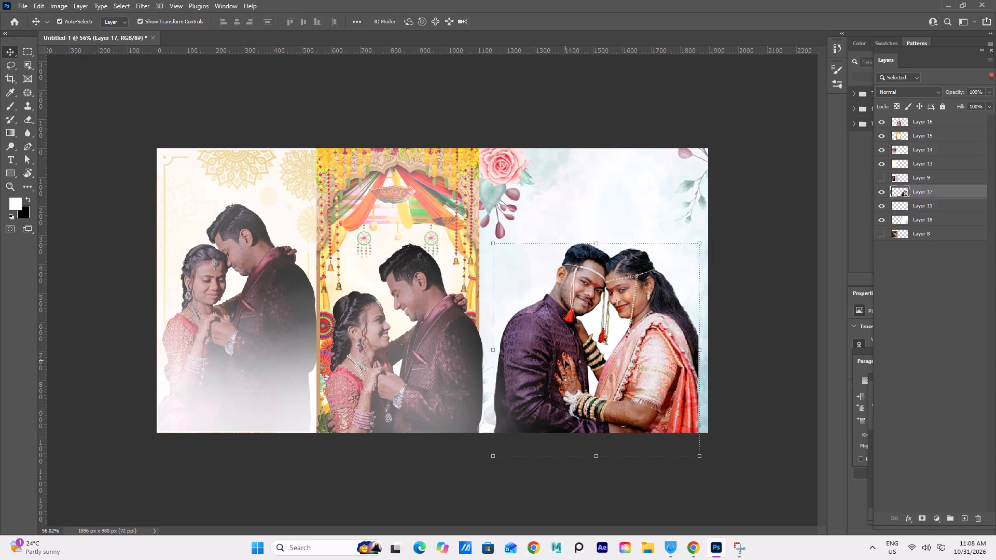
key("Left")
key("Left")
key("Left")
key("Left")
key("Left")
key("Left")
key("Left")
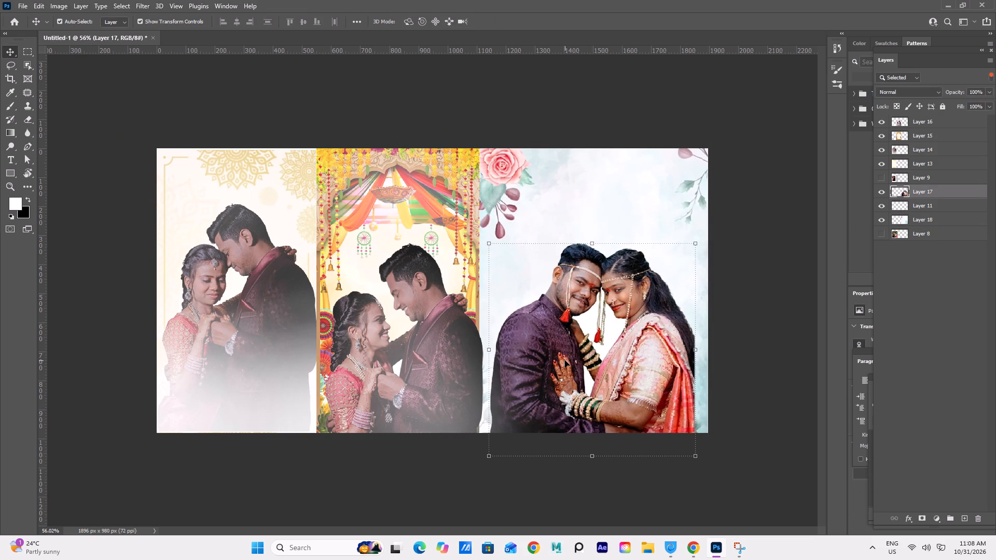
left_click(758, 153)
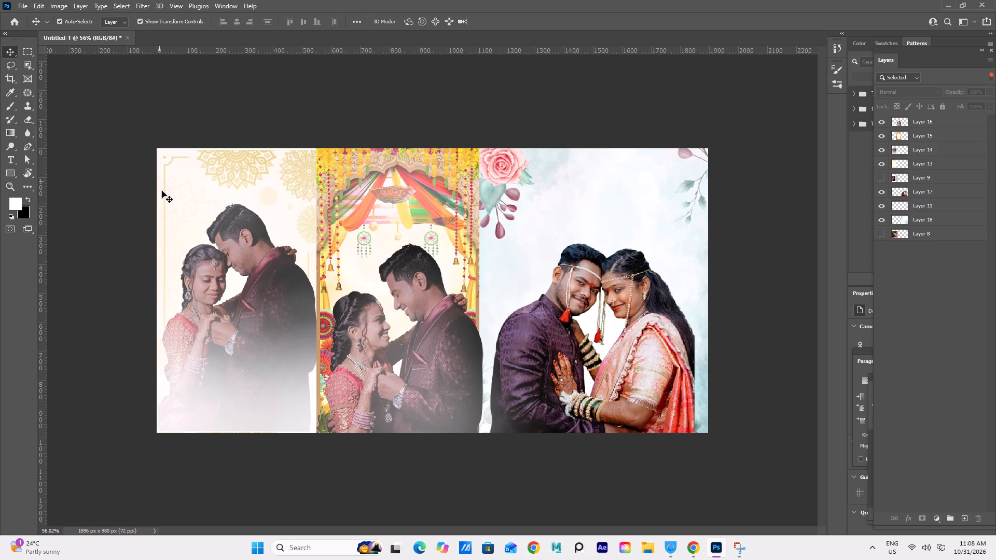
Delete the unused Layer 9 and Layer 11.
left_click(890, 181)
left_click(875, 179)
left_click(886, 182)
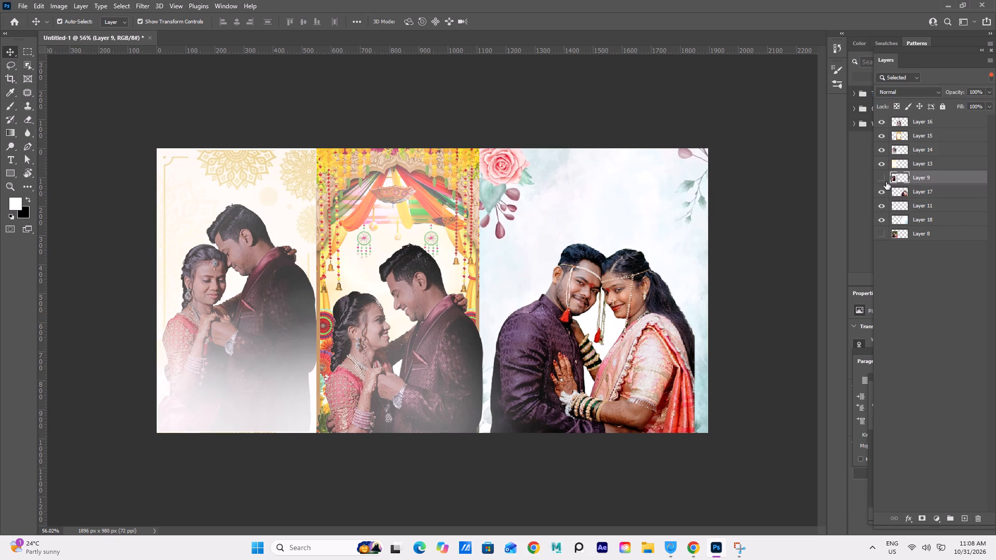
key("Delete")
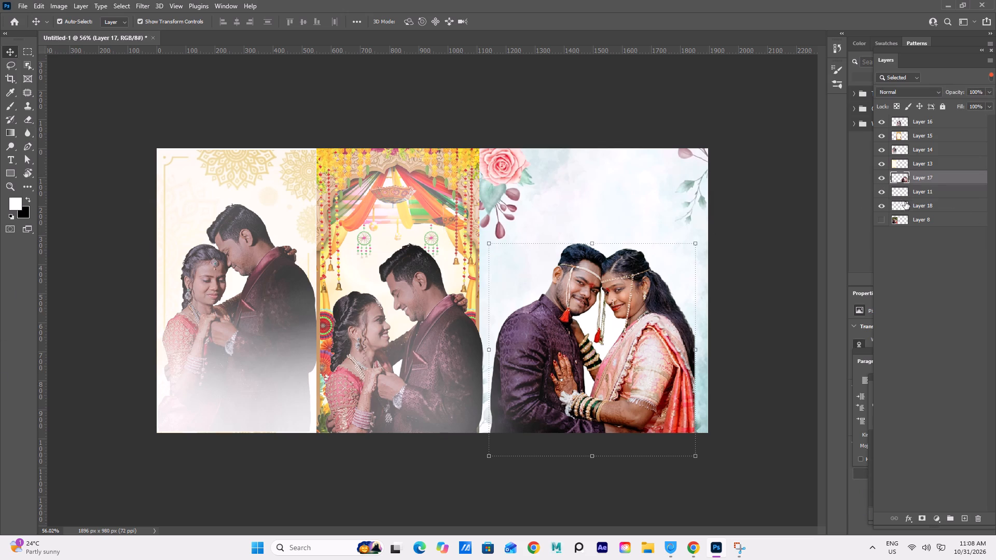
left_click(896, 193)
left_click(880, 194)
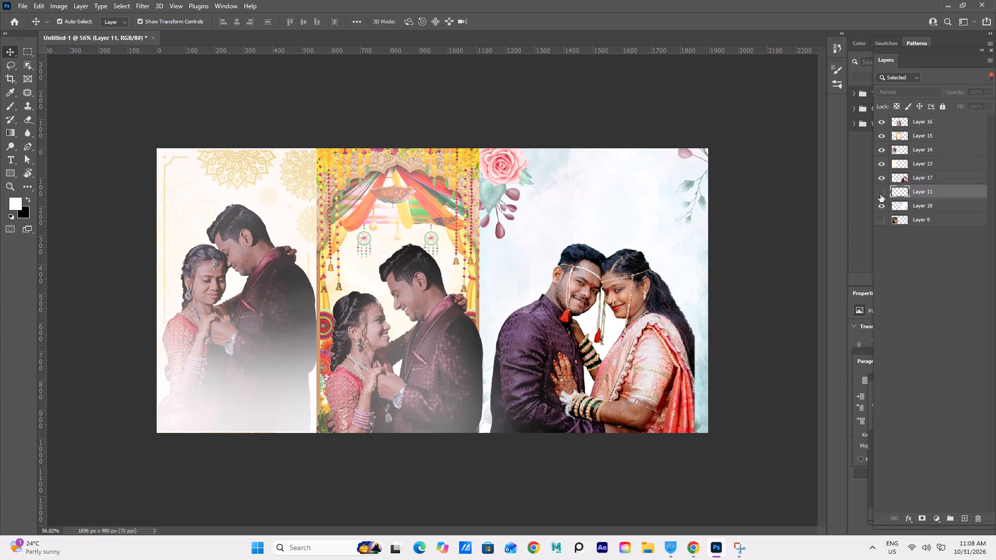
left_click(880, 194)
key("Delete")
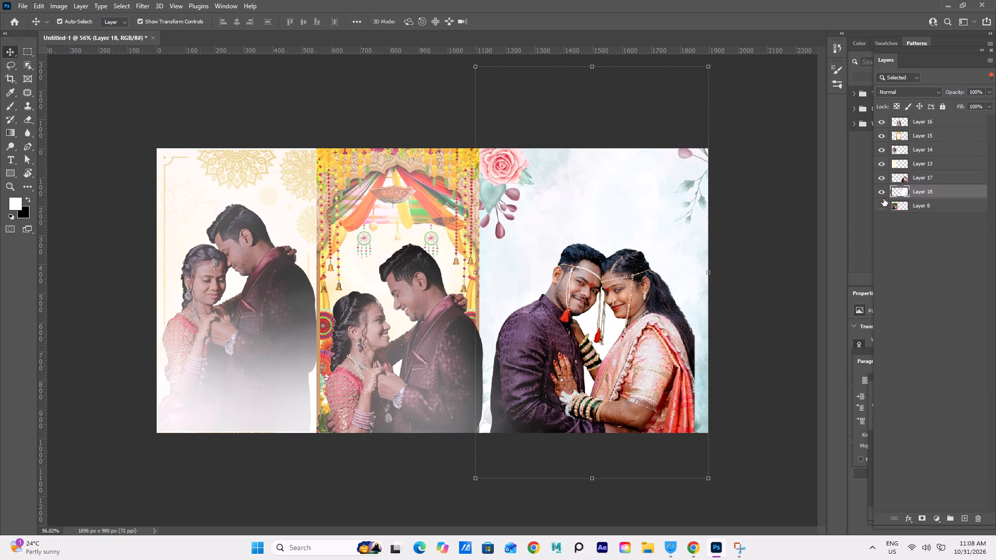
Make Layer 8 visible and delete the Layer 18 rose background.
left_click(881, 206)
key("Delete")
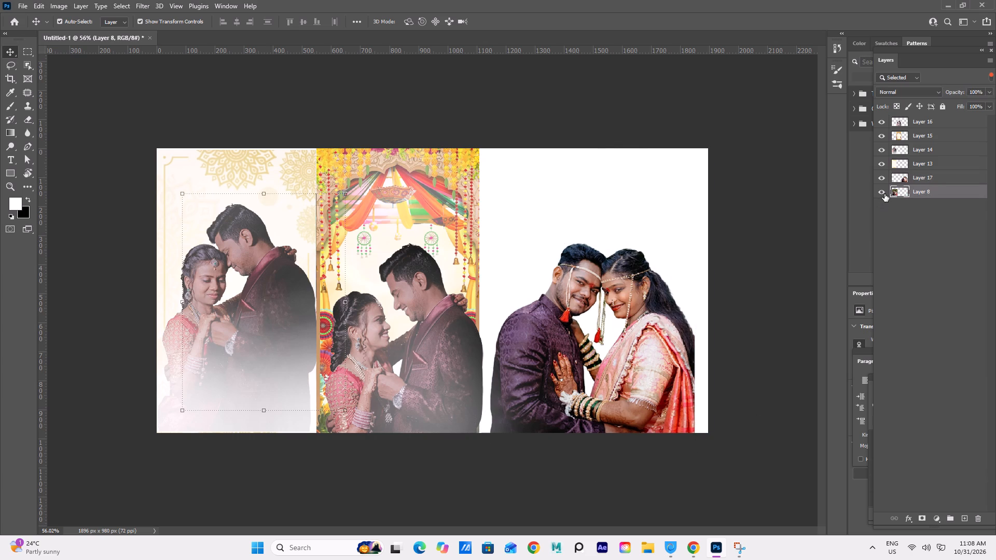
scroll(877, 127, "up", 5)
left_click(817, 209)
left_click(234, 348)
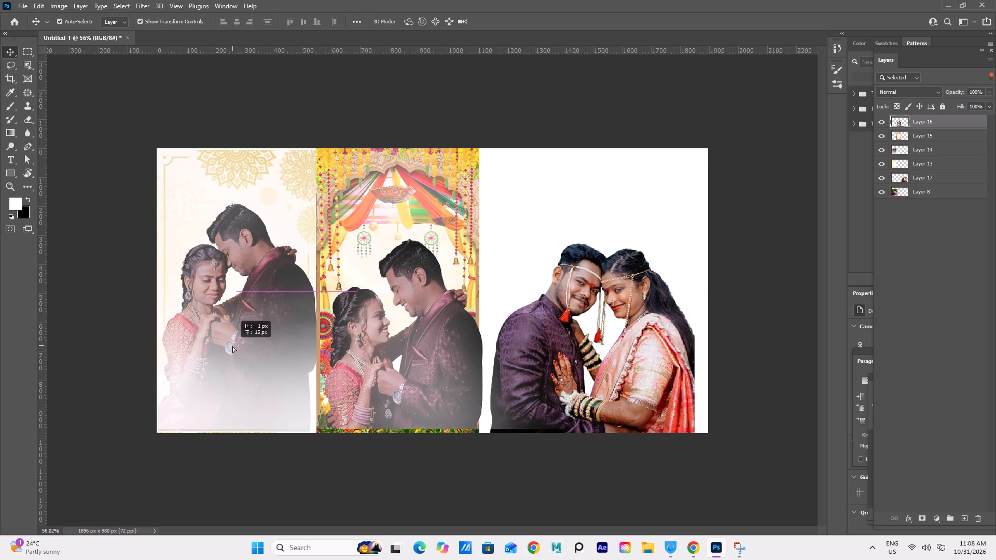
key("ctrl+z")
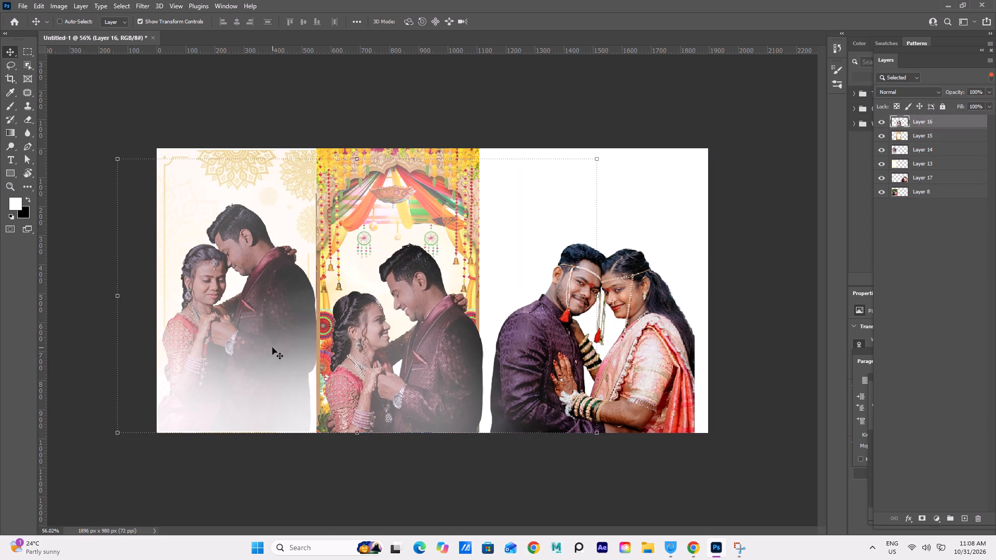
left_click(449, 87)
Nudge the Layer 14 couple down in the mandala panel, leaving more open background above their heads.
left_click(210, 278)
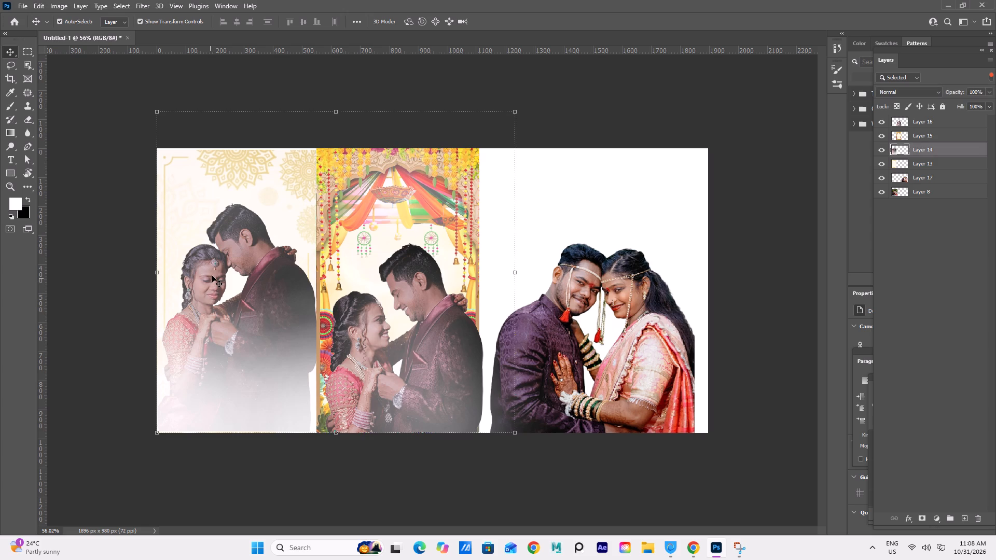
key("Down")
key("Down")
key("Down")
key("Down")
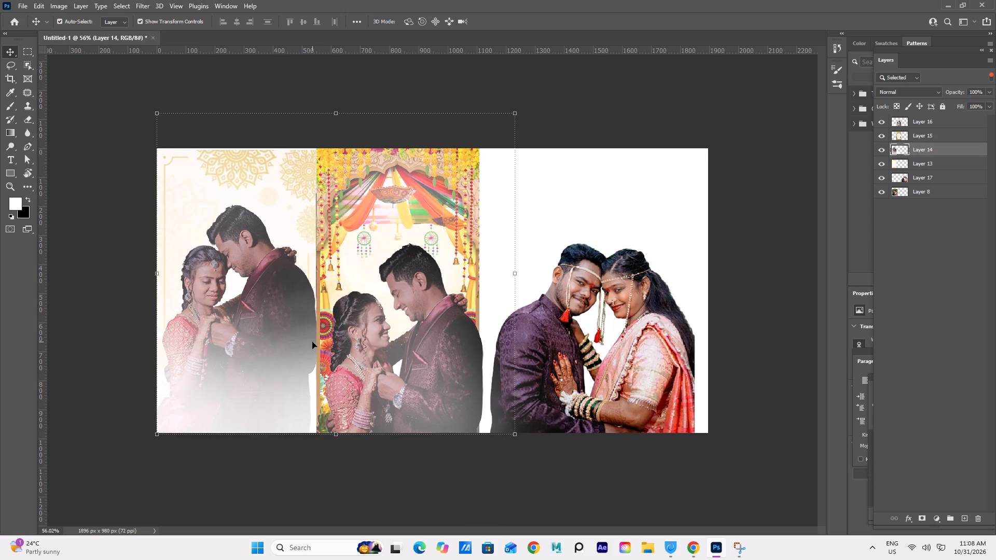
key("Down")
key("Down")
key("Down")
key("Down")
key("Down")
key("Down")
key("Down")
key("Down")
key("Down")
key("Down")
key("Down")
key("Down")
key("Down")
key("Down")
key("Down")
key("Down")
key("Down")
key("Down")
key("Down")
key("Down")
key("Down")
key("Down")
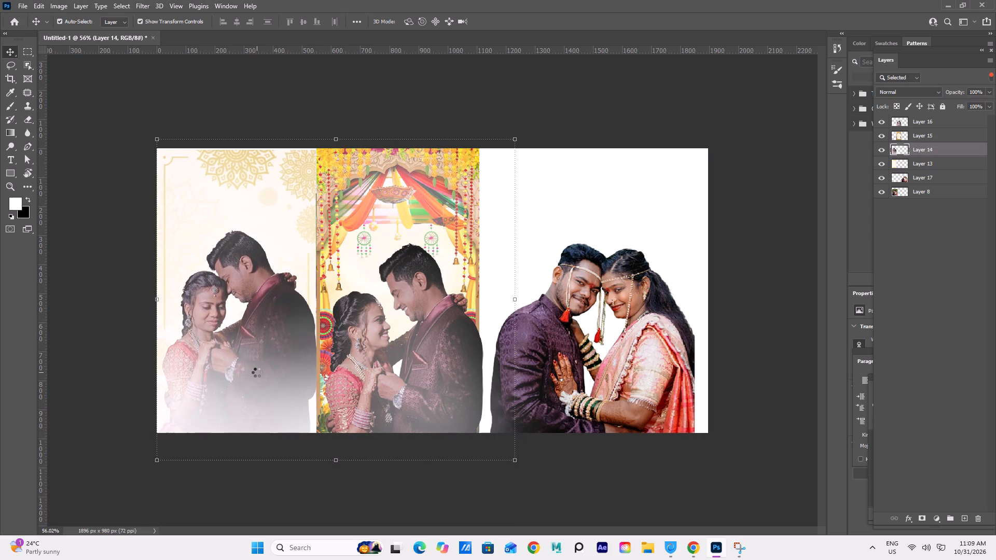
left_click(78, 288)
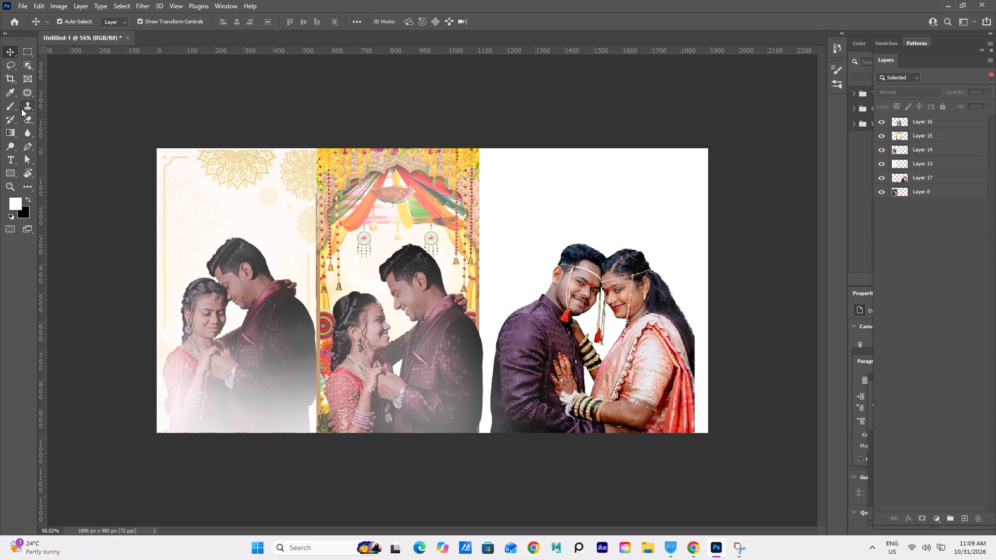
Save the album page on the computer as a layered Photoshop file named "weding saremany" with Maximize Compatibility on.
key("ctrl+s")
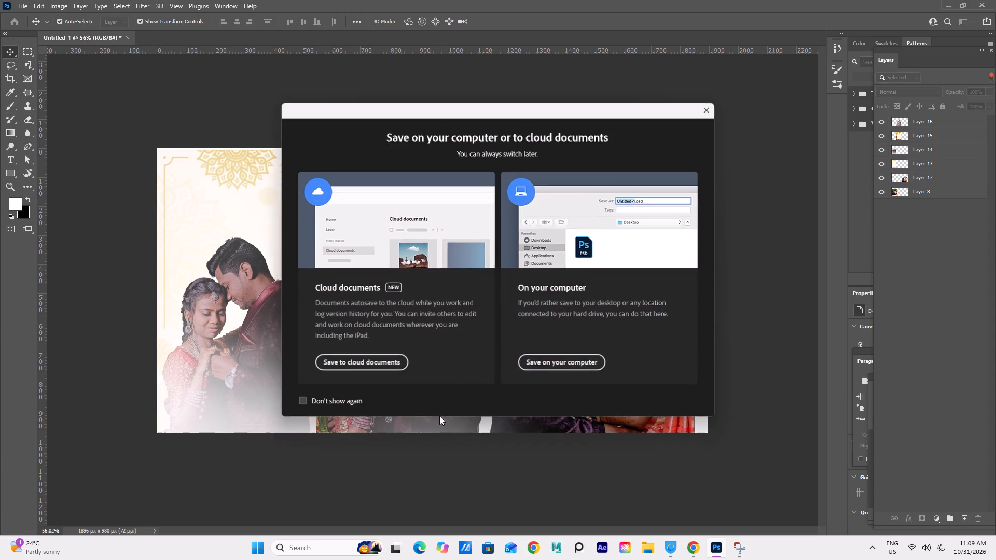
left_click(553, 364)
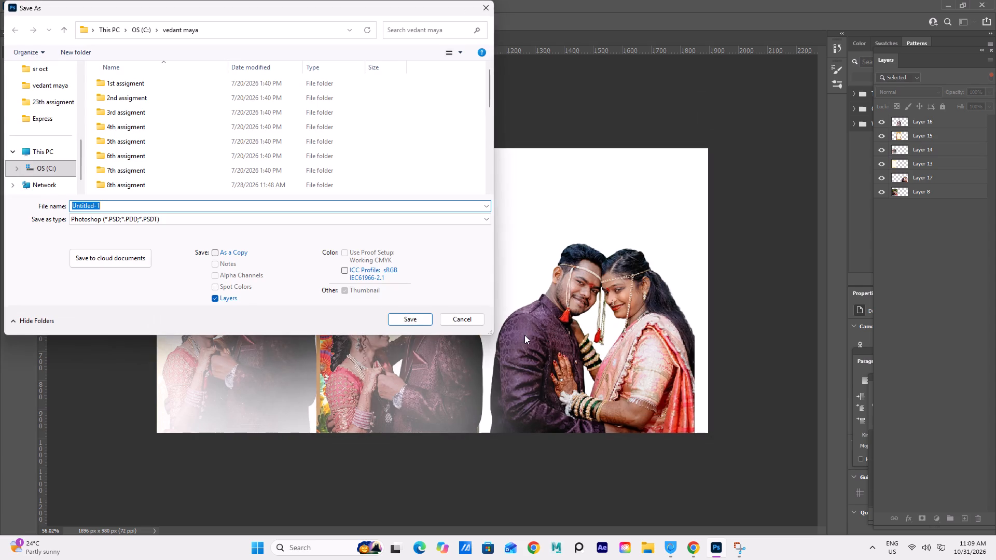
key("BackSpace")
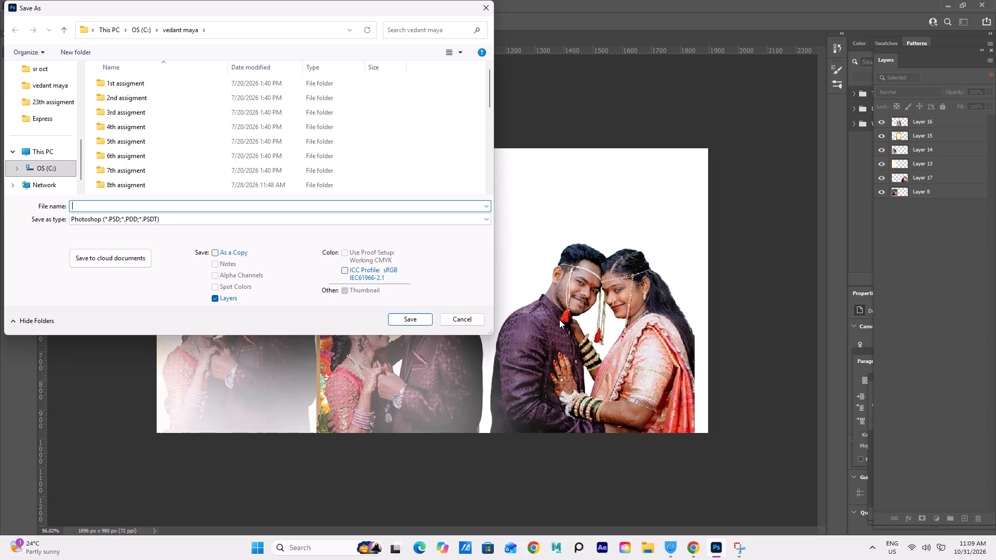
type("wede")
key("BackSpace")
type("in")
type("g sas")
key("BackSpace")
type("re")
type("many")
key("Return")
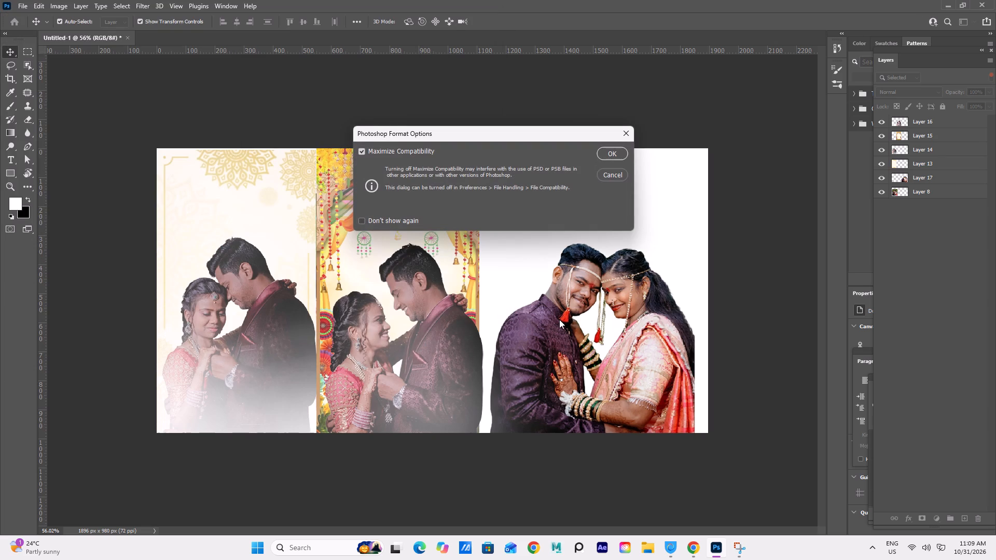
key("Return")
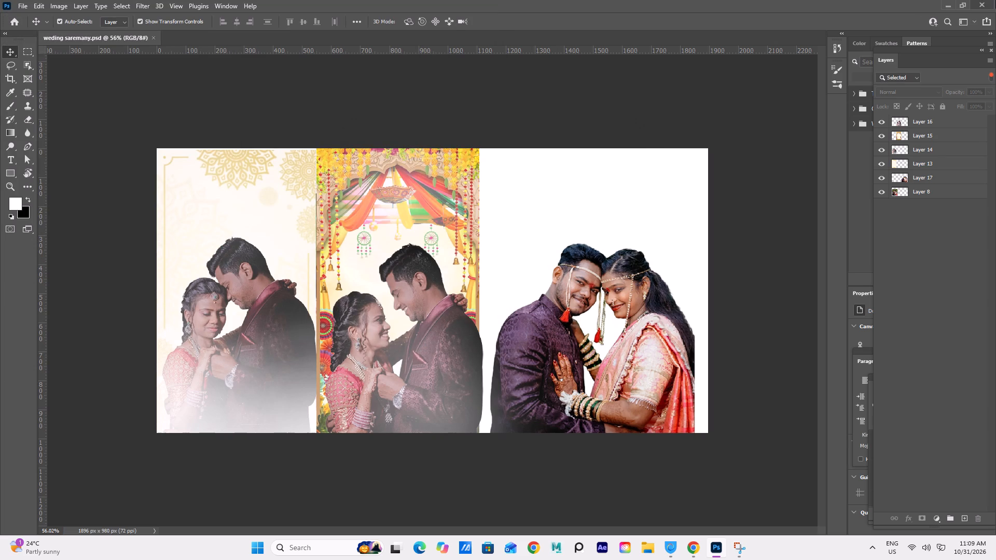
Close Photoshop, and in Chrome close the windows with the Pinterest rose template and the "bgremove" search.
left_click(982, 3)
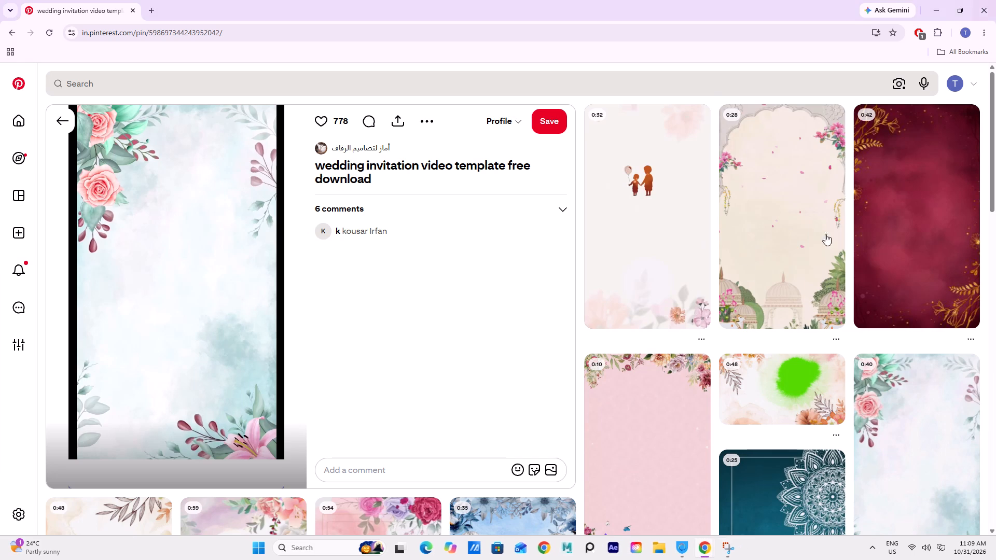
left_click(987, 11)
left_click(977, 10)
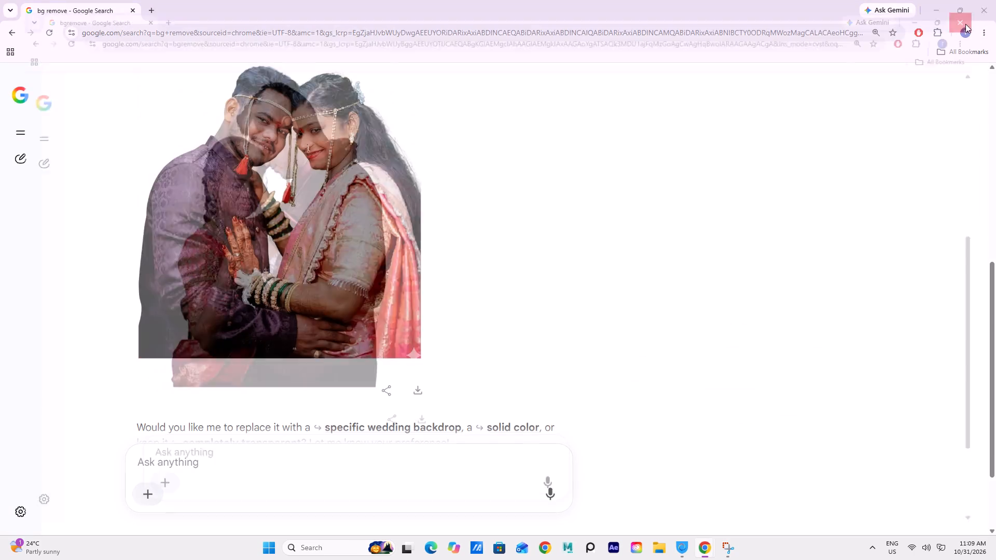